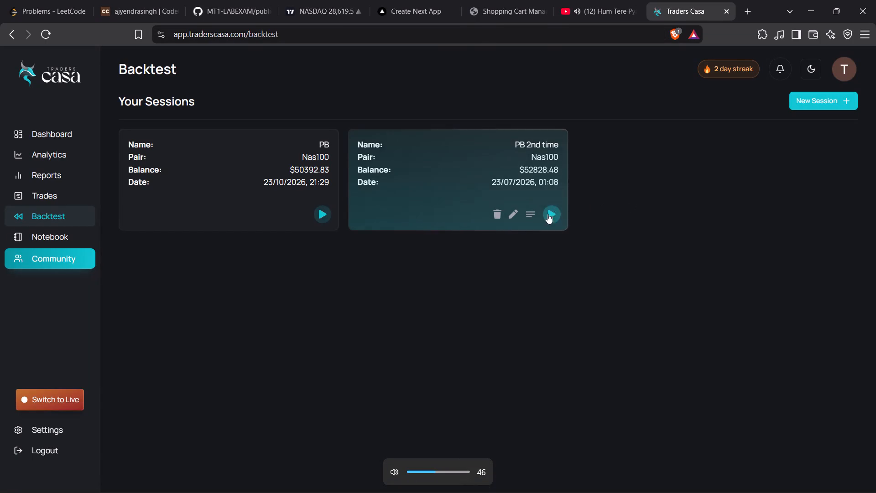
Open the Nas100 backtest session named PB and collapse the news panel beside the chart.
{"action": "left_click", "coordinate": [321, 213]}
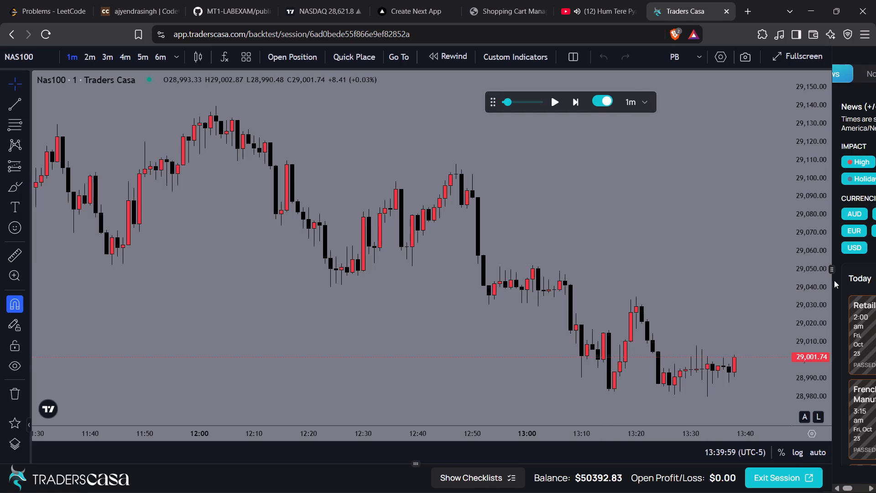
{"action": "left_click_drag", "start_coordinate": [830, 269], "coordinate": [875, 254]}
Advance the replay by four one-minute candles, to 13:42 on 23 Oct.
{"action": "left_click_drag", "start_coordinate": [768, 380], "coordinate": [657, 273]}
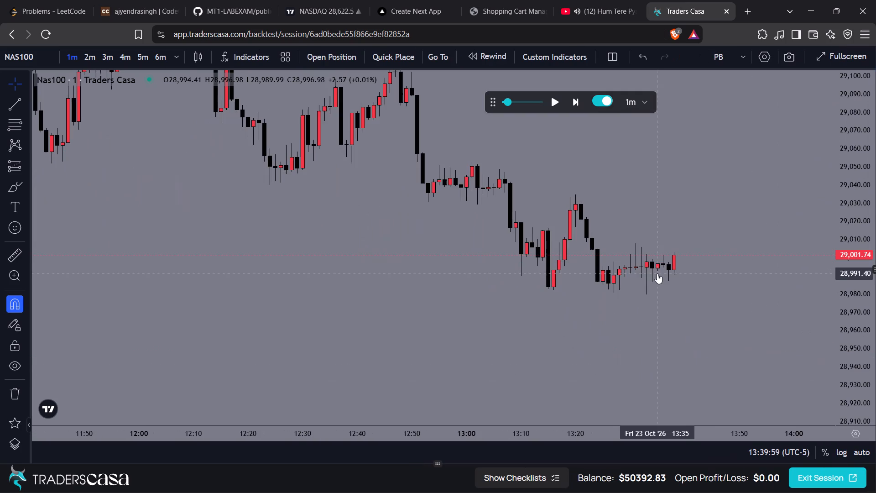
{"action": "left_click_drag", "start_coordinate": [845, 377], "coordinate": [817, 195]}
{"action": "left_click_drag", "start_coordinate": [740, 211], "coordinate": [728, 211]}
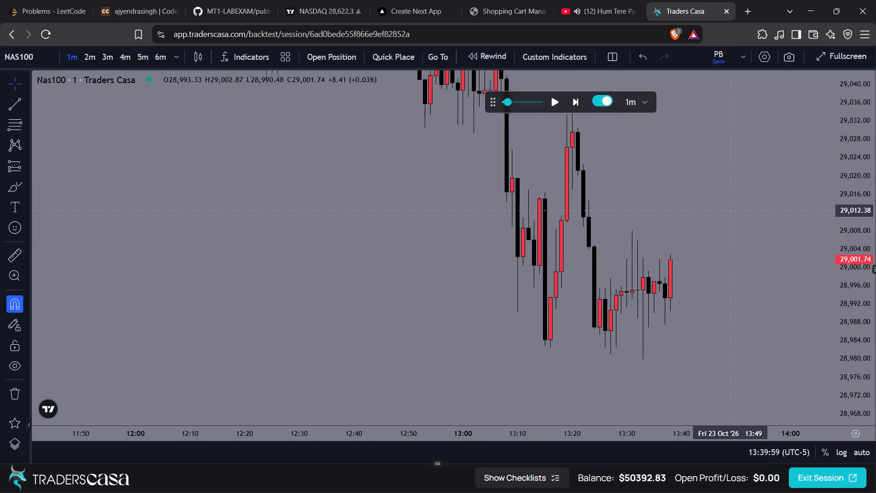
{"action": "left_click_drag", "start_coordinate": [728, 211], "coordinate": [612, 226]}
{"action": "left_click", "coordinate": [576, 100]}
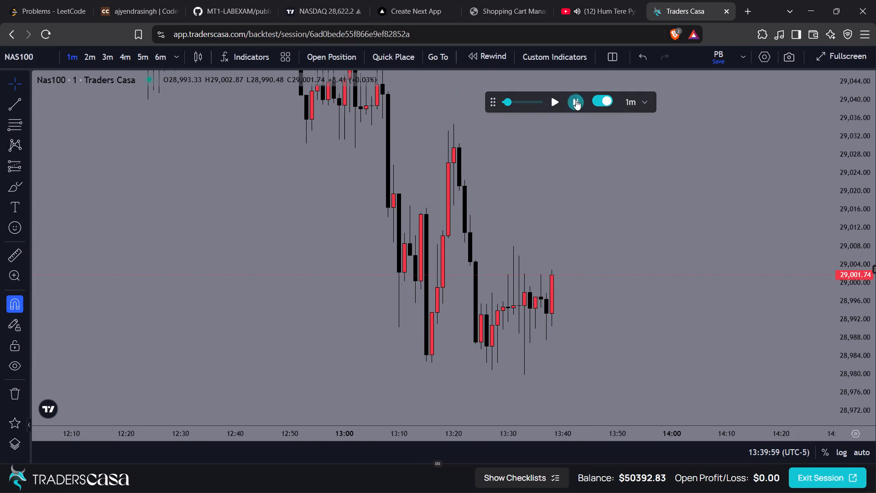
{"action": "left_click", "coordinate": [576, 100]}
{"action": "double_click", "coordinate": [576, 100]}
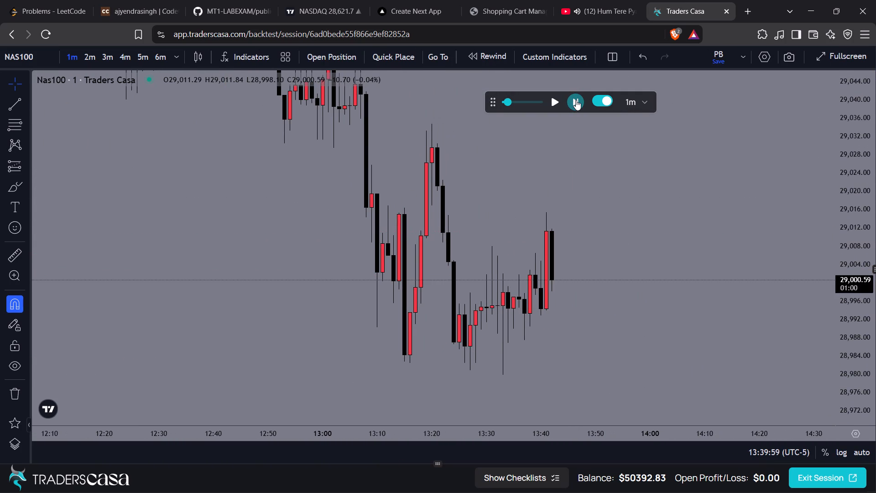
Switch the chart to the 15-minute timeframe and advance the replay to about 00:15 on 26 Oct.
{"action": "left_click", "coordinate": [567, 169]}
{"action": "type", "text": "15"}
{"action": "key", "text": "Return"}
{"action": "triple_click", "coordinate": [573, 102]}
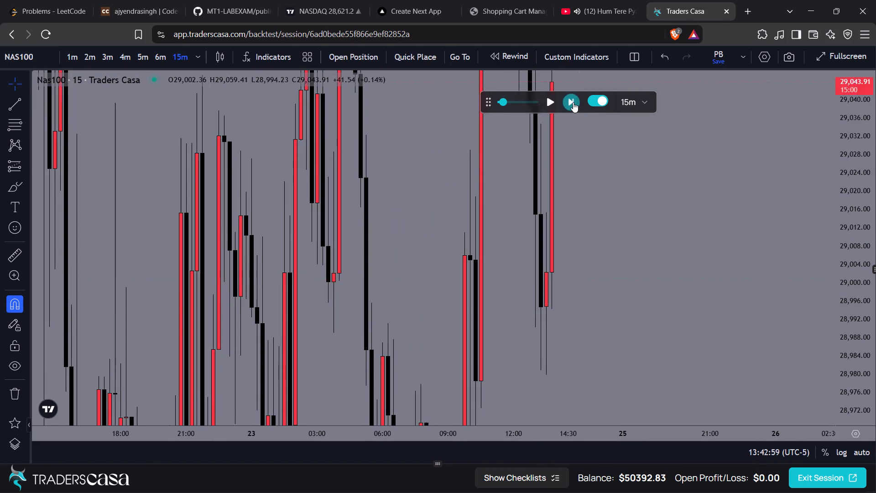
{"action": "triple_click", "coordinate": [573, 102]}
{"action": "triple_click", "coordinate": [573, 102]}
{"action": "triple_click", "coordinate": [573, 102]}
{"action": "triple_click", "coordinate": [573, 102]}
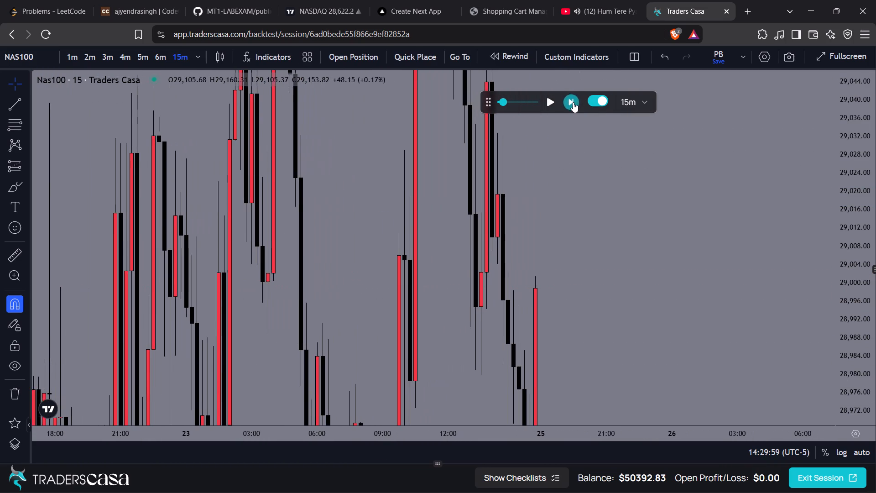
{"action": "triple_click", "coordinate": [573, 102]}
{"action": "triple_click", "coordinate": [573, 102]}
{"action": "triple_click", "coordinate": [573, 102]}
{"action": "triple_click", "coordinate": [573, 102]}
{"action": "triple_click", "coordinate": [573, 102]}
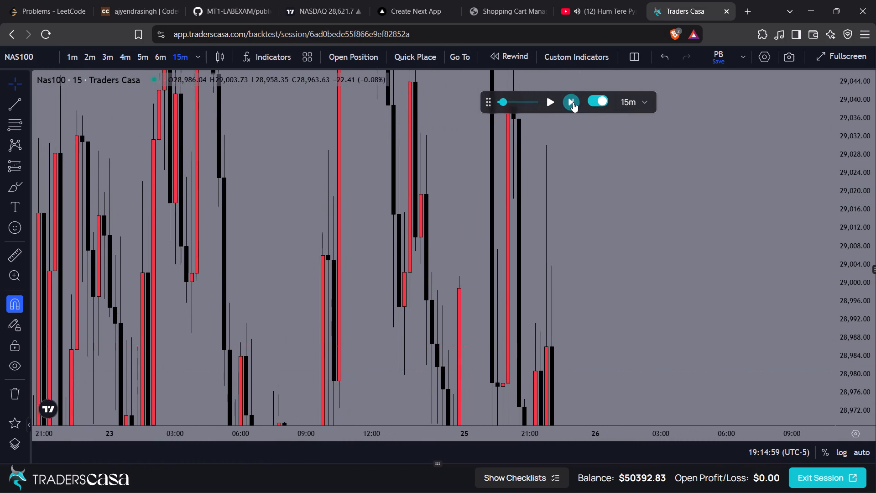
{"action": "triple_click", "coordinate": [573, 102]}
{"action": "triple_click", "coordinate": [573, 102]}
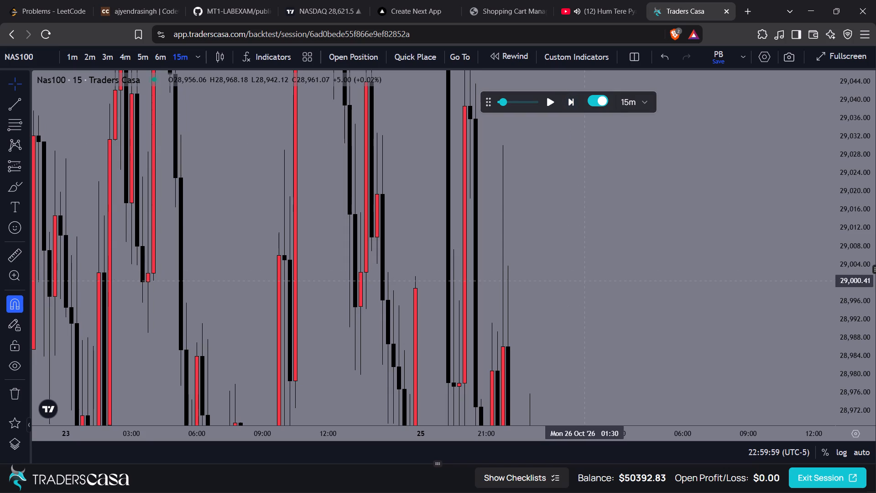
Switch the chart to the 1-minute timeframe and examine the price action around the latest candles.
{"action": "key", "text": "1"}
{"action": "key", "text": "Return"}
{"action": "scroll", "coordinate": [536, 322], "scroll_direction": "down", "scroll_amount": 4}
{"action": "left_click_drag", "start_coordinate": [583, 360], "coordinate": [581, 356]}
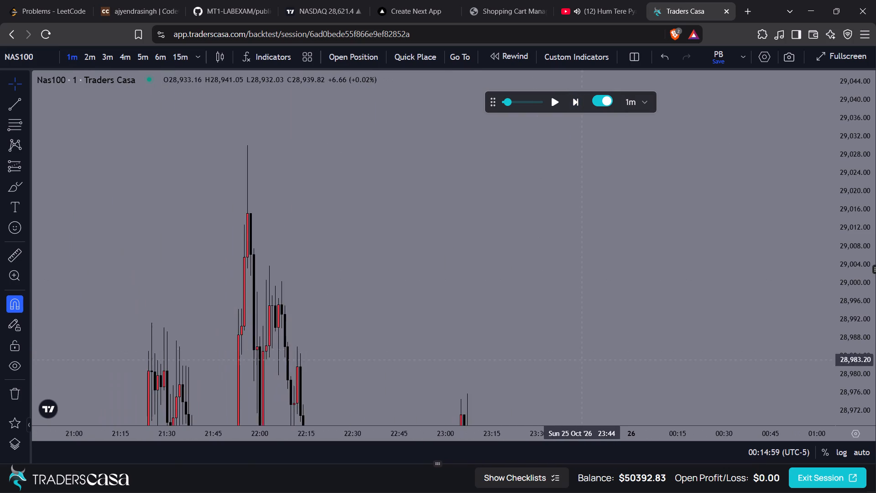
{"action": "left_click_drag", "start_coordinate": [581, 356], "coordinate": [509, 96]}
{"action": "left_click_drag", "start_coordinate": [676, 258], "coordinate": [490, 265]}
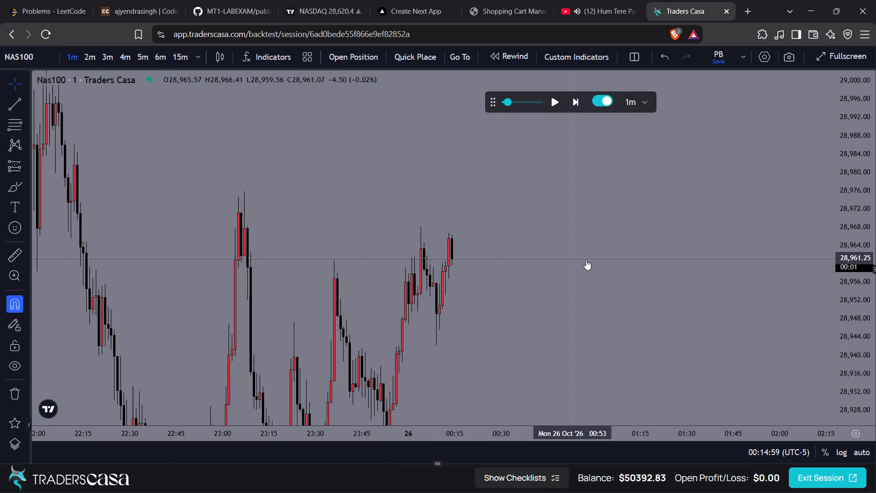
{"action": "left_click_drag", "start_coordinate": [641, 254], "coordinate": [499, 259]}
Switch the chart to the 5-minute timeframe and advance the replay to about 01:15 on 26 Oct.
{"action": "key", "text": "5"}
{"action": "key", "text": "Return"}
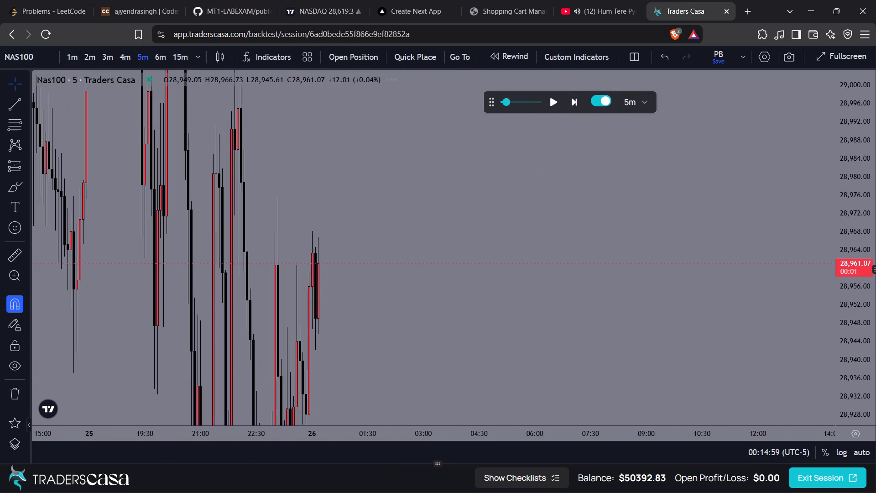
{"action": "left_click", "coordinate": [575, 100]}
{"action": "triple_click", "coordinate": [573, 100]}
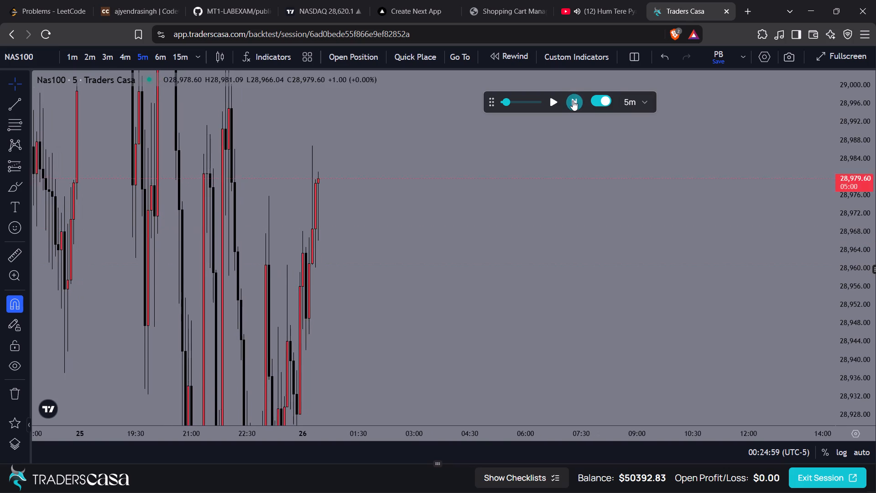
{"action": "triple_click", "coordinate": [573, 100]}
{"action": "triple_click", "coordinate": [573, 100]}
{"action": "double_click", "coordinate": [573, 100]}
Switch the chart to the 1-minute timeframe and advance the replay to about 02:00 on 26 Oct.
{"action": "key", "text": "1"}
{"action": "key", "text": "Return"}
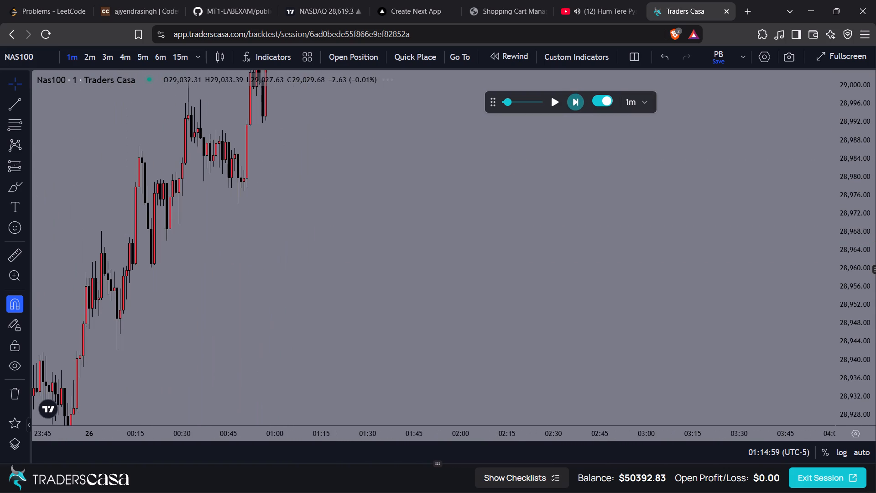
{"action": "left_click_drag", "start_coordinate": [408, 185], "coordinate": [441, 370]}
{"action": "left_click_drag", "start_coordinate": [493, 246], "coordinate": [504, 357]}
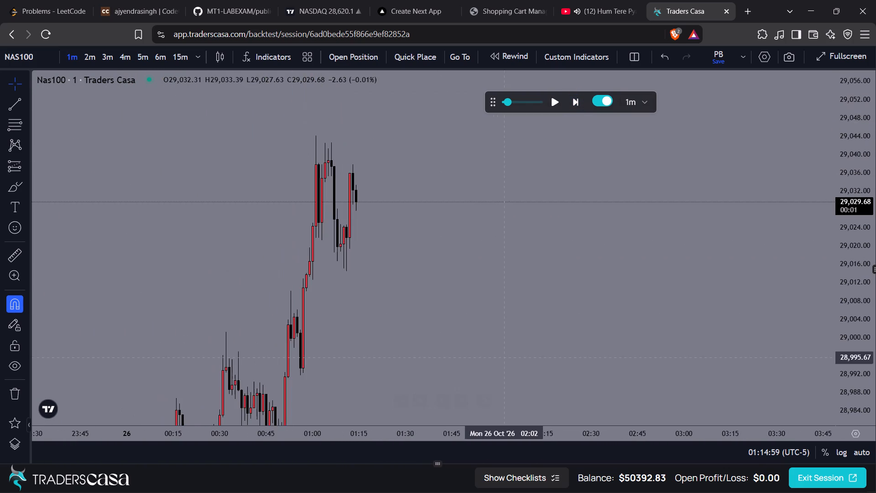
{"action": "triple_click", "coordinate": [580, 99]}
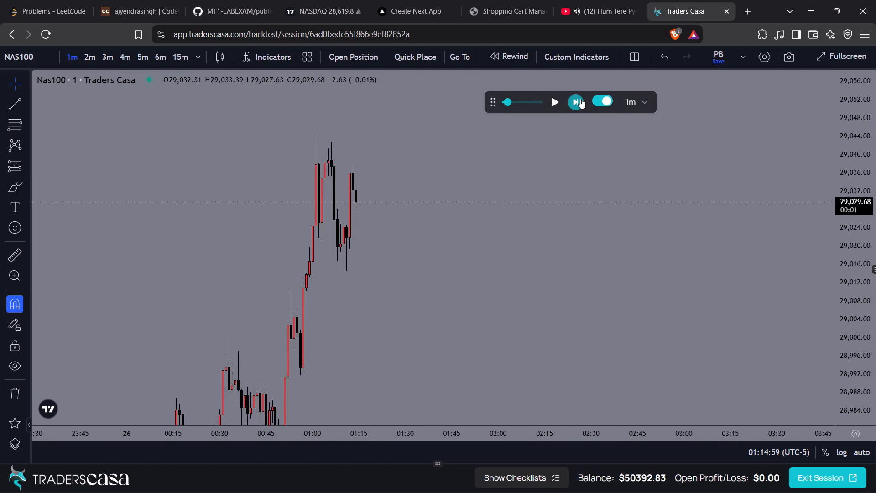
{"action": "triple_click", "coordinate": [580, 99]}
{"action": "triple_click", "coordinate": [580, 99]}
{"action": "triple_click", "coordinate": [580, 99]}
{"action": "triple_click", "coordinate": [580, 99]}
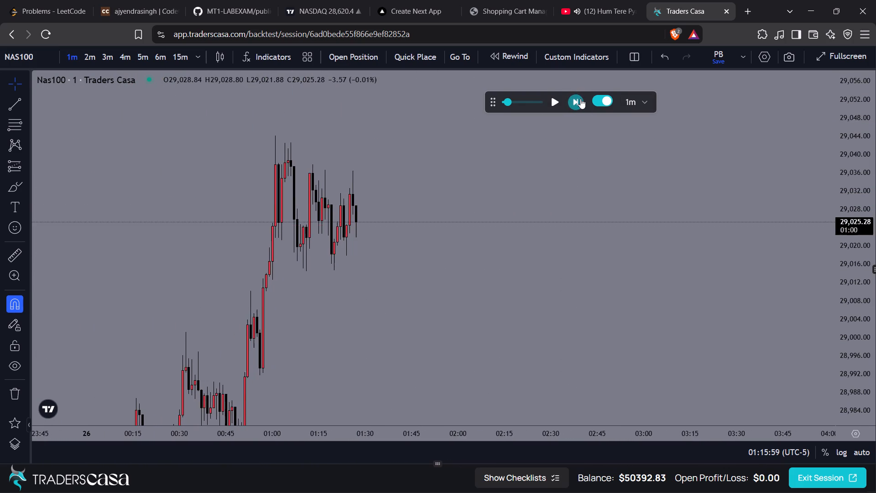
{"action": "triple_click", "coordinate": [580, 99]}
{"action": "triple_click", "coordinate": [580, 99]}
{"action": "triple_click", "coordinate": [580, 99]}
{"action": "triple_click", "coordinate": [580, 99]}
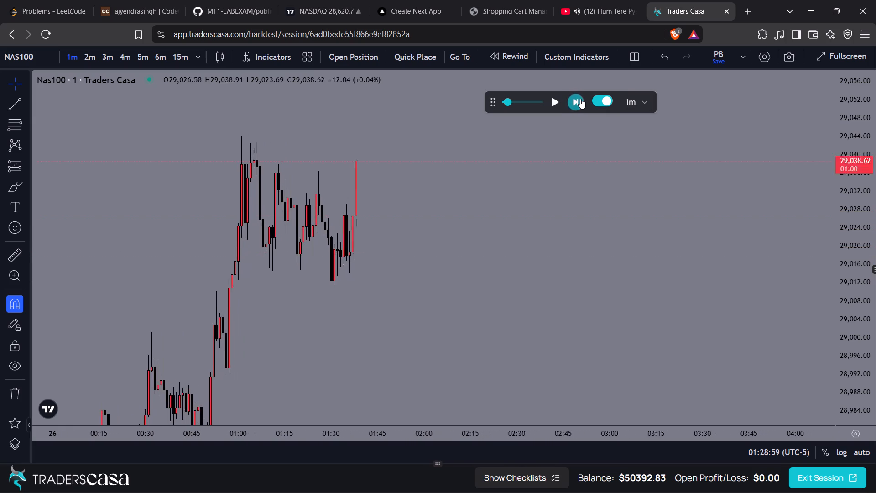
{"action": "triple_click", "coordinate": [580, 99]}
{"action": "triple_click", "coordinate": [580, 99]}
{"action": "triple_click", "coordinate": [580, 99]}
{"action": "triple_click", "coordinate": [580, 99]}
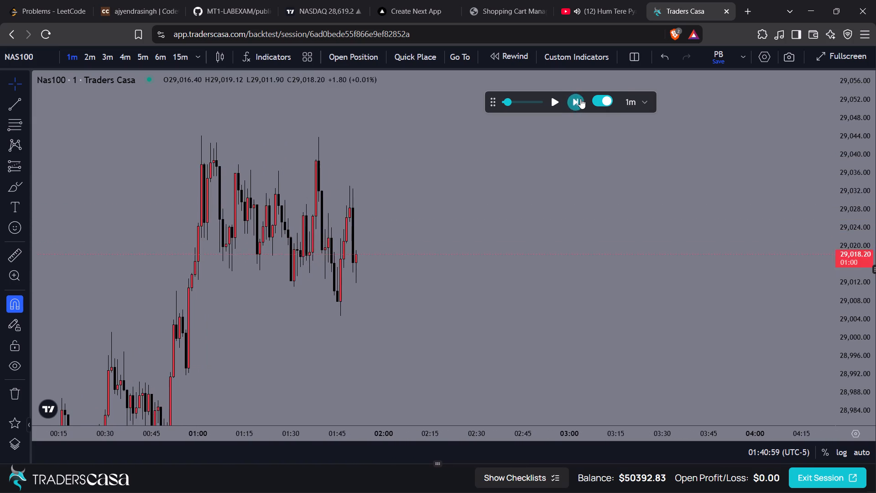
{"action": "triple_click", "coordinate": [580, 99]}
{"action": "left_click_drag", "start_coordinate": [468, 218], "coordinate": [517, 200]}
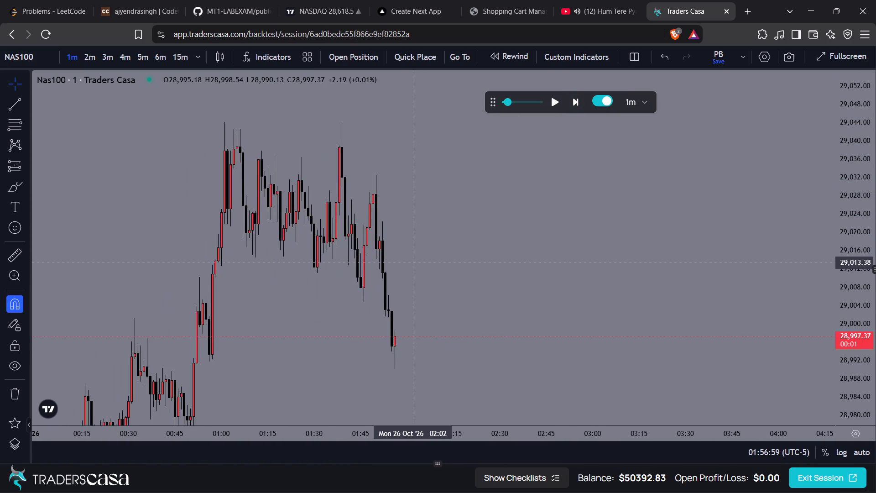
{"action": "triple_click", "coordinate": [578, 101]}
Enlarge the recent candles and advance the replay one candle at a time by four minutes, to 02:03.
{"action": "left_click_drag", "start_coordinate": [461, 274], "coordinate": [513, 267]}
{"action": "scroll", "coordinate": [513, 267], "scroll_direction": "up", "scroll_amount": 1, "text": "ctrl"}
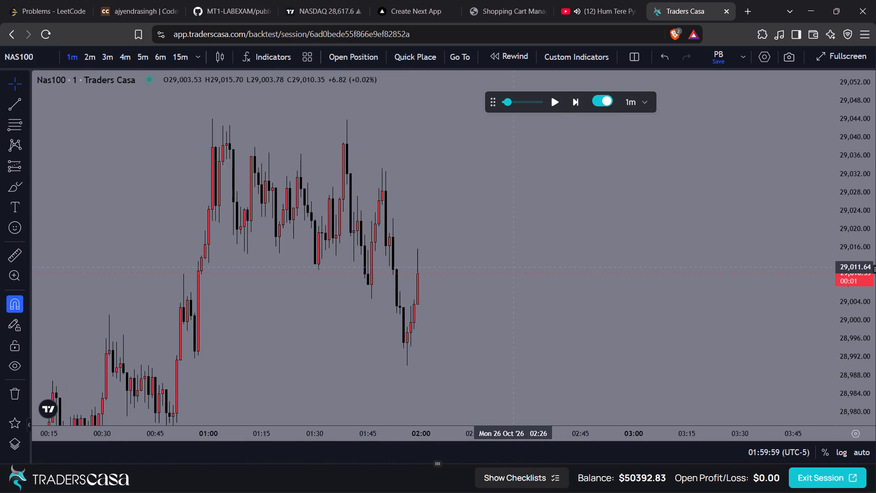
{"action": "scroll", "coordinate": [513, 267], "scroll_direction": "up", "scroll_amount": 1, "text": "ctrl"}
{"action": "left_click_drag", "start_coordinate": [467, 359], "coordinate": [504, 364]}
{"action": "left_click_drag", "start_coordinate": [857, 337], "coordinate": [844, 263]}
{"action": "scroll", "coordinate": [506, 288], "scroll_direction": "up", "scroll_amount": 2, "text": "ctrl"}
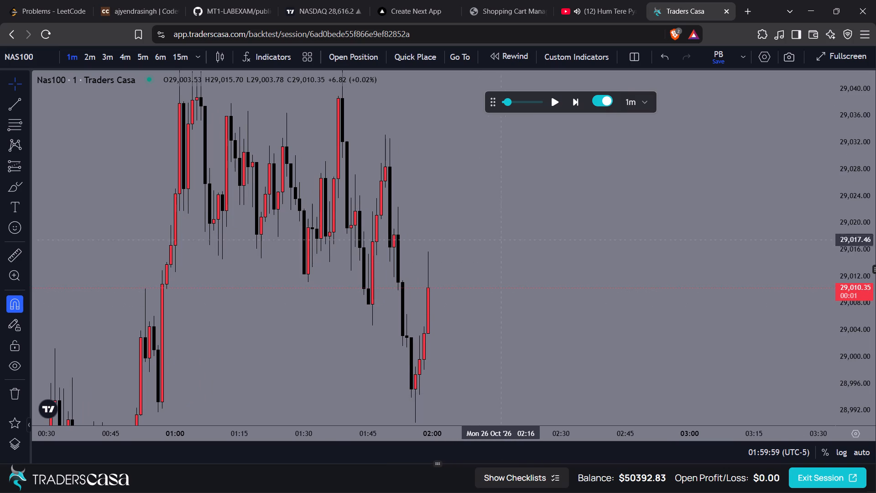
{"action": "left_click", "coordinate": [576, 106]}
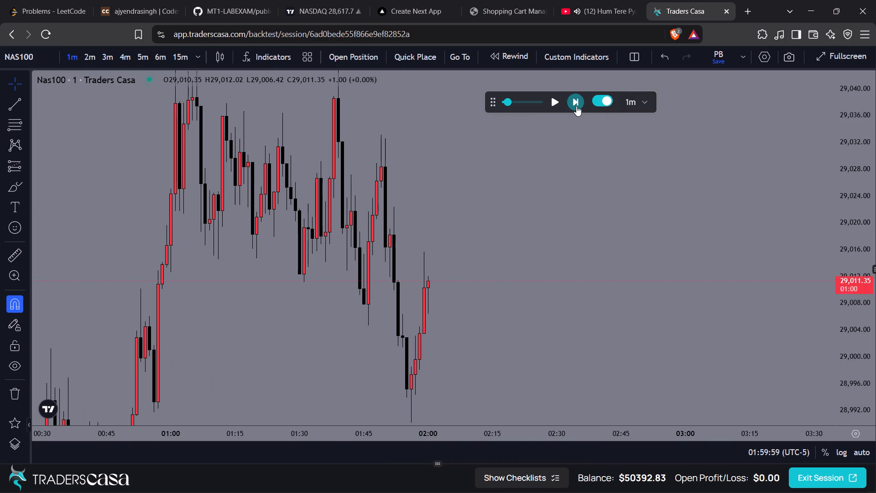
{"action": "left_click", "coordinate": [576, 106]}
{"action": "left_click", "coordinate": [576, 106]}
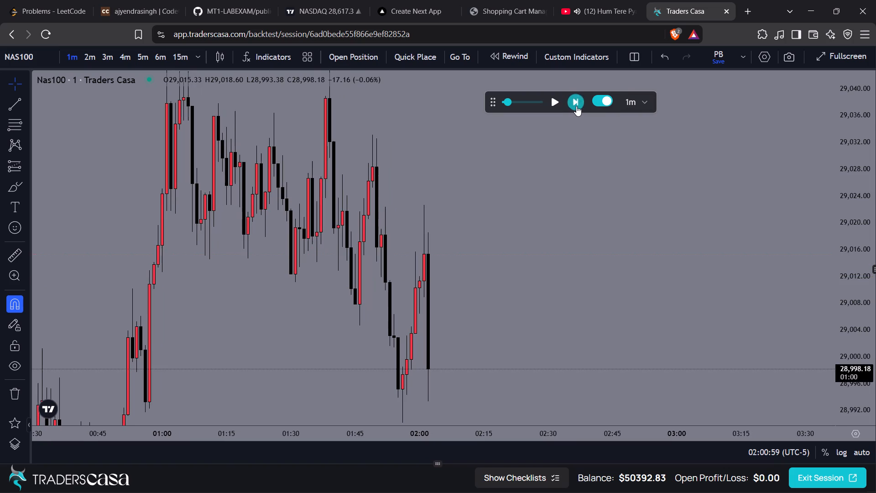
{"action": "left_click", "coordinate": [576, 106]}
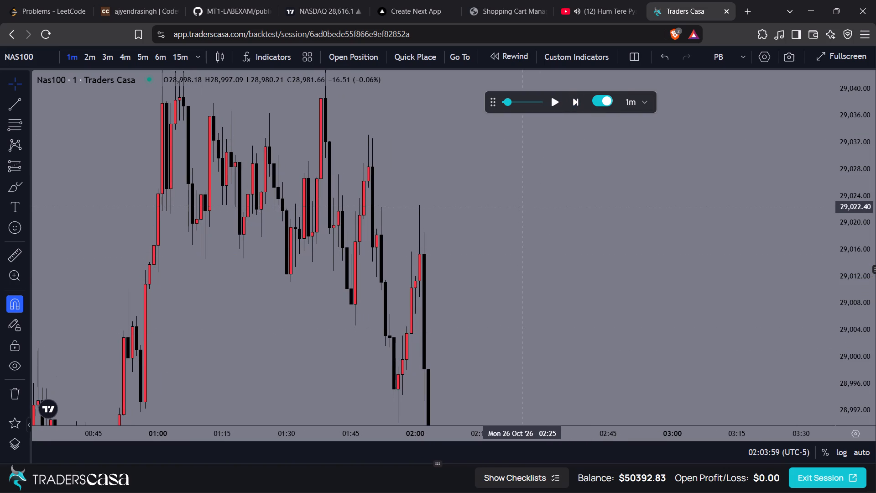
Continue the replay one candle at a time by ten one-minute candles, to 02:13.
{"action": "left_click_drag", "start_coordinate": [521, 282], "coordinate": [520, 166]}
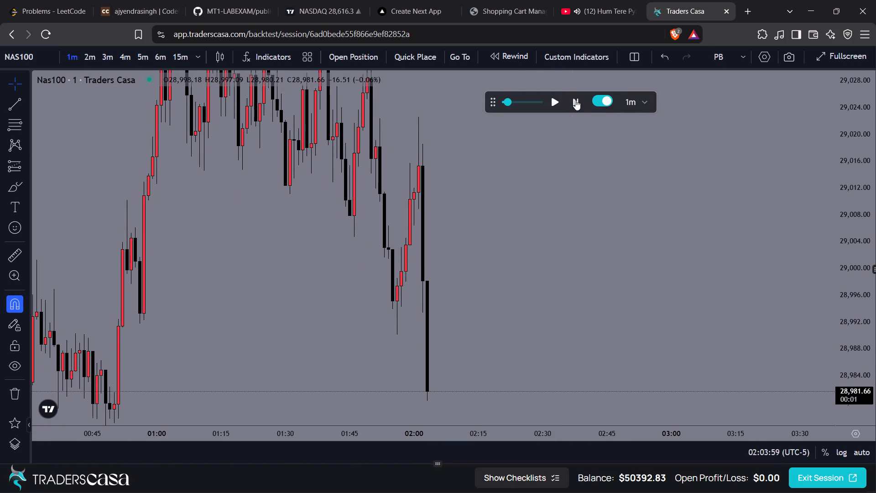
{"action": "left_click", "coordinate": [576, 103]}
{"action": "left_click", "coordinate": [576, 103]}
{"action": "left_click", "coordinate": [576, 103]}
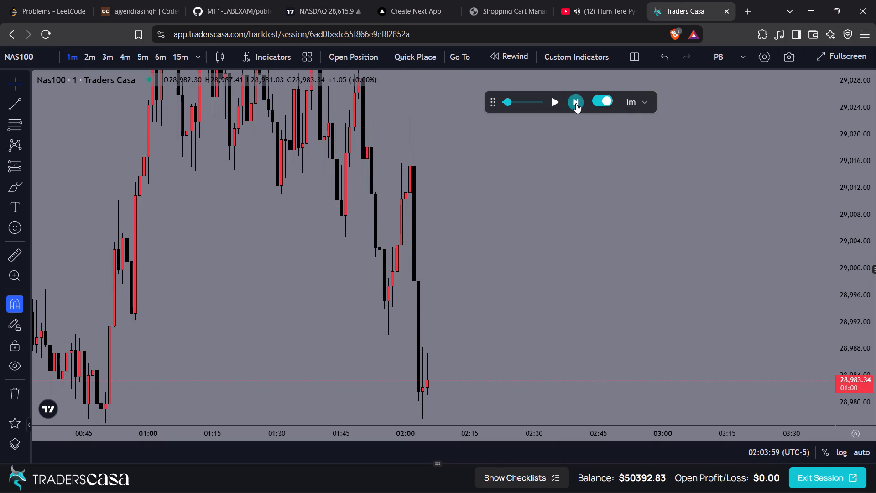
{"action": "left_click", "coordinate": [576, 103]}
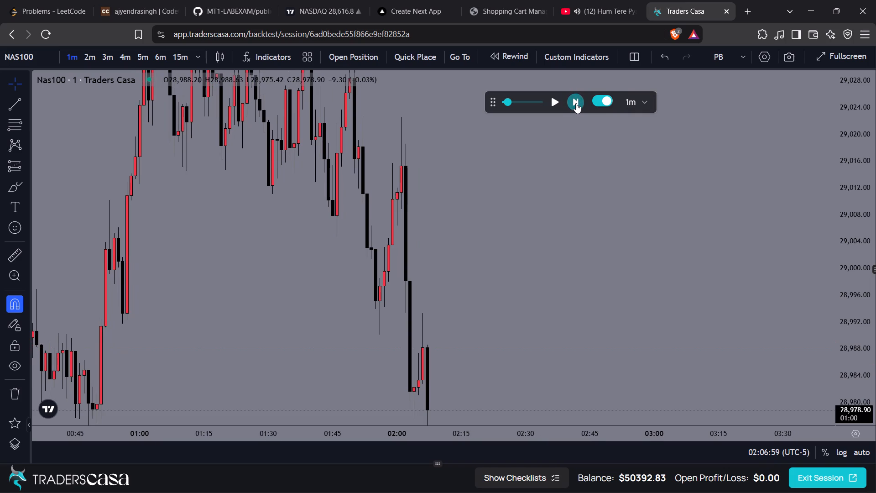
{"action": "left_click", "coordinate": [576, 103]}
{"action": "left_click_drag", "start_coordinate": [542, 372], "coordinate": [575, 187]}
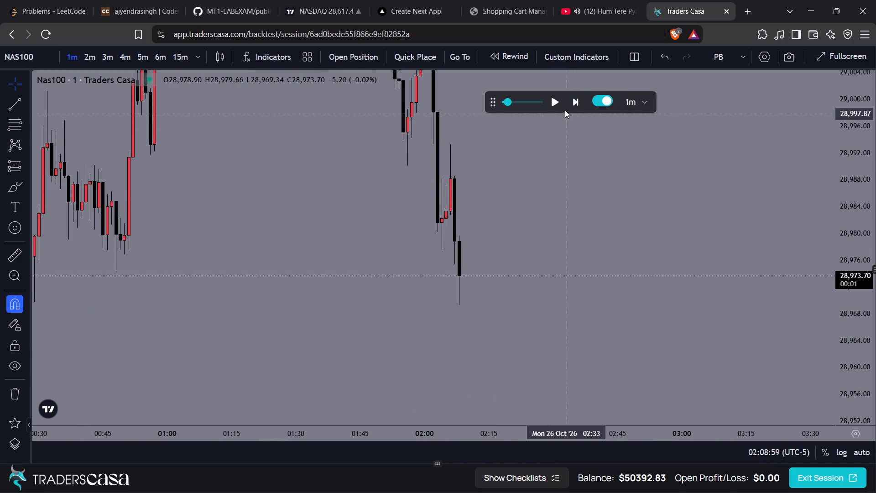
{"action": "left_click", "coordinate": [574, 100]}
{"action": "left_click", "coordinate": [574, 100]}
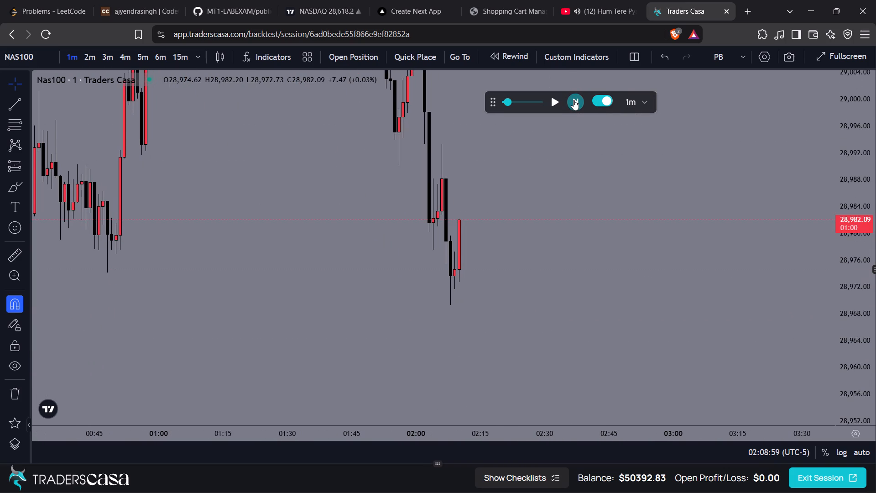
{"action": "left_click", "coordinate": [574, 100]}
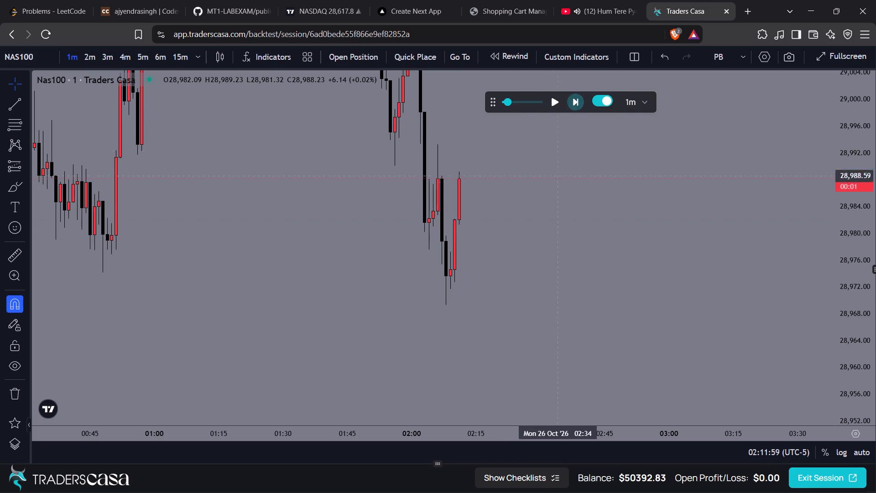
{"action": "left_click", "coordinate": [571, 100]}
{"action": "left_click", "coordinate": [571, 100]}
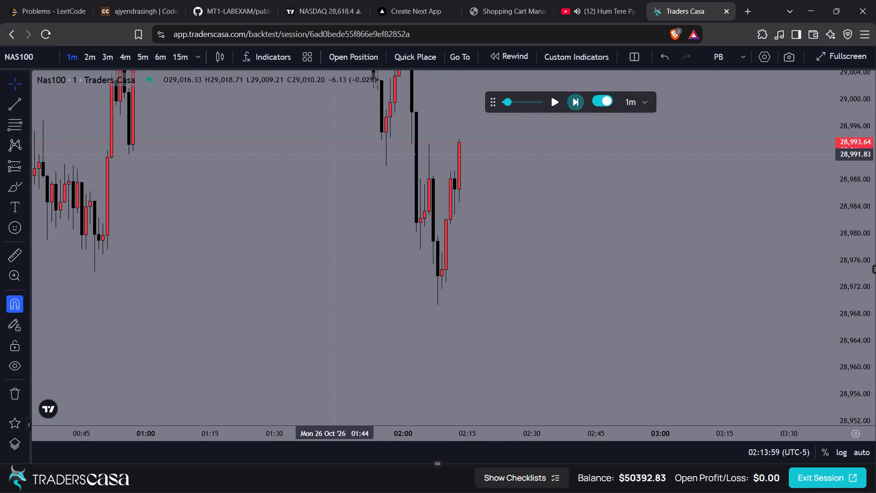
Place a Long Position projection on the latest 02:13 candle, with its entry at about 28,993.64.
{"action": "left_click_drag", "start_coordinate": [304, 158], "coordinate": [246, 270]}
{"action": "left_click", "coordinate": [246, 270]}
{"action": "left_click_drag", "start_coordinate": [246, 270], "coordinate": [245, 299]}
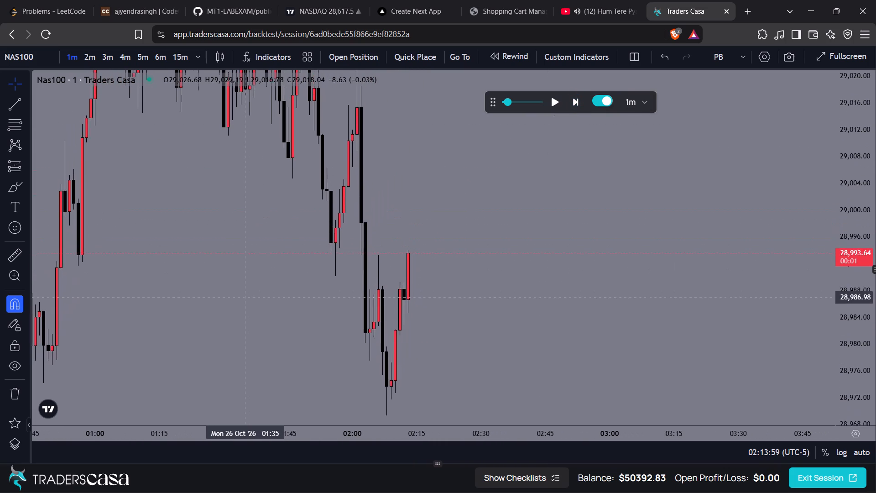
{"action": "left_click_drag", "start_coordinate": [245, 299], "coordinate": [245, 300]}
{"action": "left_click", "coordinate": [26, 167]}
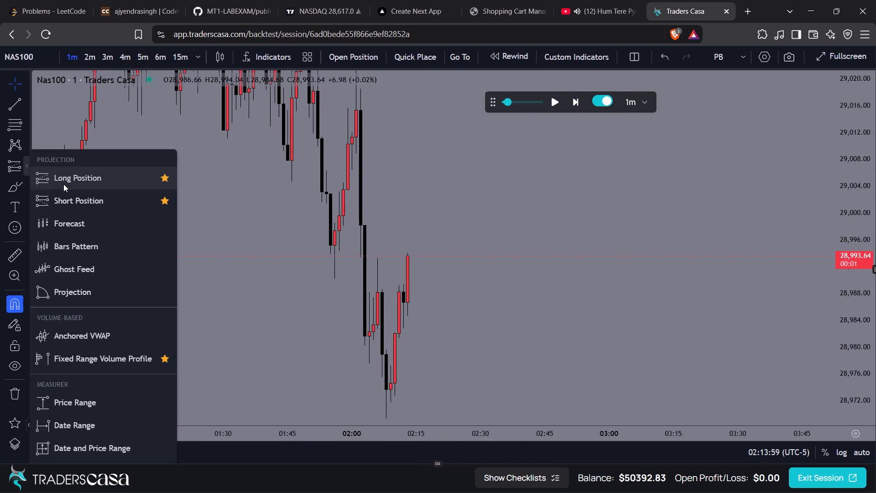
{"action": "left_click", "coordinate": [63, 184]}
{"action": "left_click", "coordinate": [407, 258]}
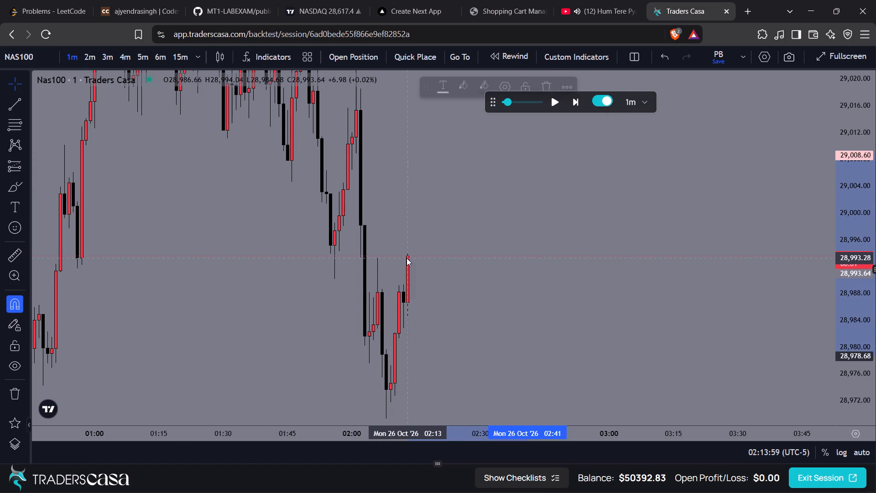
Adjust the Long Position projection so its stop sits at about 28,979.40 and its target at about 29,022.57.
{"action": "left_click_drag", "start_coordinate": [408, 357], "coordinate": [412, 366]}
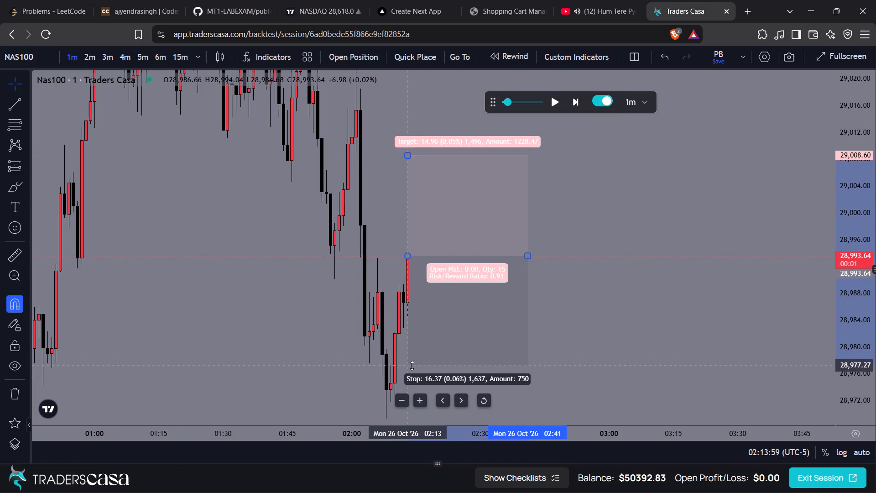
{"action": "left_click_drag", "start_coordinate": [412, 366], "coordinate": [418, 351]}
{"action": "left_click_drag", "start_coordinate": [567, 203], "coordinate": [580, 300]}
{"action": "left_click_drag", "start_coordinate": [419, 236], "coordinate": [433, 176]}
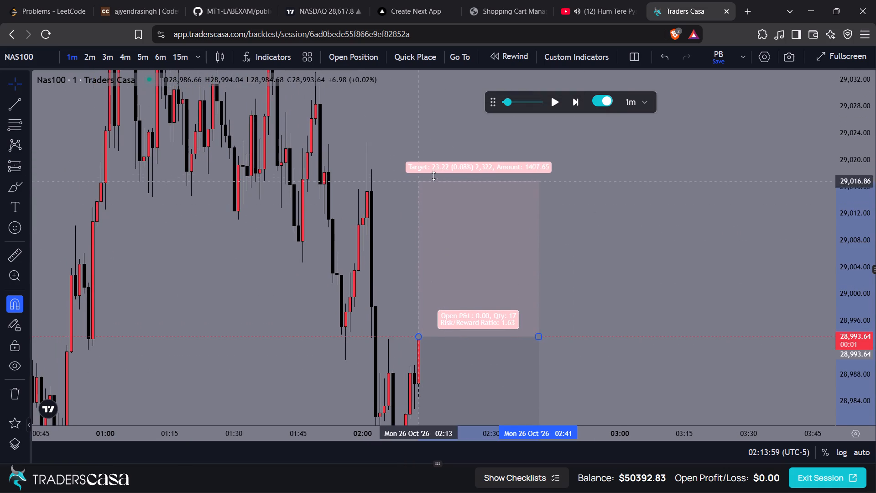
{"action": "left_click_drag", "start_coordinate": [433, 176], "coordinate": [461, 143]}
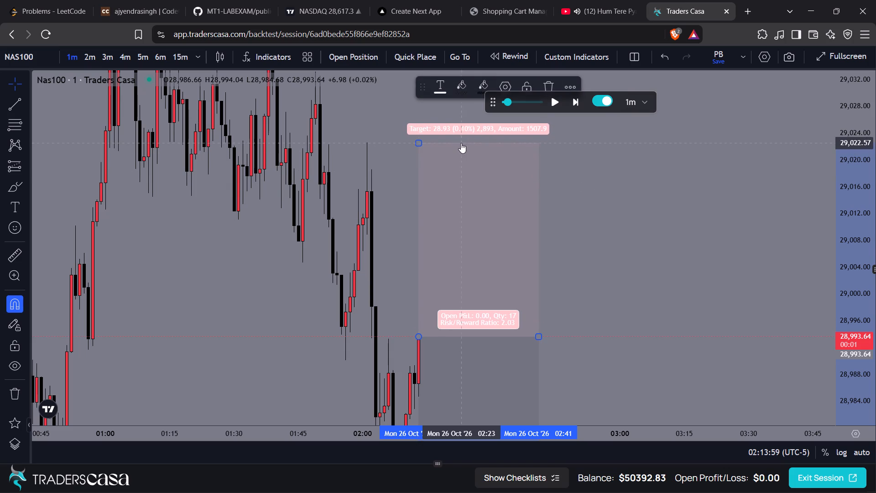
Place a Buy Limit trade with entry 28993.64, take profit 29022.57, stop loss 28979.4 and 0.3% risk of the initial balance.
{"action": "left_click", "coordinate": [363, 49]}
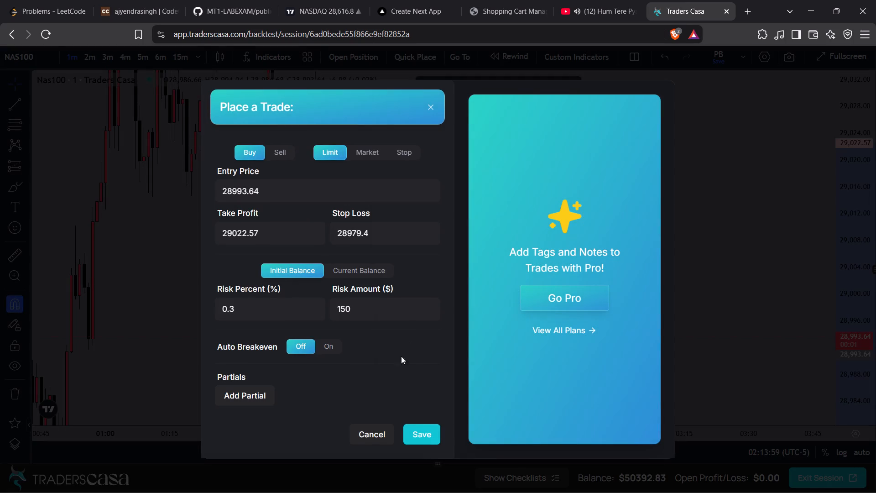
{"action": "left_click", "coordinate": [431, 434]}
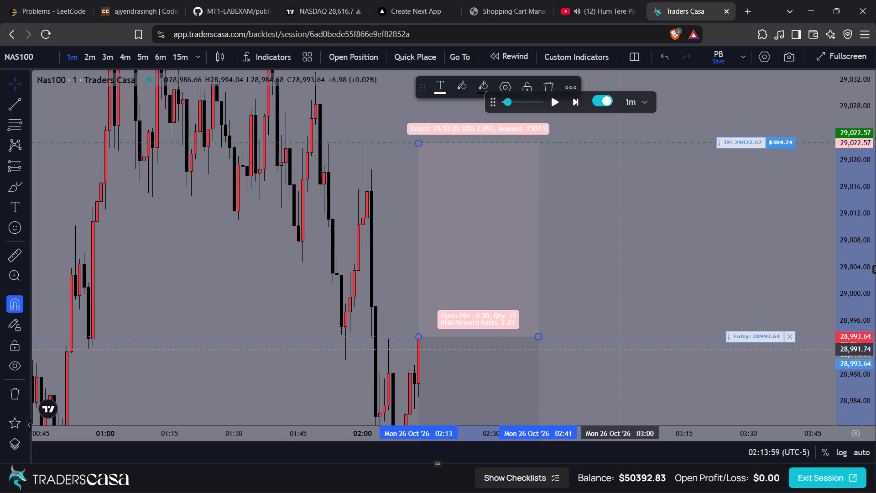
Advance the replay by five one-minute candles, to 02:18, to play out the placed trade.
{"action": "left_click_drag", "start_coordinate": [621, 349], "coordinate": [594, 291]}
{"action": "left_click", "coordinate": [578, 104]}
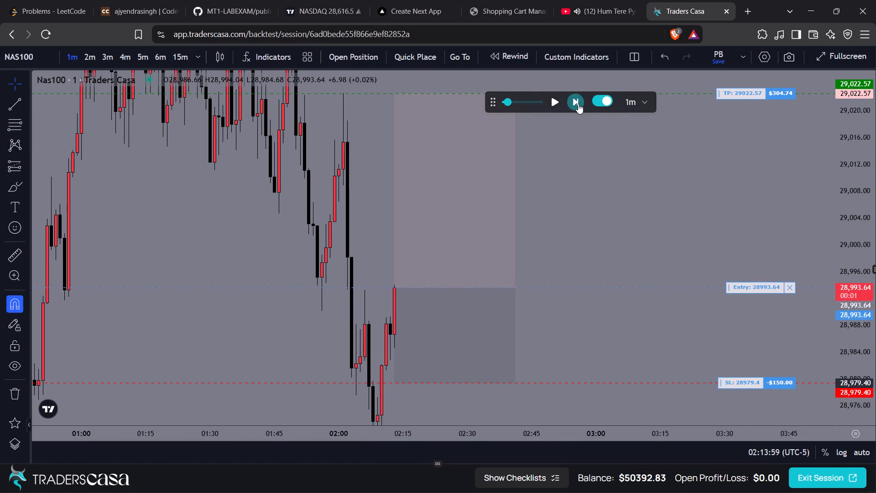
{"action": "left_click", "coordinate": [578, 104]}
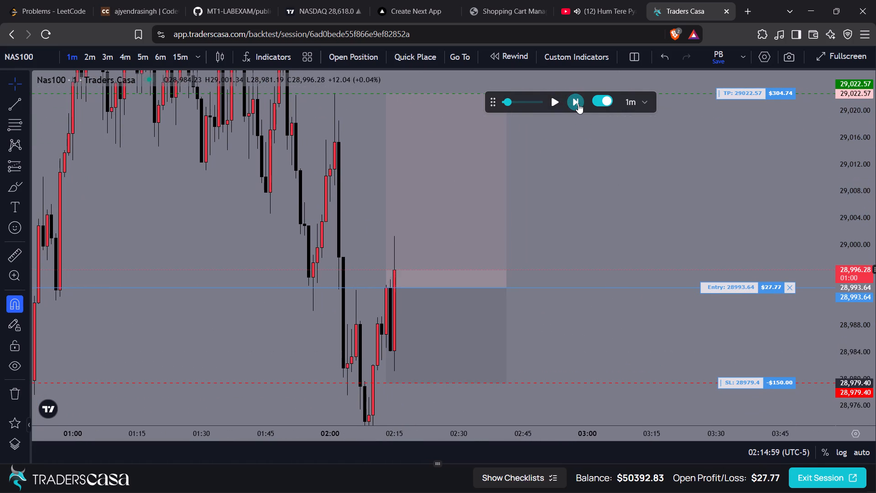
{"action": "left_click", "coordinate": [578, 104]}
{"action": "left_click", "coordinate": [578, 104]}
{"action": "left_click", "coordinate": [578, 104]}
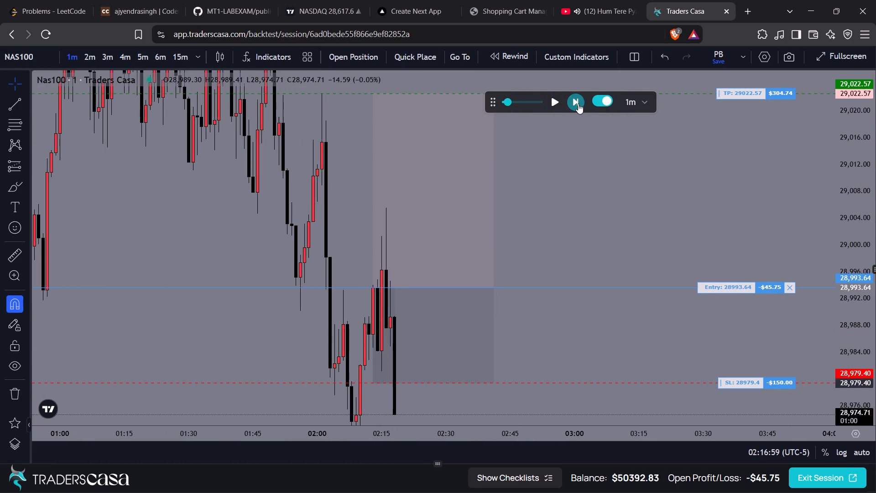
Delete the Long Position projection from the chart.
{"action": "left_click", "coordinate": [477, 298]}
{"action": "key", "text": "Delete"}
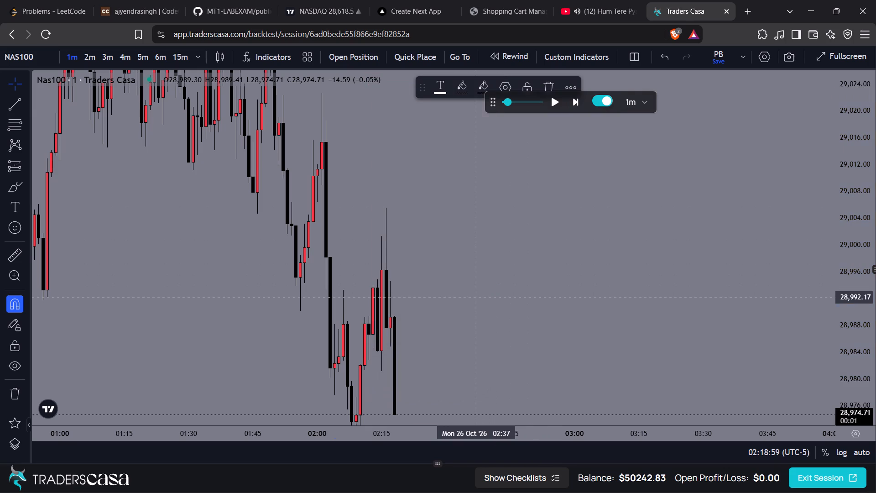
{"action": "left_click", "coordinate": [477, 298]}
Advance the replay one candle at a time by four minutes, to 02:22.
{"action": "left_click_drag", "start_coordinate": [490, 252], "coordinate": [521, 158]}
{"action": "left_click", "coordinate": [577, 108]}
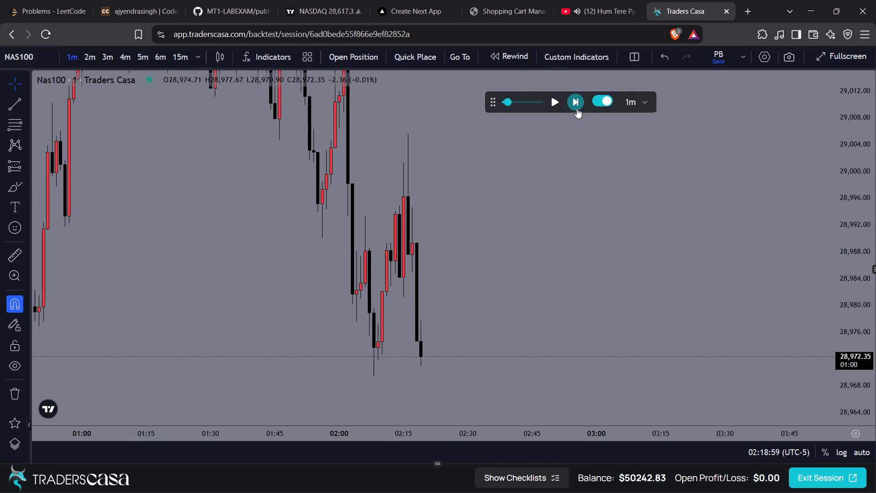
{"action": "left_click", "coordinate": [579, 96]}
{"action": "left_click", "coordinate": [579, 96]}
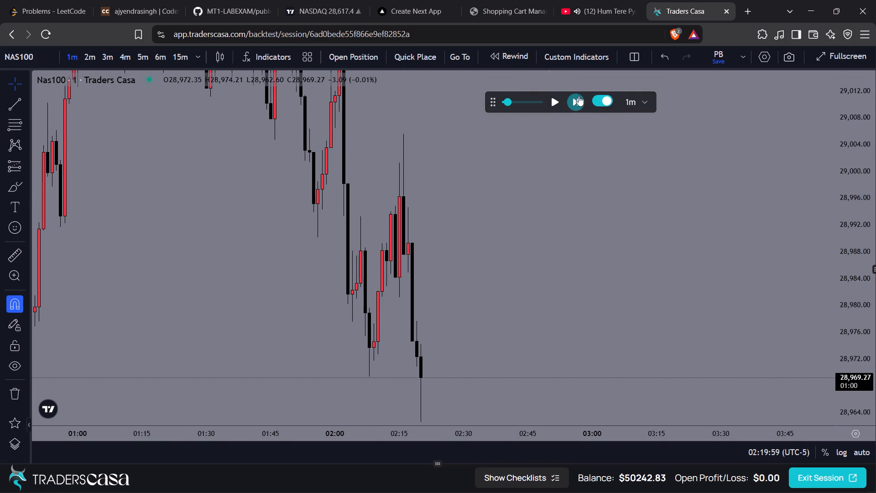
{"action": "left_click", "coordinate": [579, 96]}
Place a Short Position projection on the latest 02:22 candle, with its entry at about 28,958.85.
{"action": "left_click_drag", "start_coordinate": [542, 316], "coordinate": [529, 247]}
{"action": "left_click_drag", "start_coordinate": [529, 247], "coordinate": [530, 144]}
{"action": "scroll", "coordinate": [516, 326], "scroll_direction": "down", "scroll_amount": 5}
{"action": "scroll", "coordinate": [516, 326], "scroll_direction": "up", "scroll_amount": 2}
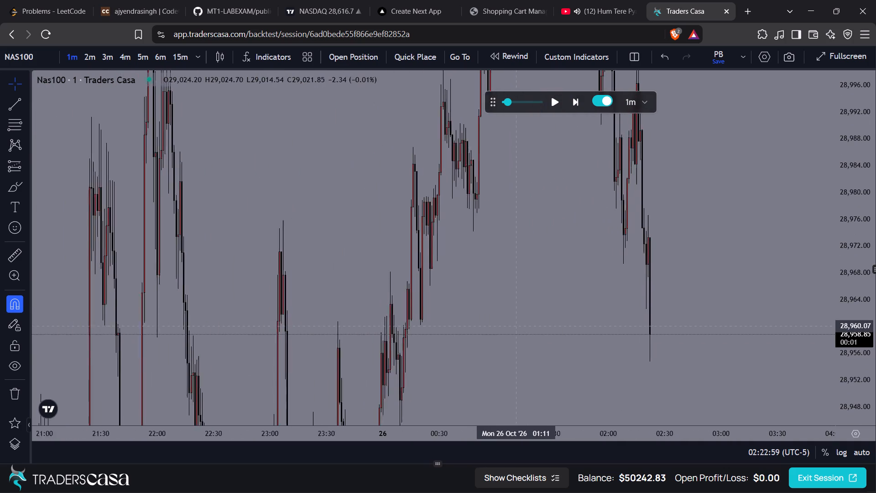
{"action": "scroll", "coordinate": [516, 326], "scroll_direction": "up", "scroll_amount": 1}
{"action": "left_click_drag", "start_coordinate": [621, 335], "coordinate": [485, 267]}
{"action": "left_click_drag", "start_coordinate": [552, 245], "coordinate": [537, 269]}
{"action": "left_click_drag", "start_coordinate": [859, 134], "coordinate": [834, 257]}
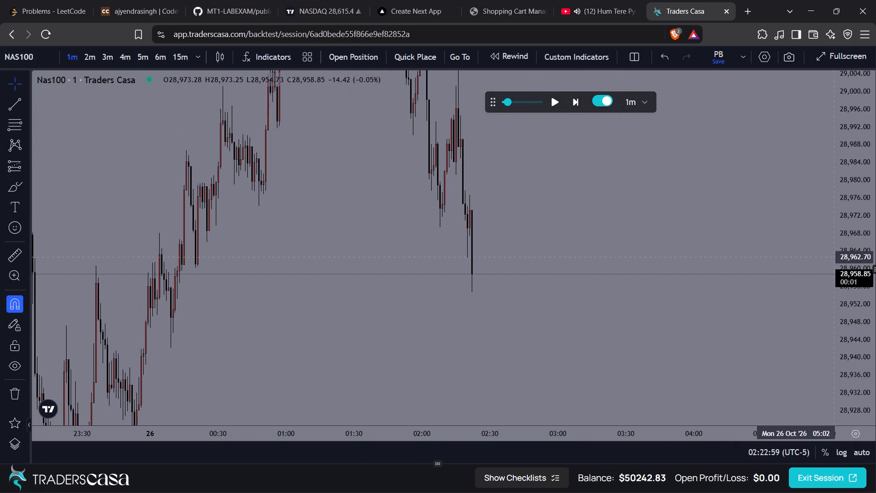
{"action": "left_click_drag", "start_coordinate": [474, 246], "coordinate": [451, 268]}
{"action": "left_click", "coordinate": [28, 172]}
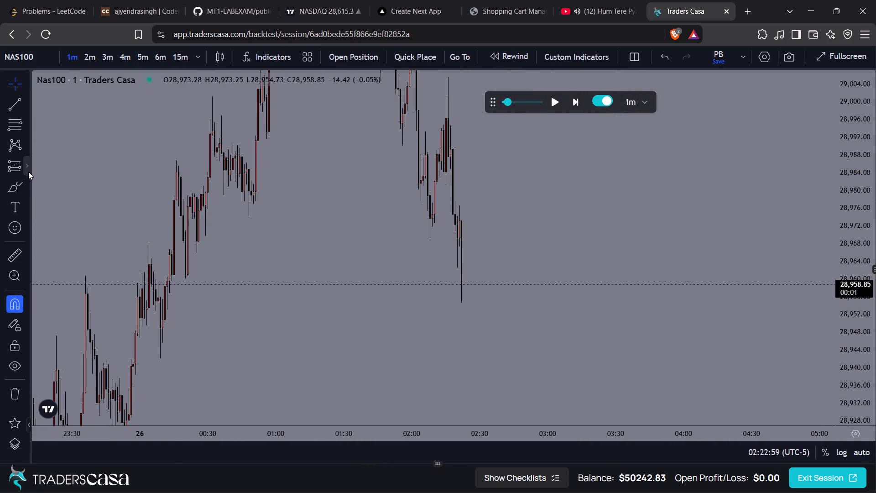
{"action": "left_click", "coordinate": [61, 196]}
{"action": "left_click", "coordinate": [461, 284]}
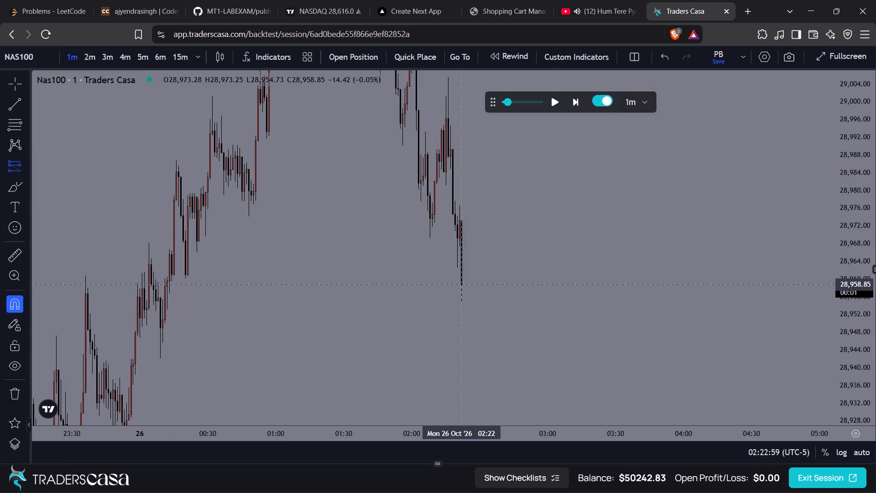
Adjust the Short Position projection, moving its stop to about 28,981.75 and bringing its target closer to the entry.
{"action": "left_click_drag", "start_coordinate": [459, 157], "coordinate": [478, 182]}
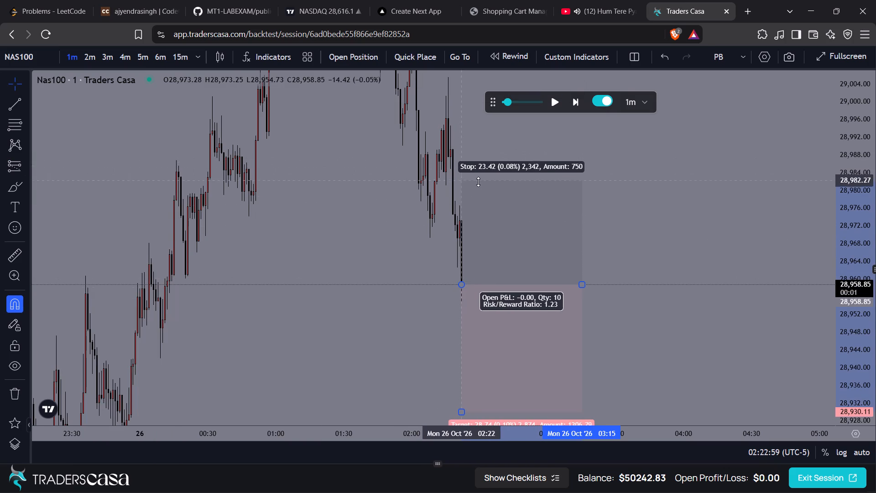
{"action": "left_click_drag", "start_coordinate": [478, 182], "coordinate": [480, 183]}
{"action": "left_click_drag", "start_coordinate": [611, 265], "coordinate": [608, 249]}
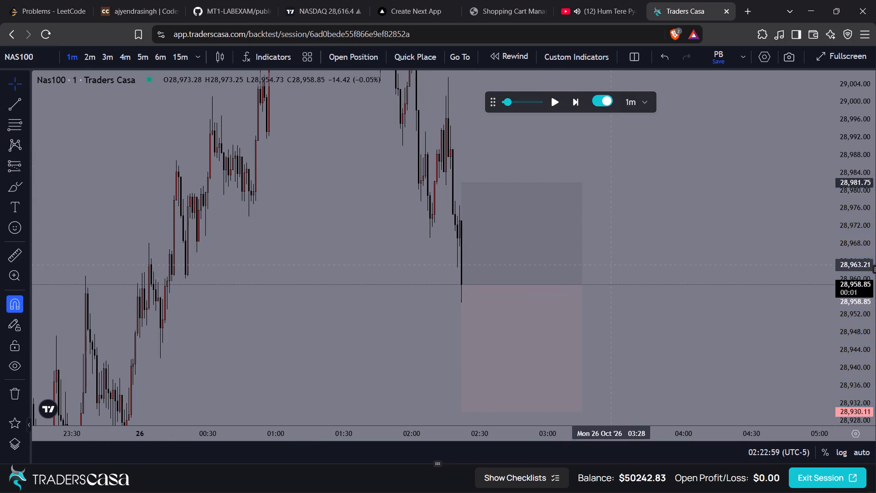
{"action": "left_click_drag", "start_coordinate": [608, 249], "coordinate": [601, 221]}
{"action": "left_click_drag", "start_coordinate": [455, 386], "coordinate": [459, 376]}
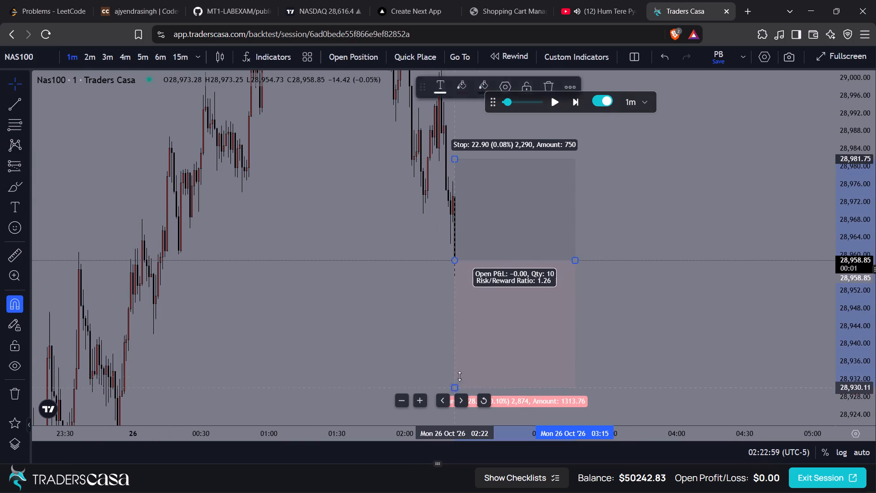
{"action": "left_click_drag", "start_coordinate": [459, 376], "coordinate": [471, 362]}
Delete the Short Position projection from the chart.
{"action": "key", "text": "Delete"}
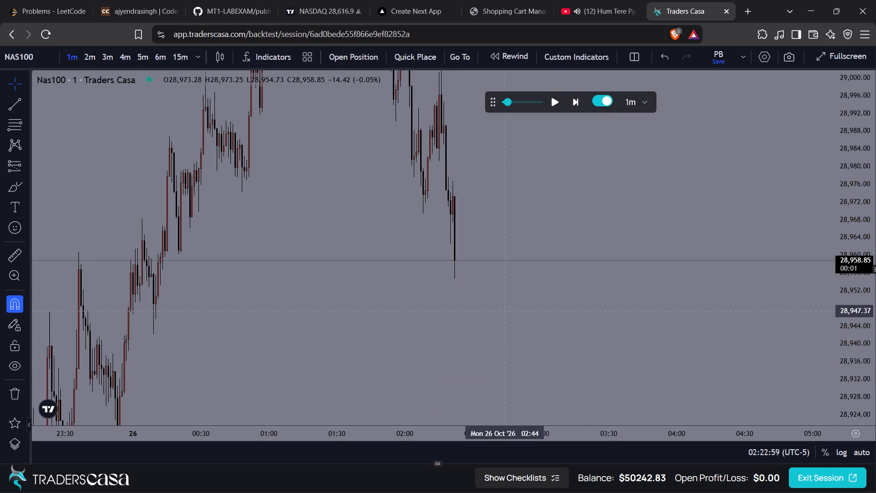
Advance the replay by nine one-minute candles, to 02:31, and enlarge the recent candles.
{"action": "left_click", "coordinate": [573, 104]}
{"action": "left_click", "coordinate": [573, 104]}
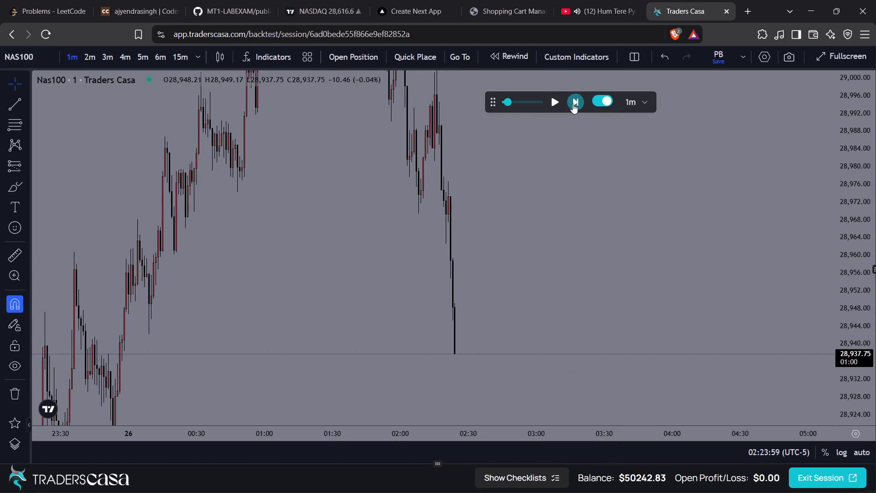
{"action": "left_click", "coordinate": [573, 104]}
{"action": "left_click", "coordinate": [573, 104]}
{"action": "left_click_drag", "start_coordinate": [529, 349], "coordinate": [542, 185]}
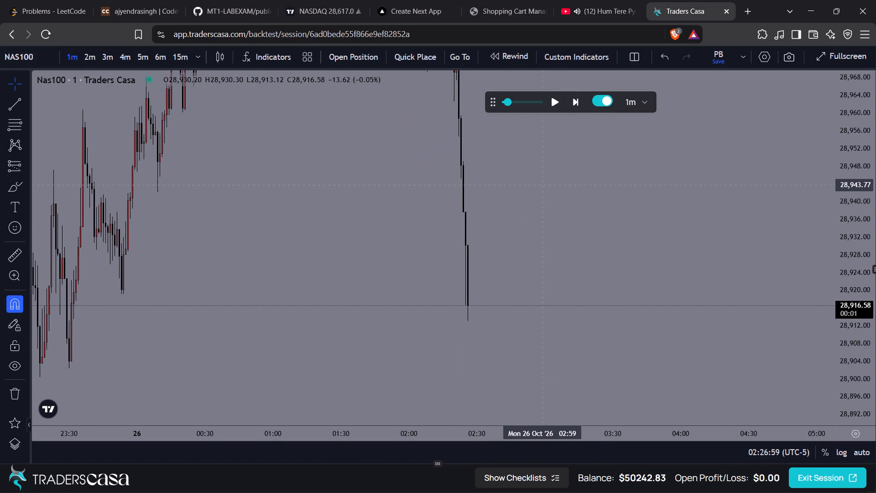
{"action": "left_click", "coordinate": [575, 100]}
{"action": "left_click", "coordinate": [575, 100]}
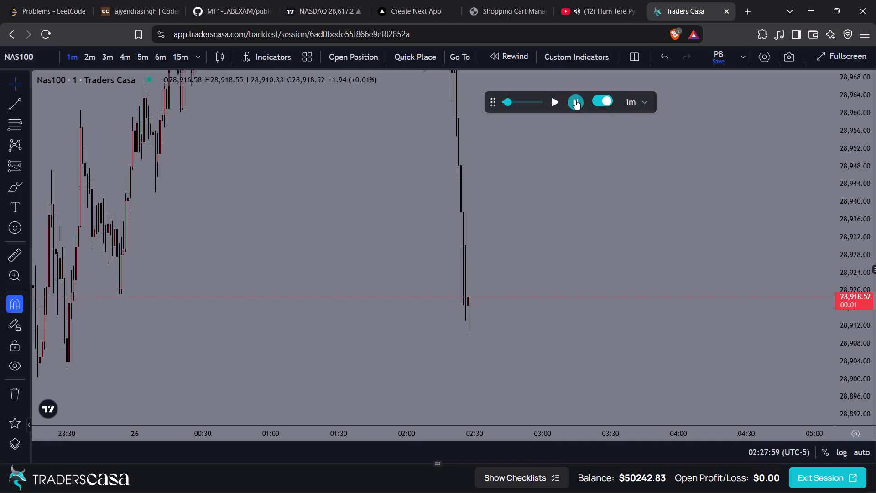
{"action": "left_click", "coordinate": [575, 100]}
{"action": "double_click", "coordinate": [575, 100]}
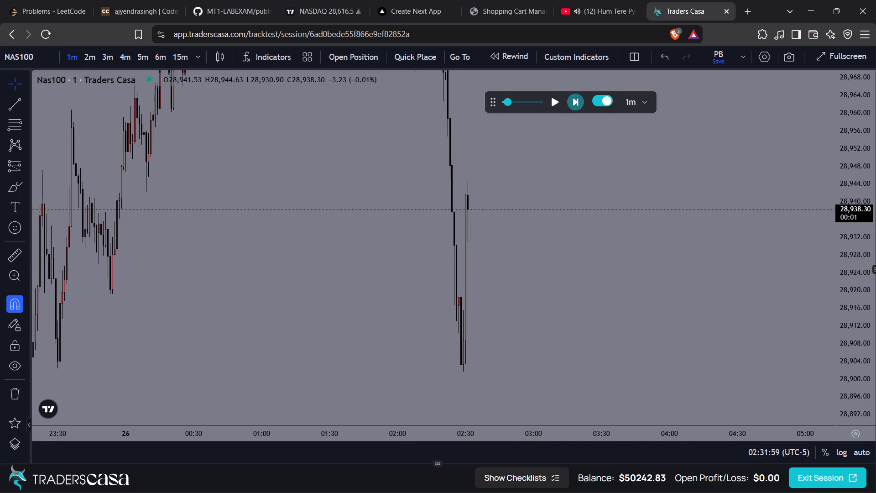
{"action": "scroll", "coordinate": [509, 245], "scroll_direction": "up", "scroll_amount": 4, "text": "ctrl"}
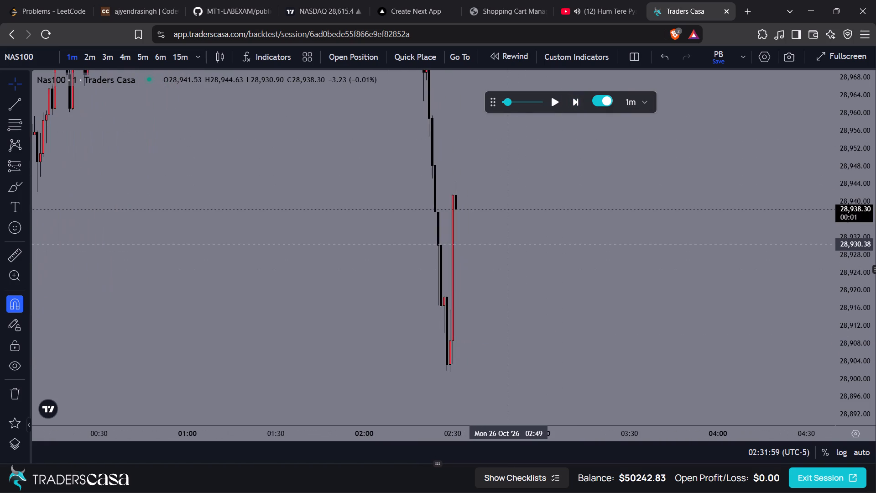
{"action": "scroll", "coordinate": [512, 242], "scroll_direction": "up", "scroll_amount": 4}
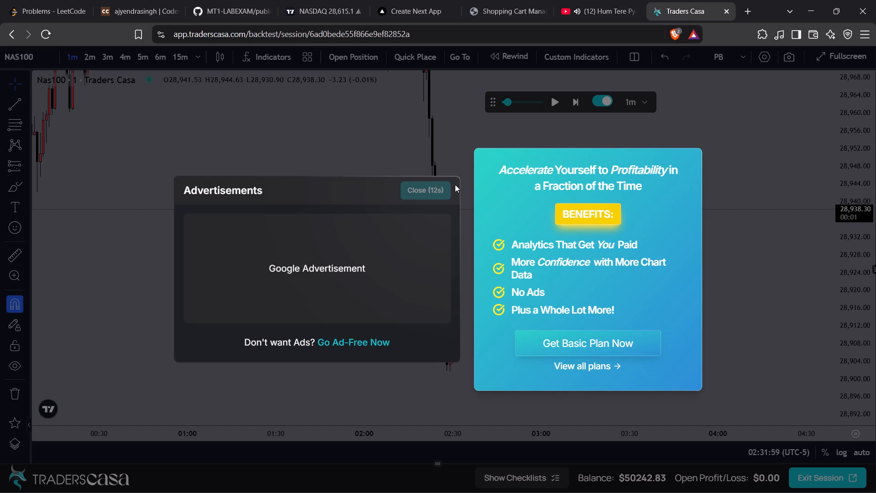
Switch to the YouTube tab and play the suggested Lata Mangeshkar "Lag Ja Gale" video.
{"action": "left_click", "coordinate": [579, 0]}
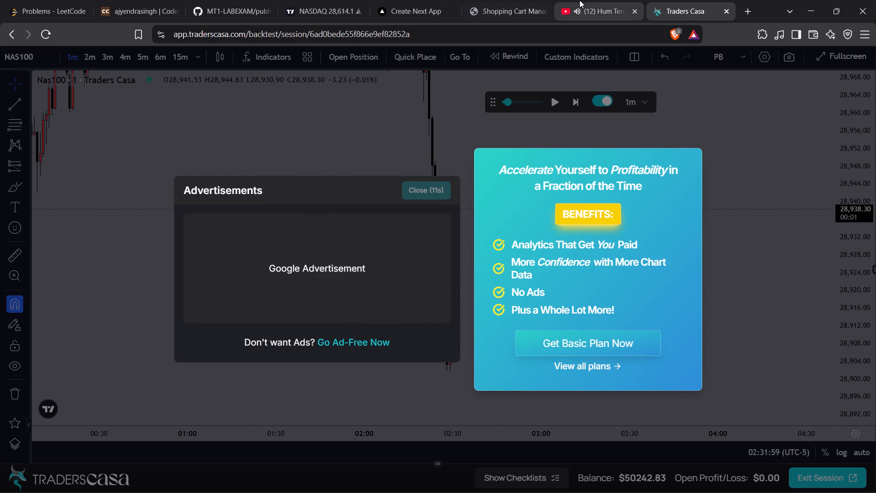
{"action": "left_click", "coordinate": [685, 218]}
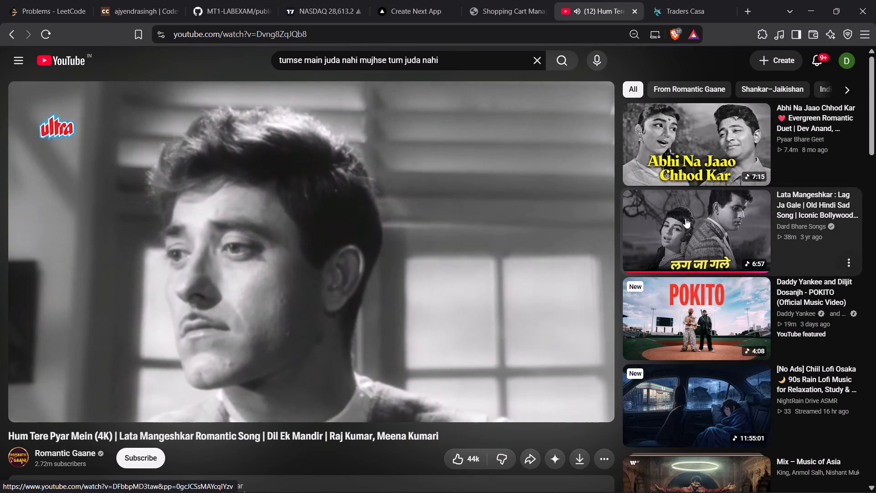
Return to the Traders Casa tab and dismiss the advertisement covering the chart.
{"action": "left_click", "coordinate": [682, 1]}
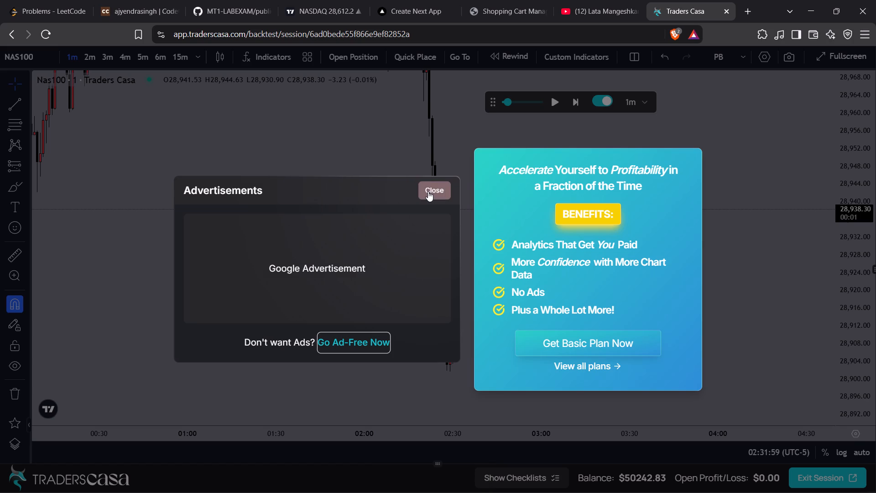
{"action": "left_click", "coordinate": [428, 191]}
Enlarge the recent candles and advance the replay one candle at a time by ten minutes, to 02:41.
{"action": "scroll", "coordinate": [469, 275], "scroll_direction": "up", "scroll_amount": 3, "text": "ctrl"}
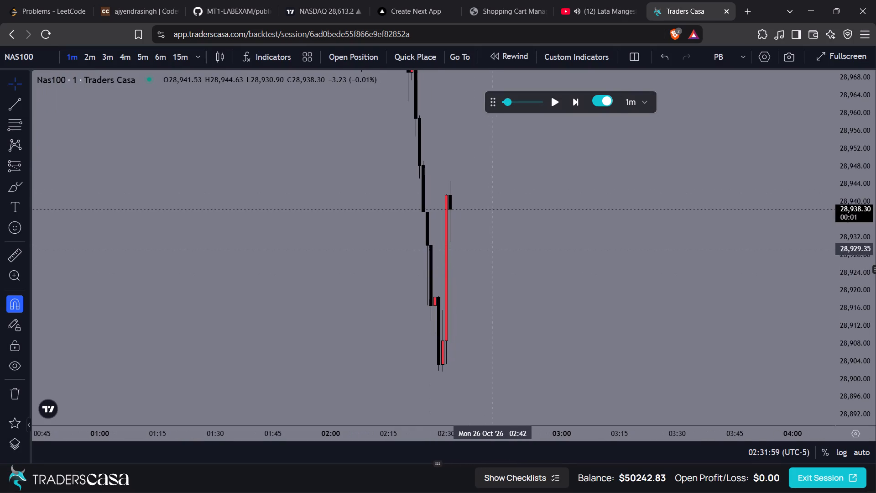
{"action": "left_click_drag", "start_coordinate": [502, 242], "coordinate": [471, 279]}
{"action": "left_click", "coordinate": [584, 101]}
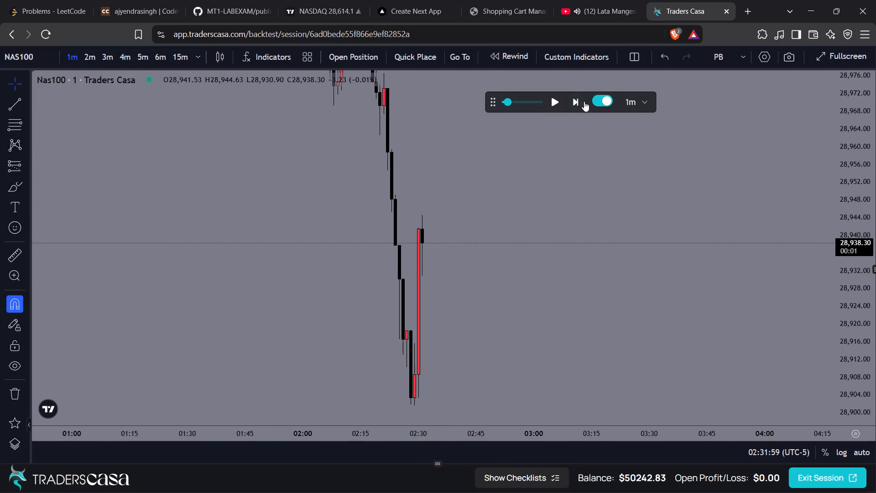
{"action": "left_click", "coordinate": [581, 102]}
{"action": "left_click_drag", "start_coordinate": [532, 180], "coordinate": [516, 197]}
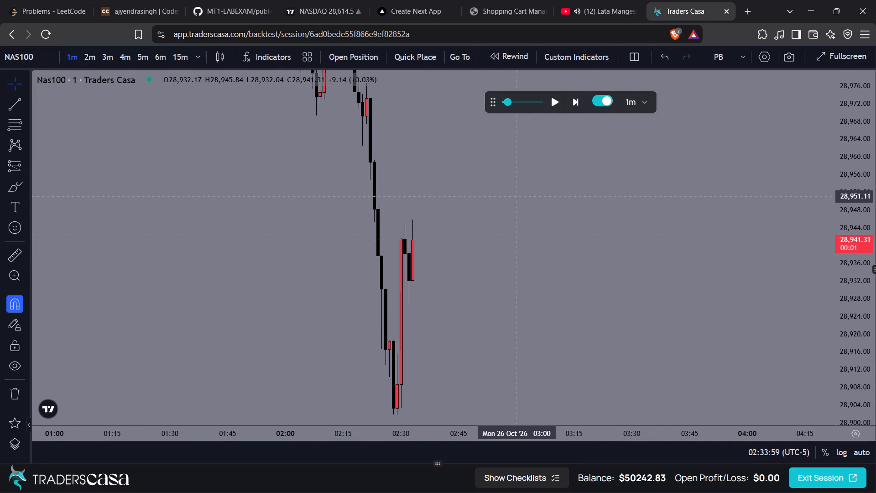
{"action": "left_click", "coordinate": [578, 105]}
{"action": "left_click", "coordinate": [578, 105]}
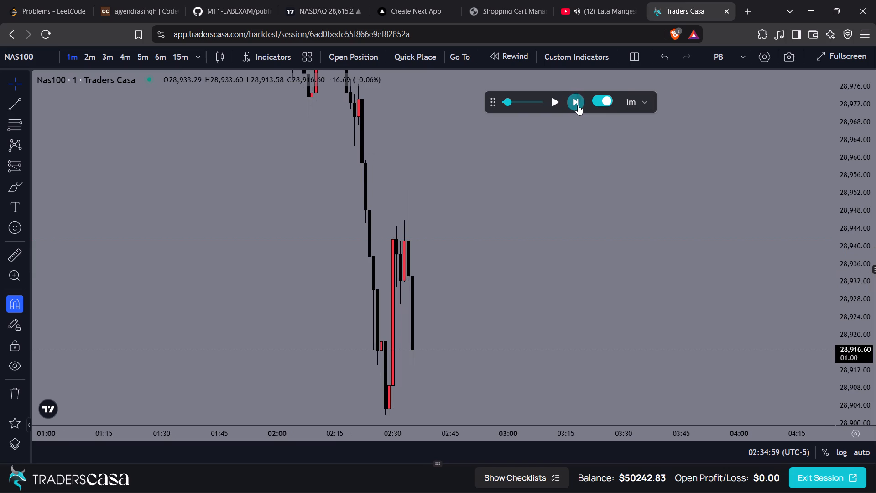
{"action": "left_click", "coordinate": [578, 105]}
{"action": "left_click", "coordinate": [578, 105]}
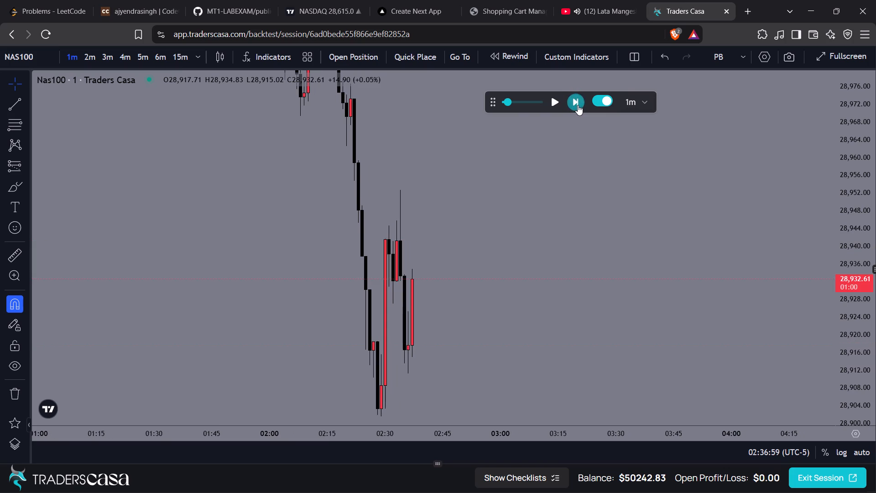
{"action": "left_click", "coordinate": [578, 105]}
{"action": "left_click", "coordinate": [578, 105]}
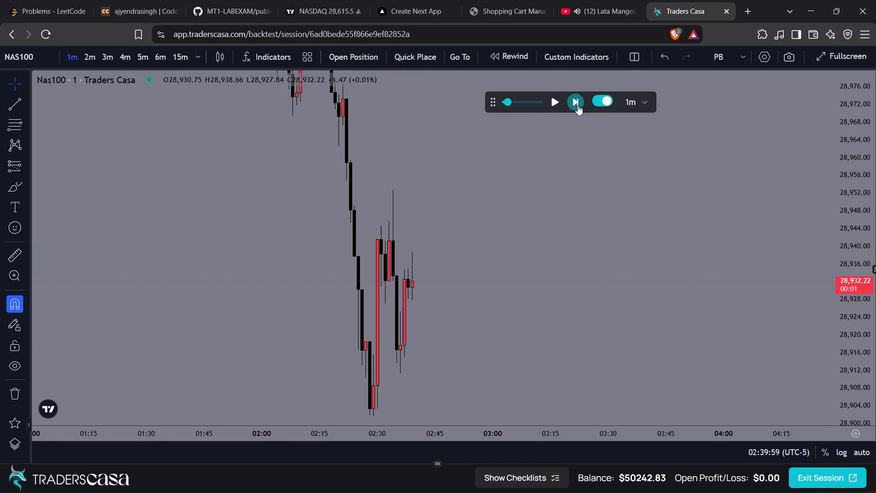
{"action": "left_click", "coordinate": [578, 105]}
{"action": "left_click", "coordinate": [578, 105]}
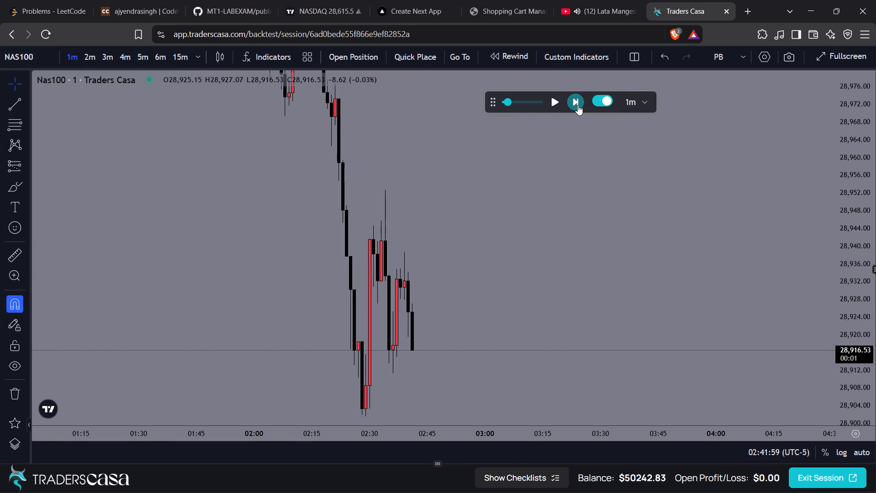
Advance the Nas100 replay by eight one-minute candles, to 02:49.
{"action": "left_click", "coordinate": [578, 105]}
{"action": "left_click_drag", "start_coordinate": [532, 270], "coordinate": [569, 142]}
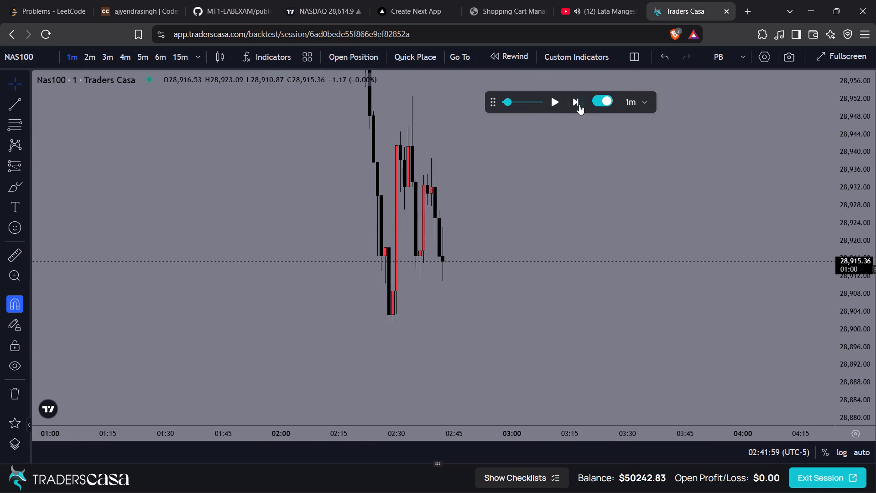
{"action": "left_click", "coordinate": [579, 105]}
{"action": "left_click", "coordinate": [579, 105]}
{"action": "left_click", "coordinate": [579, 105]}
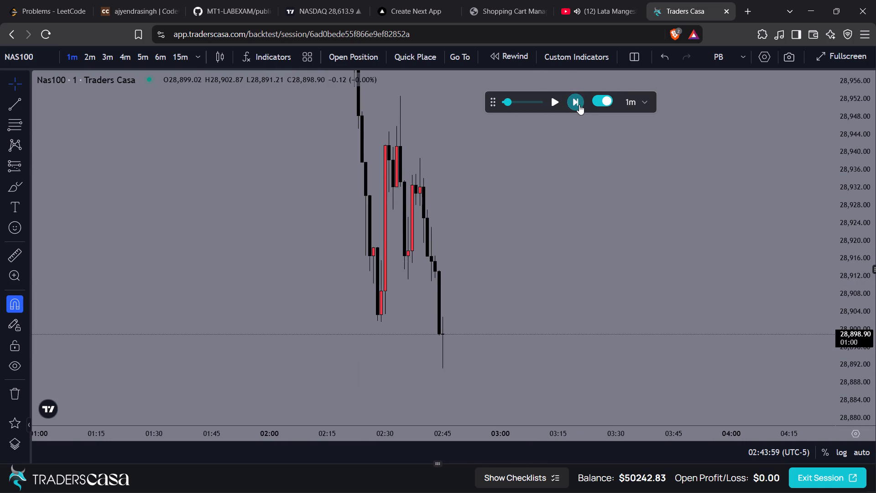
{"action": "left_click", "coordinate": [579, 105]}
{"action": "left_click", "coordinate": [579, 105]}
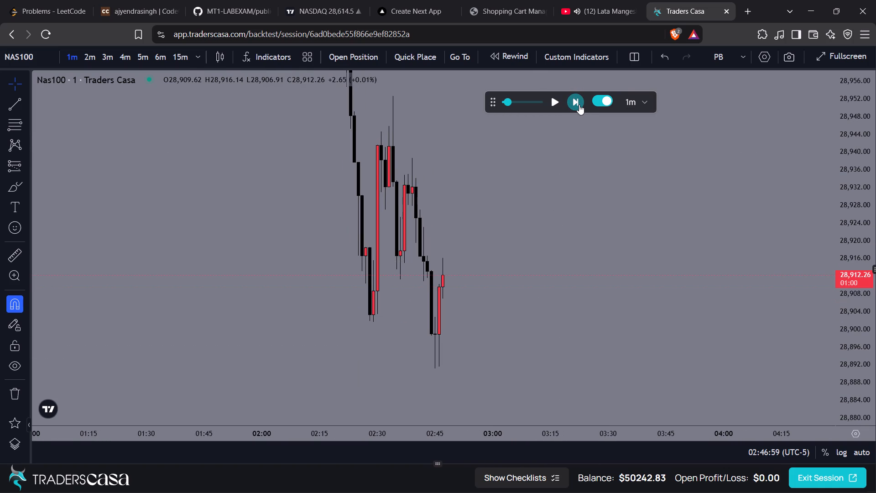
{"action": "left_click", "coordinate": [579, 105]}
{"action": "left_click", "coordinate": [579, 105]}
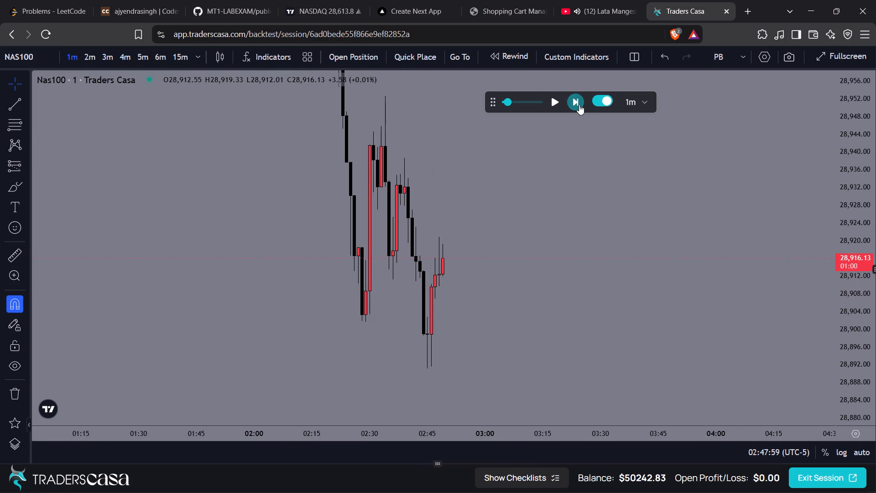
Step the replay forward by thirteen one-minute candles, to 03:02.
{"action": "left_click", "coordinate": [579, 105]}
{"action": "left_click", "coordinate": [579, 105]}
{"action": "left_click", "coordinate": [579, 105]}
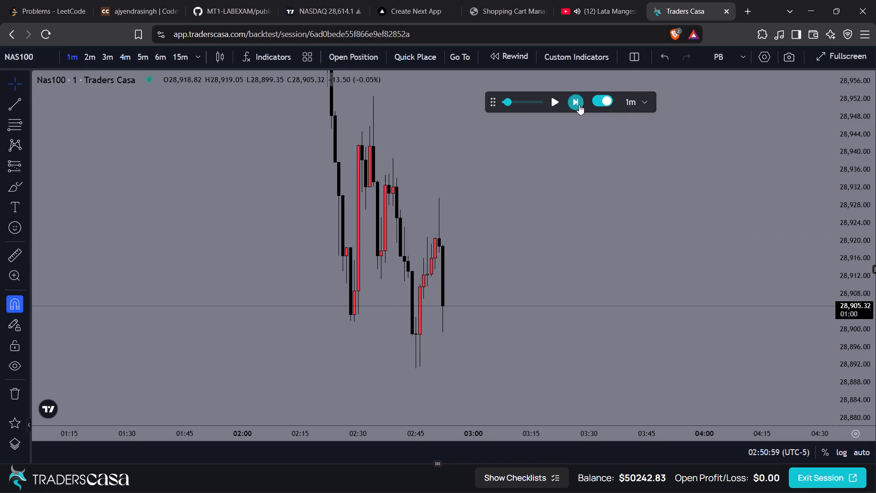
{"action": "left_click", "coordinate": [579, 105]}
{"action": "left_click", "coordinate": [579, 105]}
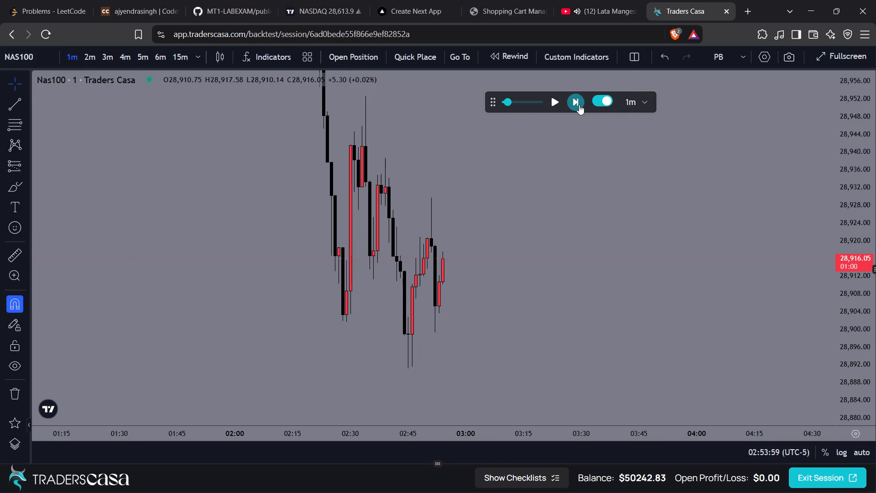
{"action": "left_click", "coordinate": [579, 105]}
{"action": "left_click", "coordinate": [579, 105]}
{"action": "left_click", "coordinate": [579, 105]}
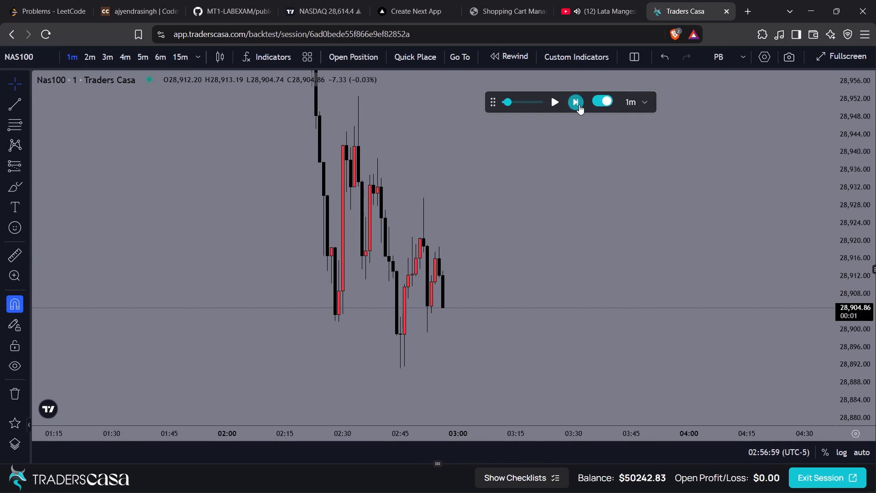
{"action": "left_click", "coordinate": [579, 105]}
{"action": "left_click", "coordinate": [579, 105]}
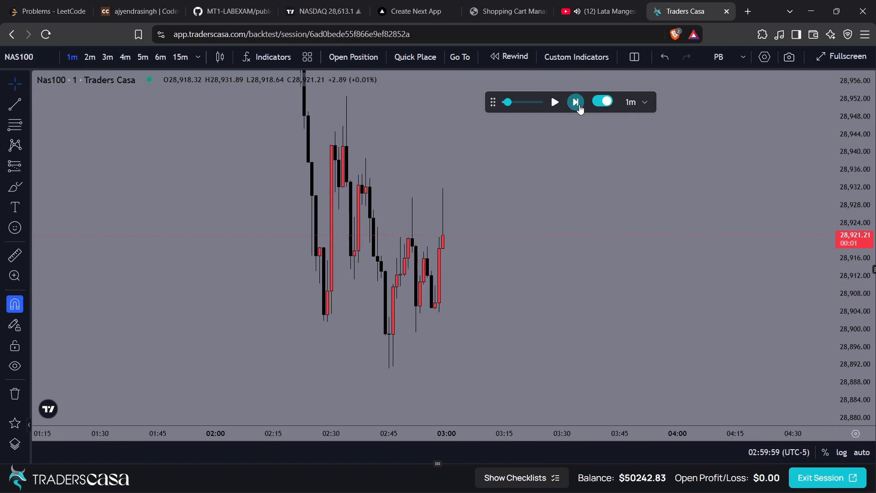
{"action": "triple_click", "coordinate": [579, 105]}
Bring the latest candles into view and advance the replay by twenty one-minute candles, to 03:22.
{"action": "left_click_drag", "start_coordinate": [555, 164], "coordinate": [537, 314]}
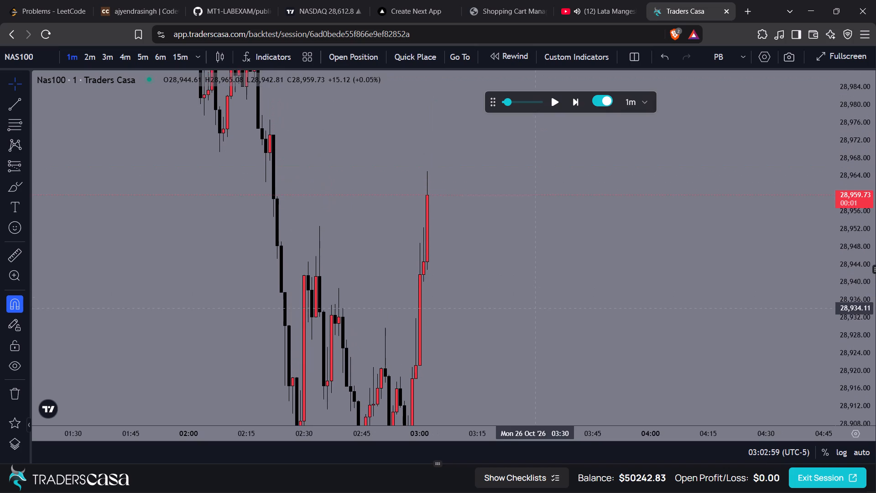
{"action": "left_click_drag", "start_coordinate": [556, 173], "coordinate": [579, 202]}
{"action": "left_click", "coordinate": [574, 101]}
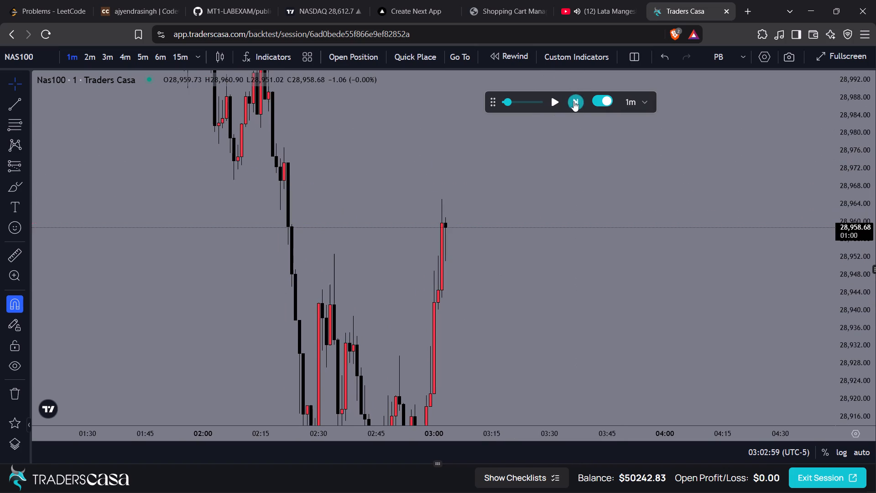
{"action": "left_click", "coordinate": [574, 101]}
{"action": "left_click", "coordinate": [574, 101]}
{"action": "triple_click", "coordinate": [574, 101]}
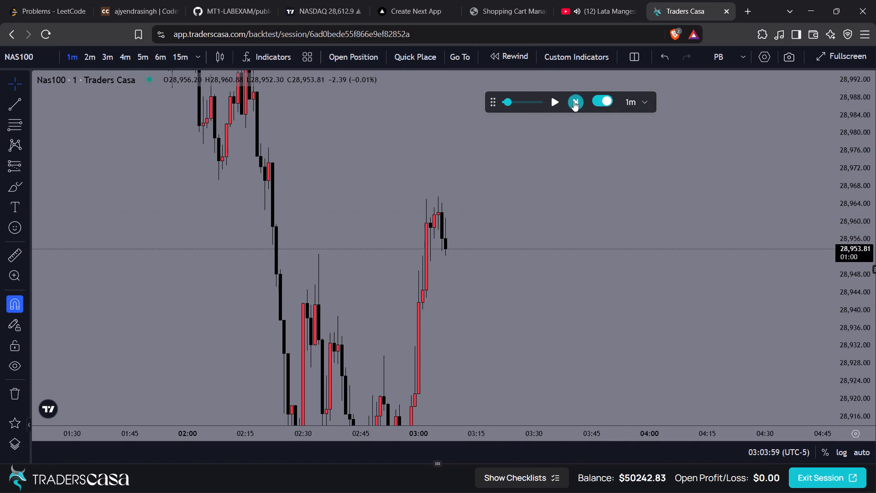
{"action": "triple_click", "coordinate": [574, 101]}
{"action": "triple_click", "coordinate": [574, 101]}
{"action": "triple_click", "coordinate": [574, 101]}
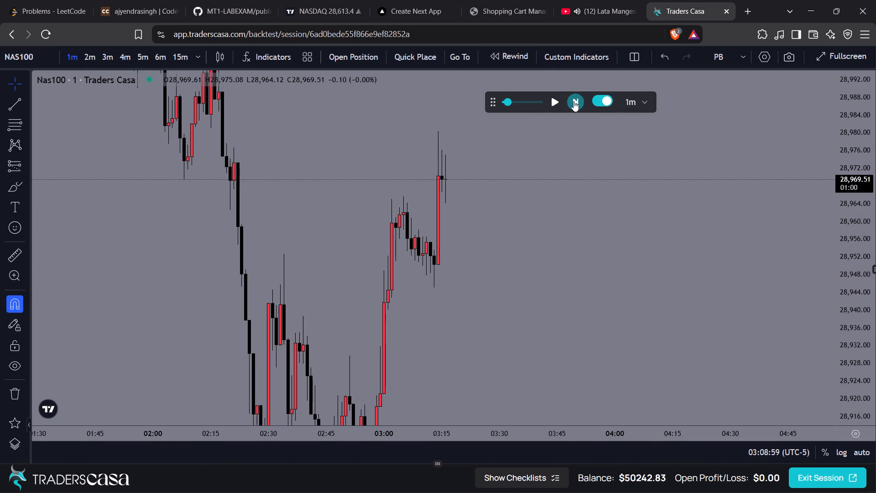
{"action": "triple_click", "coordinate": [574, 101]}
{"action": "double_click", "coordinate": [574, 101]}
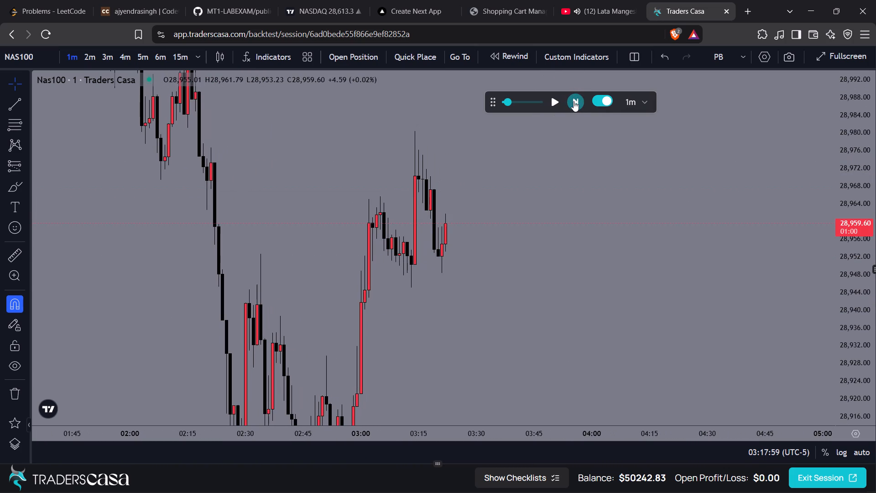
Advance the replay one candle at a time by nine minutes, to 03:31.
{"action": "left_click", "coordinate": [574, 101]}
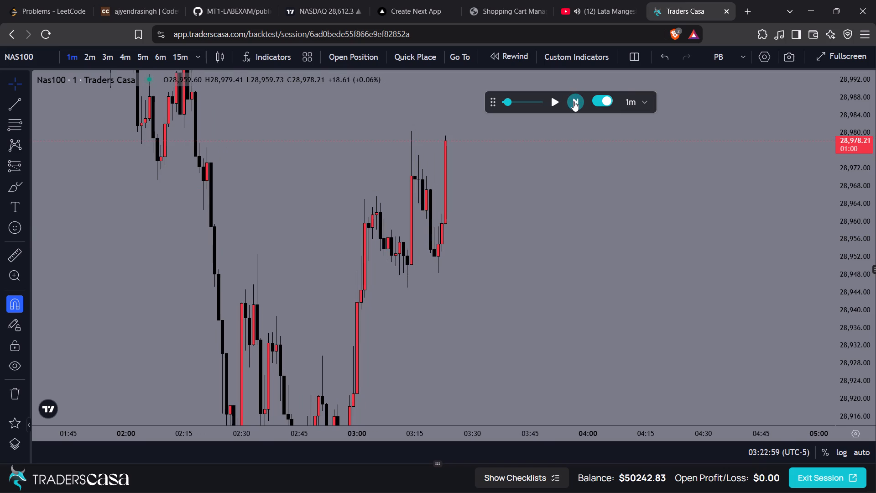
{"action": "left_click", "coordinate": [574, 101]}
{"action": "left_click", "coordinate": [574, 101]}
{"action": "left_click", "coordinate": [574, 101]}
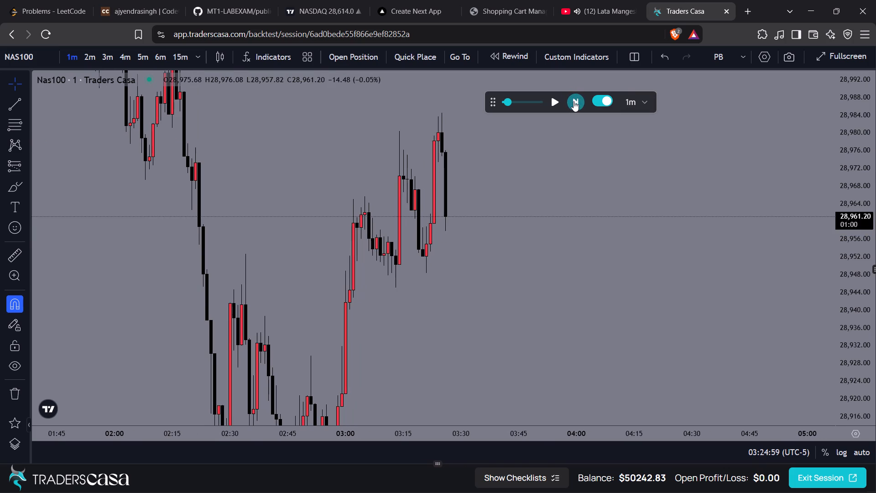
{"action": "left_click", "coordinate": [574, 101]}
{"action": "left_click", "coordinate": [574, 101]}
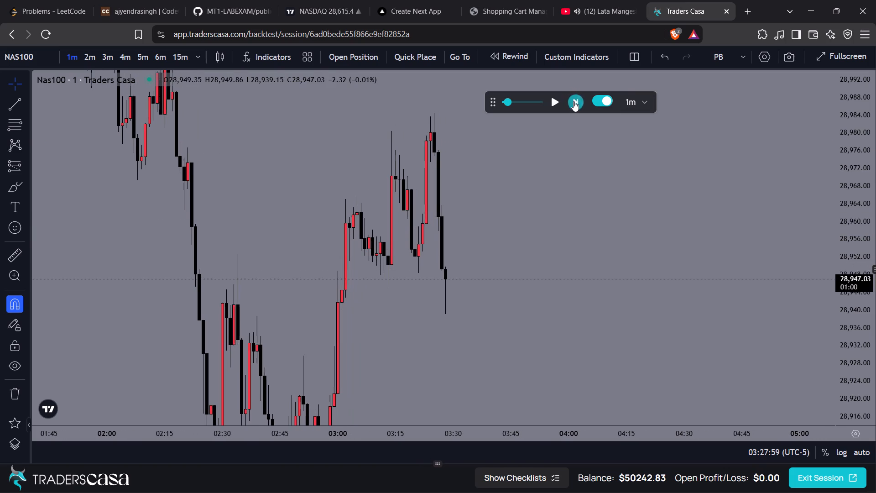
{"action": "left_click", "coordinate": [574, 101]}
{"action": "left_click", "coordinate": [574, 101]}
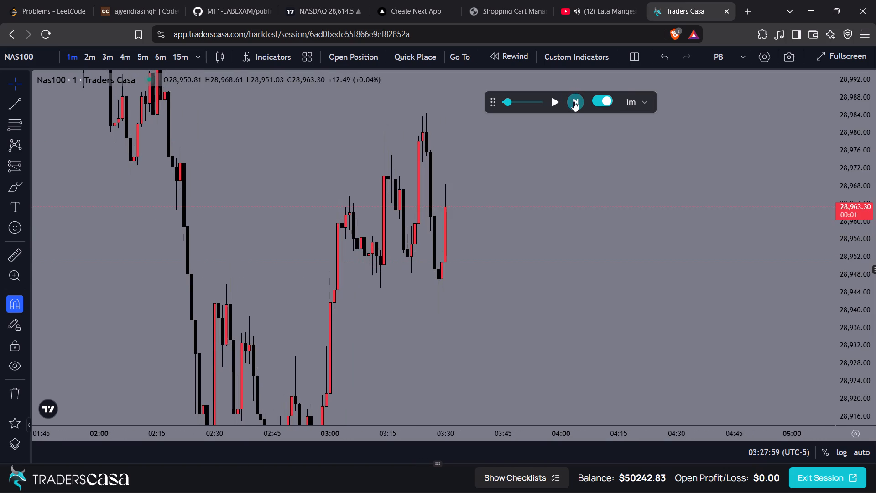
{"action": "left_click", "coordinate": [574, 101]}
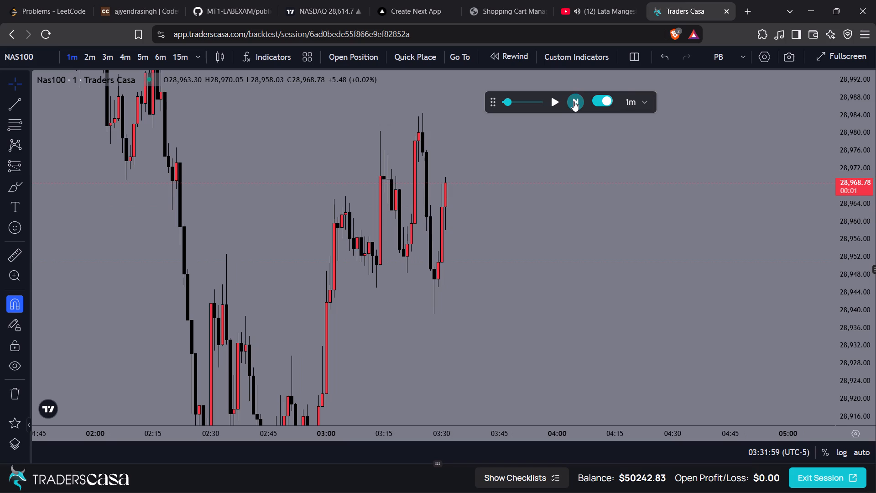
Step the replay forward by eleven one-minute candles, to 03:42.
{"action": "left_click", "coordinate": [574, 101]}
{"action": "left_click", "coordinate": [574, 101]}
{"action": "left_click", "coordinate": [574, 101]}
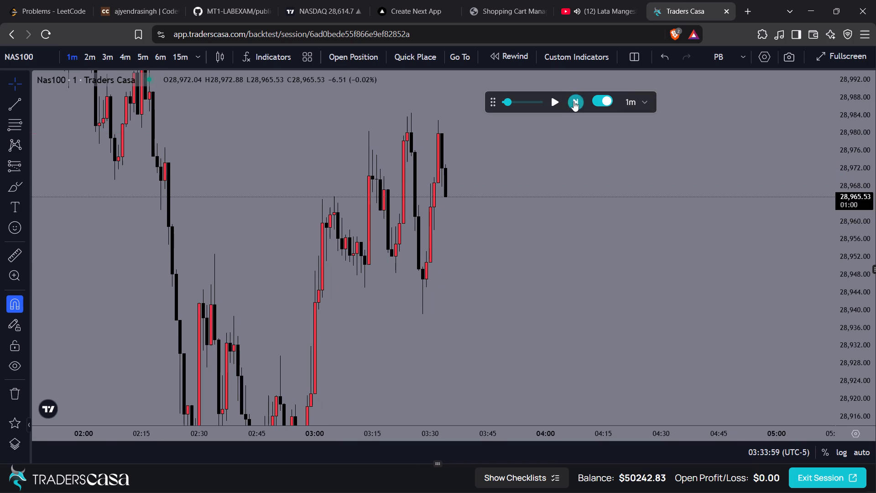
{"action": "left_click", "coordinate": [574, 101]}
{"action": "left_click", "coordinate": [574, 101]}
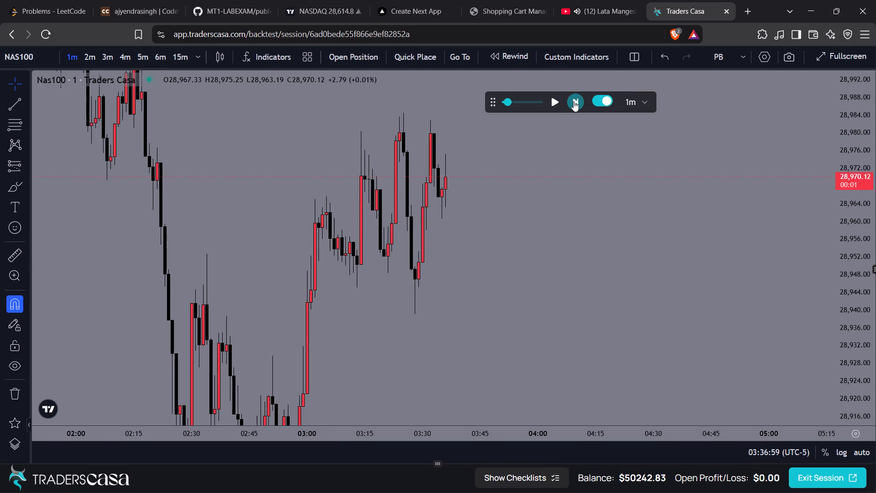
{"action": "left_click", "coordinate": [574, 101]}
{"action": "left_click", "coordinate": [574, 101]}
{"action": "left_click", "coordinate": [574, 101]}
{"action": "left_click", "coordinate": [574, 101]}
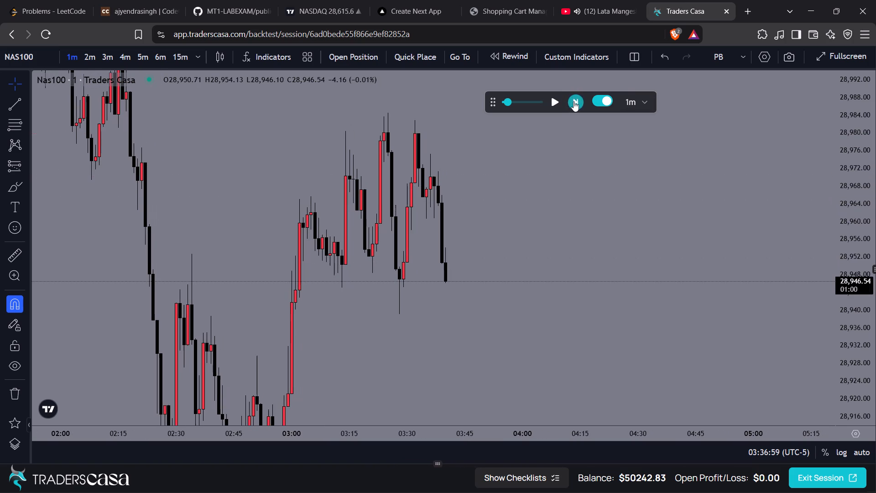
{"action": "left_click", "coordinate": [574, 101]}
{"action": "left_click", "coordinate": [574, 101]}
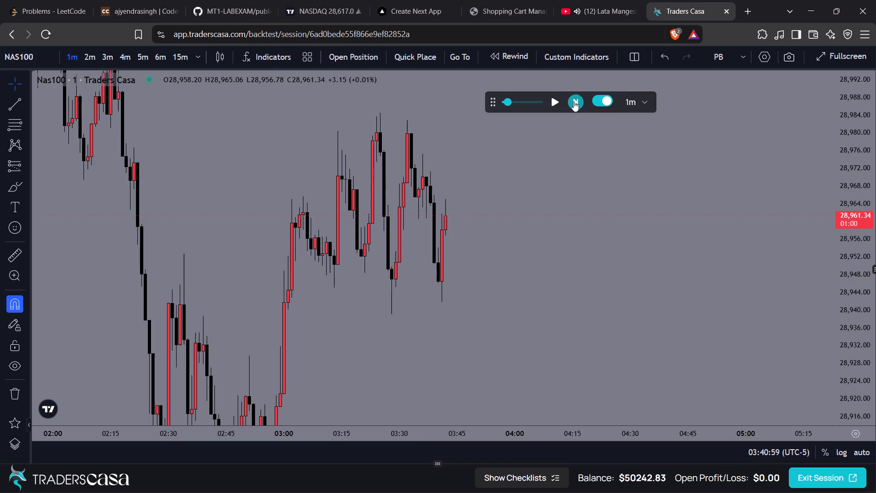
Advance the Nas100 replay by fifteen one-minute candles, to 03:57.
{"action": "left_click", "coordinate": [574, 101]}
{"action": "left_click", "coordinate": [574, 101]}
{"action": "left_click", "coordinate": [574, 101]}
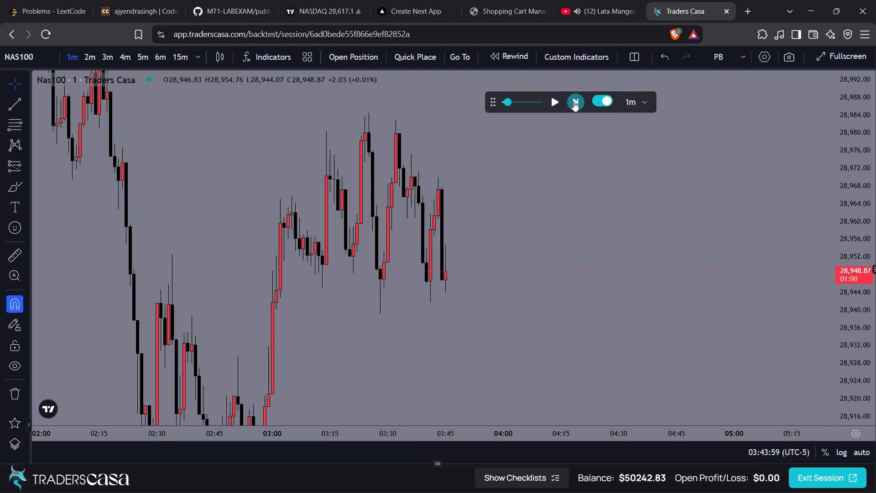
{"action": "left_click", "coordinate": [574, 101]}
{"action": "left_click", "coordinate": [574, 101]}
{"action": "left_click", "coordinate": [574, 101]}
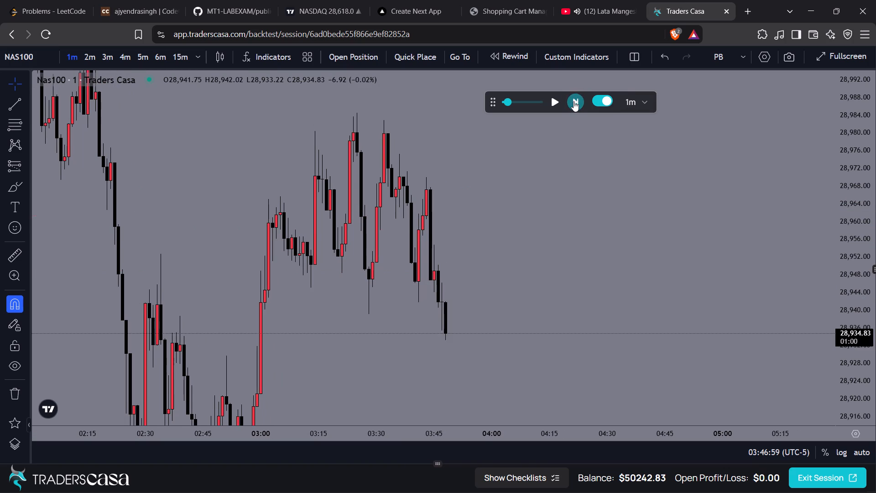
{"action": "left_click", "coordinate": [574, 101]}
{"action": "left_click", "coordinate": [574, 101]}
{"action": "left_click", "coordinate": [574, 101]}
{"action": "left_click", "coordinate": [574, 101]}
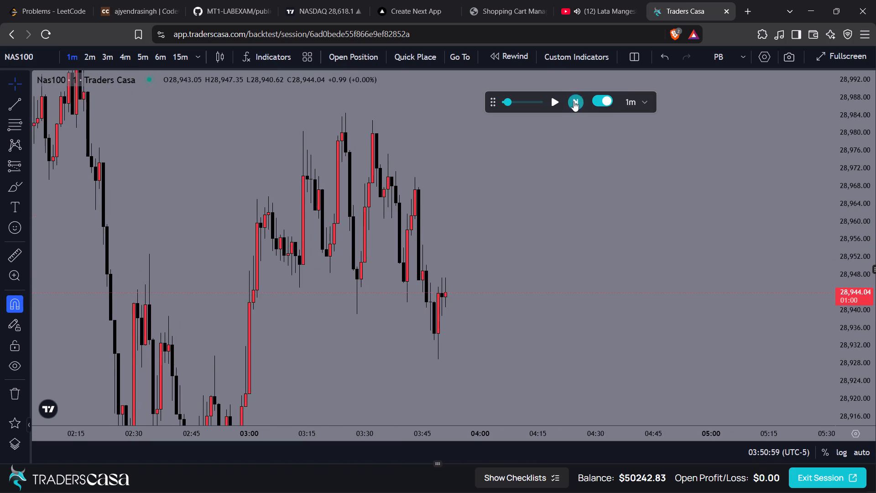
{"action": "left_click", "coordinate": [574, 101]}
{"action": "triple_click", "coordinate": [574, 101]}
{"action": "left_click", "coordinate": [574, 101]}
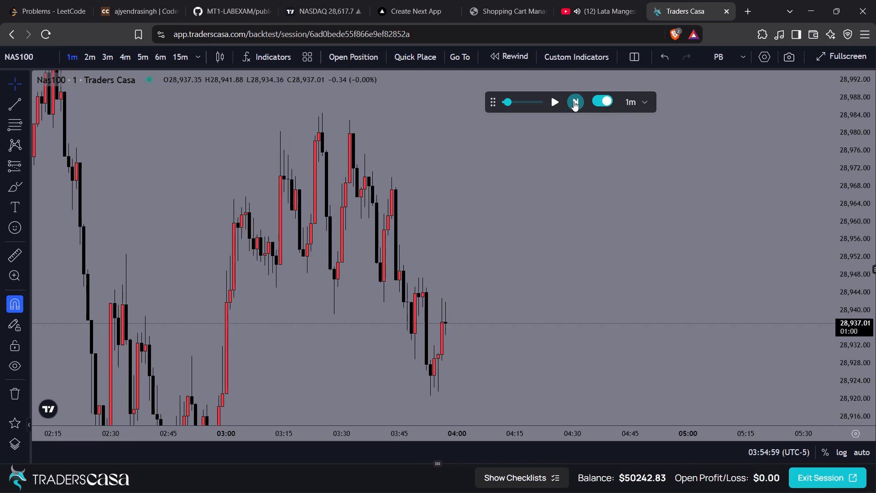
Advance the replay by fourteen one-minute candles, to 04:11, keeping the falling price in view.
{"action": "left_click", "coordinate": [574, 101]}
{"action": "triple_click", "coordinate": [574, 101]}
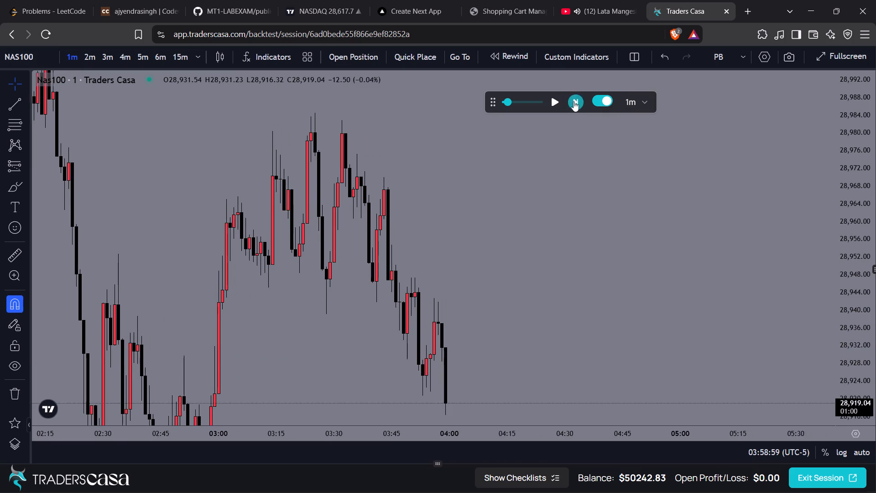
{"action": "left_click_drag", "start_coordinate": [549, 277], "coordinate": [572, 161]}
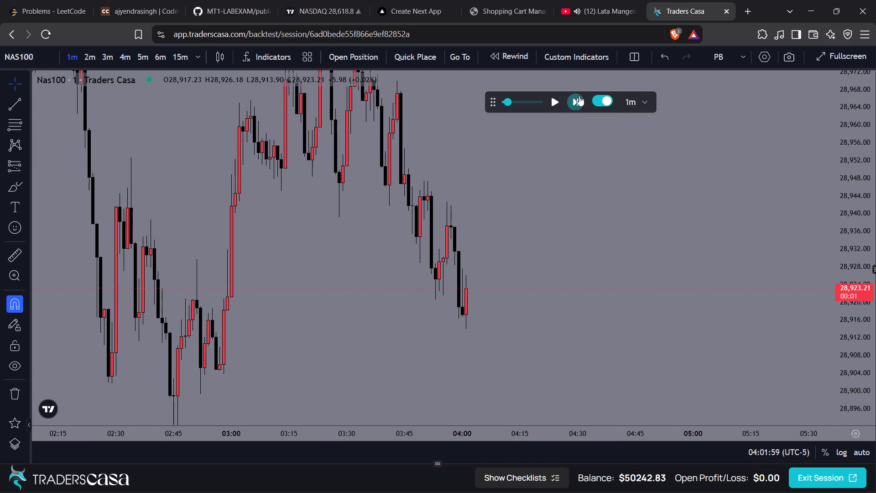
{"action": "triple_click", "coordinate": [574, 103]}
{"action": "left_click", "coordinate": [574, 103]}
{"action": "left_click_drag", "start_coordinate": [537, 348], "coordinate": [553, 239]}
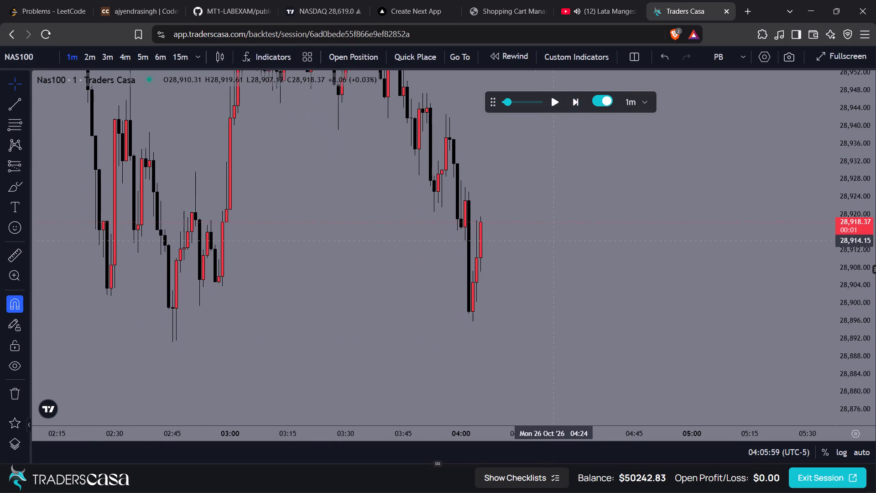
{"action": "left_click_drag", "start_coordinate": [553, 239], "coordinate": [553, 237]}
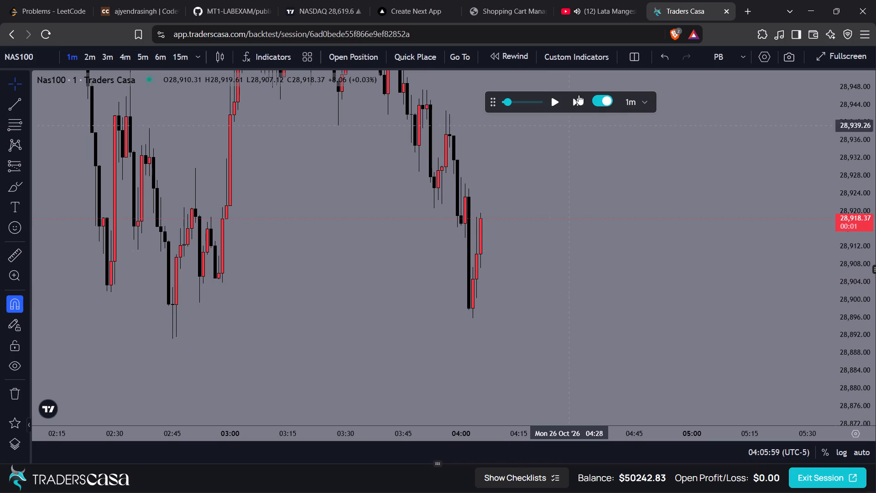
{"action": "left_click", "coordinate": [574, 104]}
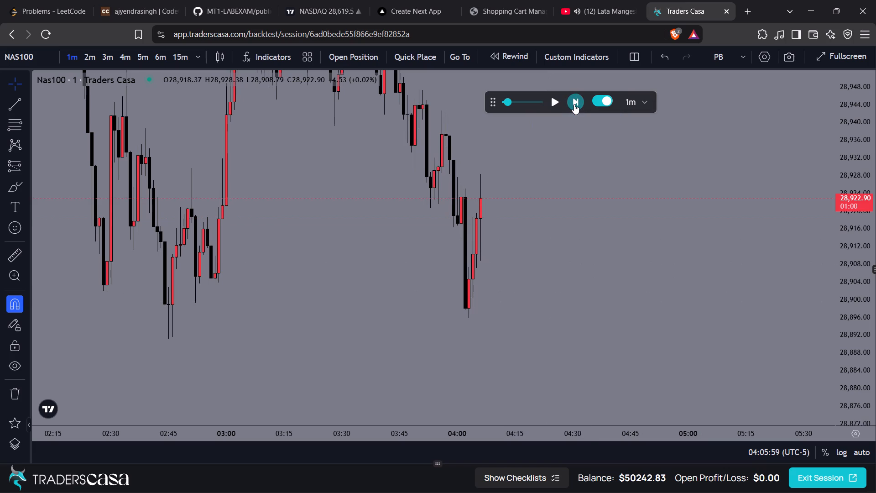
{"action": "left_click", "coordinate": [574, 104]}
{"action": "left_click", "coordinate": [574, 104]}
{"action": "left_click", "coordinate": [574, 104]}
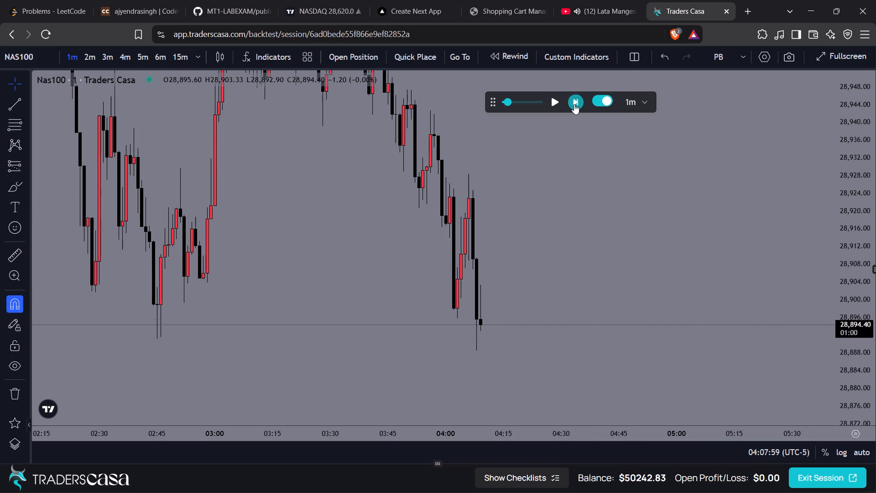
{"action": "left_click", "coordinate": [574, 104]}
{"action": "left_click", "coordinate": [574, 104]}
Recentre the latest low and advance the replay candle by candle to about 04:17.
{"action": "left_click_drag", "start_coordinate": [546, 325], "coordinate": [565, 189]}
{"action": "left_click", "coordinate": [574, 108]}
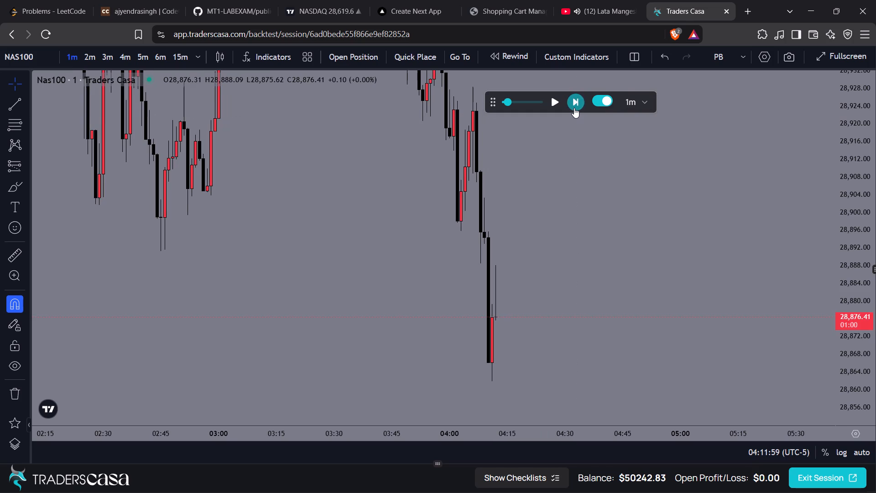
{"action": "left_click", "coordinate": [574, 108]}
{"action": "left_click", "coordinate": [574, 108]}
{"action": "left_click", "coordinate": [574, 108]}
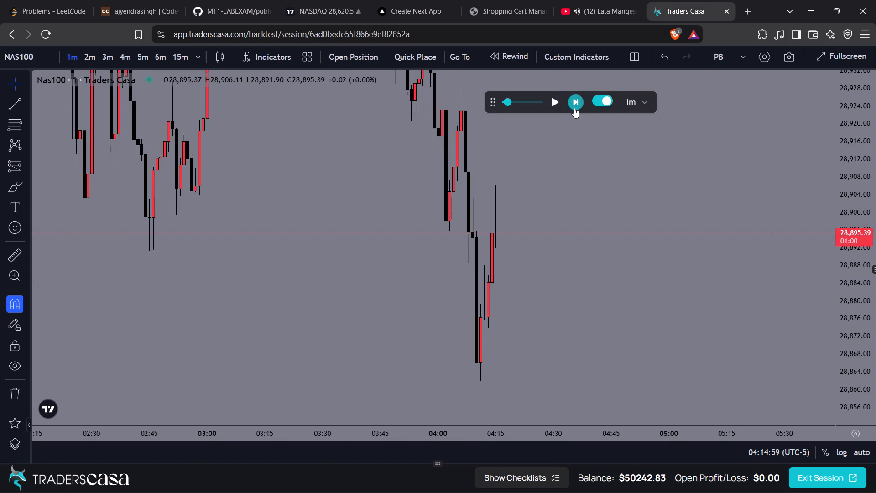
{"action": "left_click", "coordinate": [574, 108]}
{"action": "left_click", "coordinate": [574, 108]}
{"action": "left_click", "coordinate": [574, 108]}
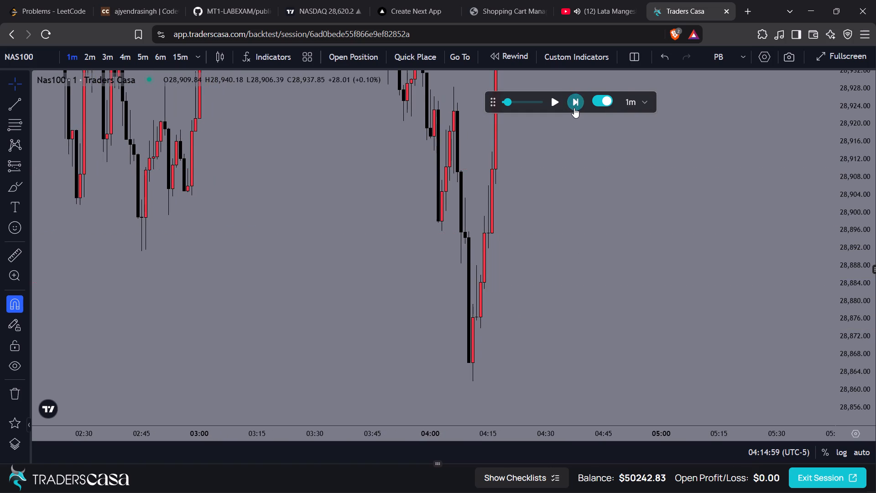
Advance the Nas100 replay by five one-minute candles, to 04:23, with the recent swing in view.
{"action": "left_click_drag", "start_coordinate": [561, 135], "coordinate": [554, 266]}
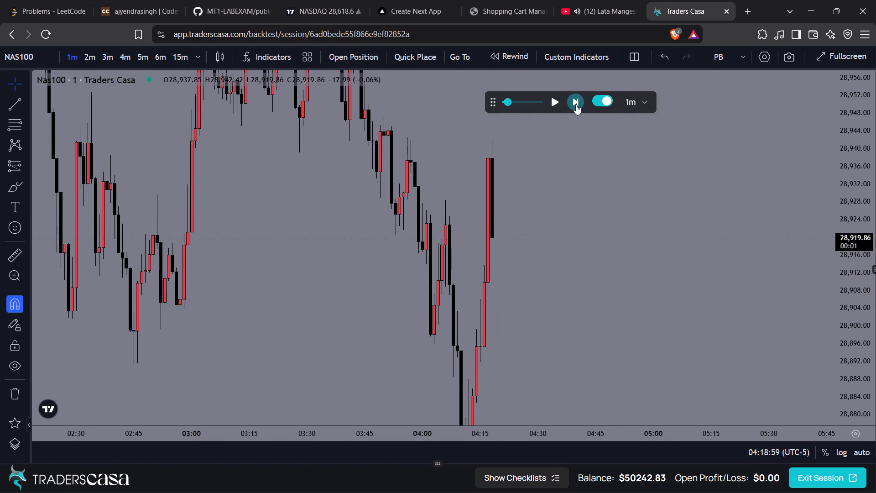
{"action": "left_click", "coordinate": [576, 105]}
{"action": "left_click_drag", "start_coordinate": [842, 126], "coordinate": [837, 315]}
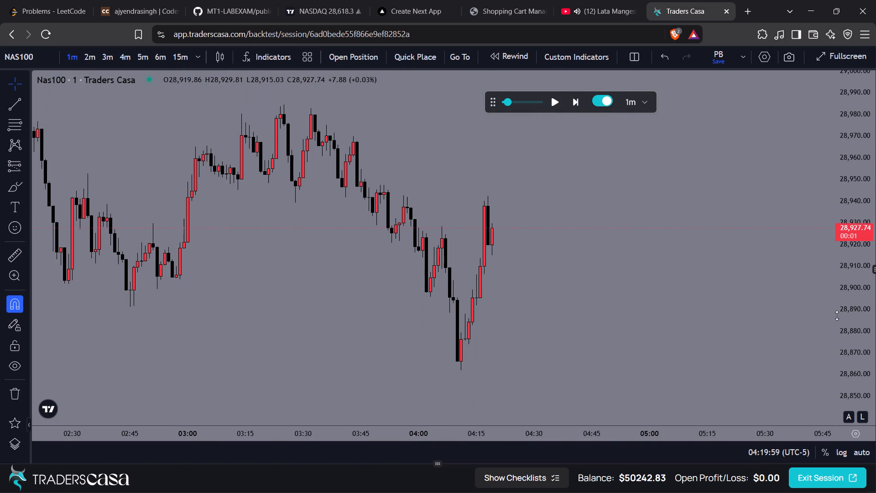
{"action": "left_click", "coordinate": [572, 104]}
{"action": "left_click", "coordinate": [572, 104]}
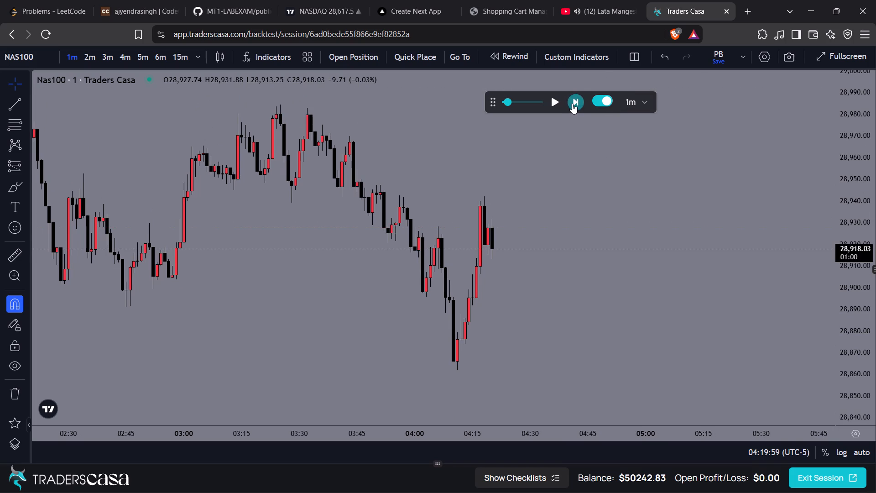
{"action": "left_click", "coordinate": [572, 104]}
{"action": "left_click", "coordinate": [572, 104]}
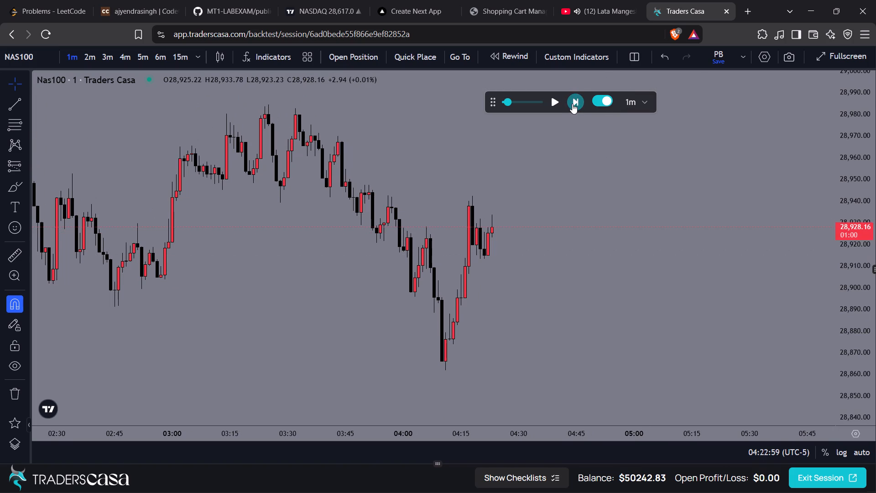
Draw a long position at the 04:23 candle with entry 28,928.16, stop 28,887.62 and target 28,970.04.
{"action": "left_click_drag", "start_coordinate": [544, 202], "coordinate": [497, 206]}
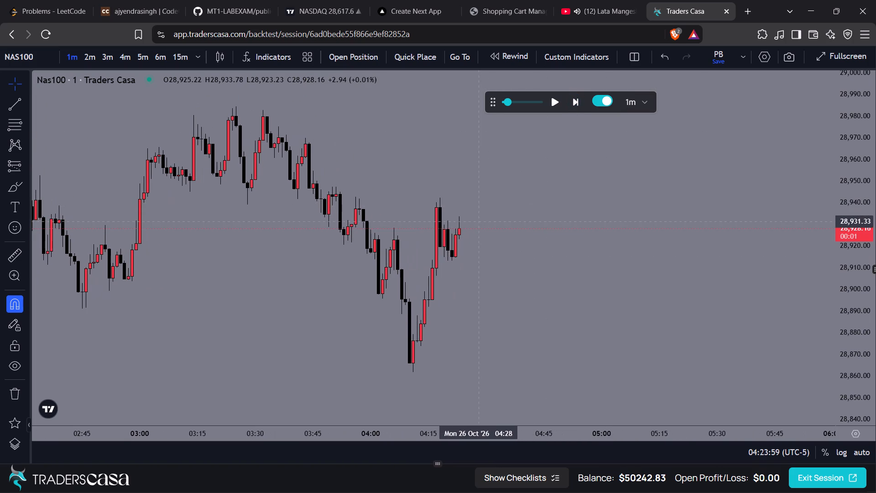
{"action": "left_click", "coordinate": [27, 165]}
{"action": "left_click", "coordinate": [75, 177]}
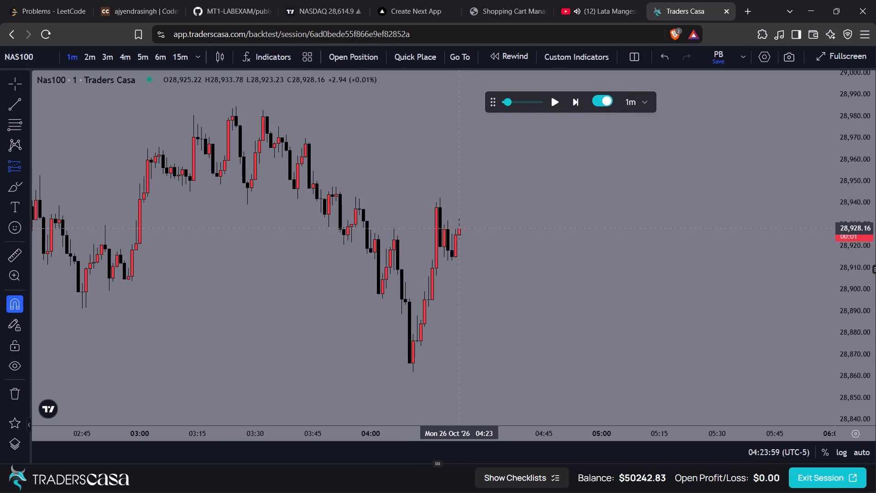
{"action": "left_click", "coordinate": [458, 227]}
{"action": "right_click", "coordinate": [375, 240]}
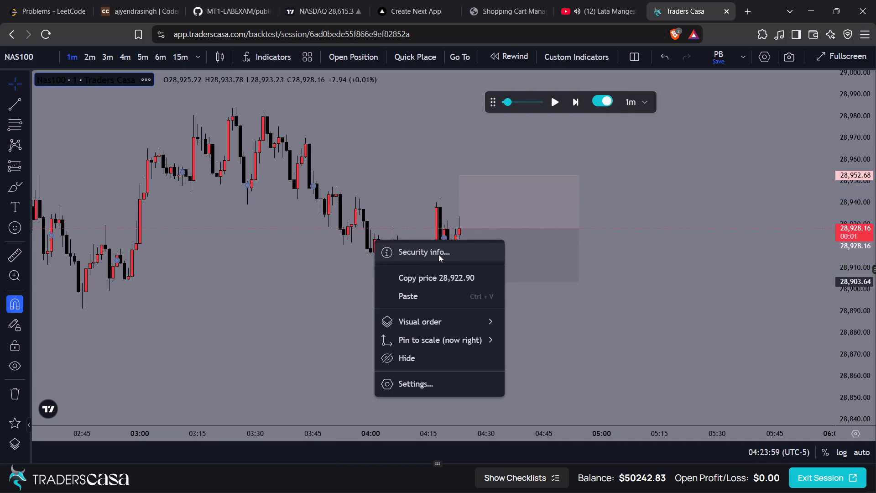
{"action": "left_click", "coordinate": [547, 292]}
{"action": "left_click_drag", "start_coordinate": [460, 281], "coordinate": [464, 316]}
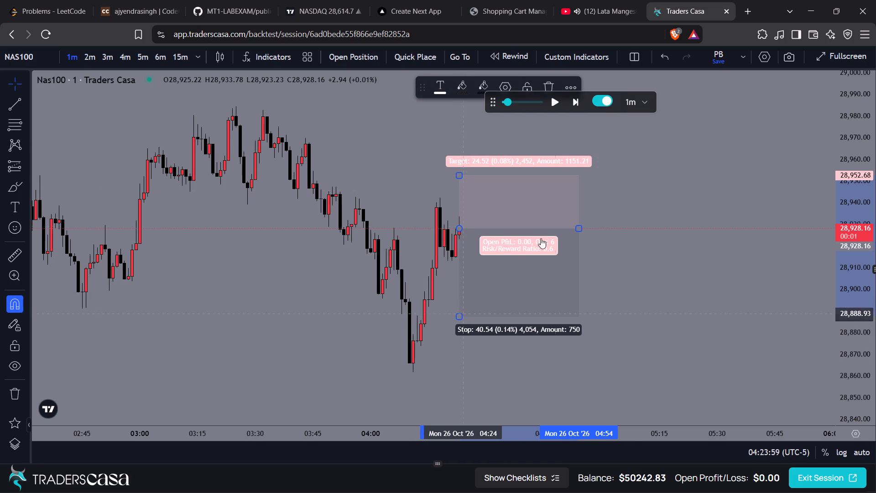
{"action": "left_click_drag", "start_coordinate": [650, 189], "coordinate": [650, 277]}
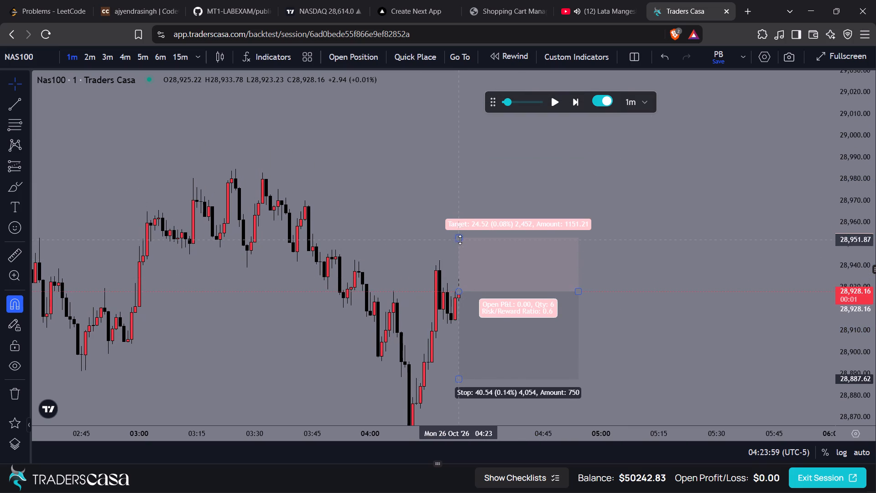
{"action": "left_click_drag", "start_coordinate": [460, 240], "coordinate": [460, 200]}
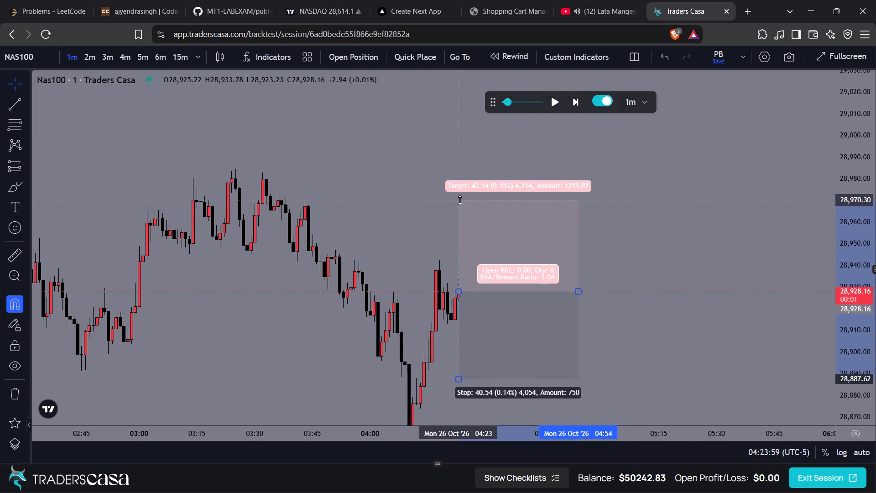
{"action": "left_click_drag", "start_coordinate": [460, 200], "coordinate": [460, 200]}
Place a buy limit trade at 28928.16 with take profit 28970.04, stop loss 28887.62 and 0.3% risk.
{"action": "left_click", "coordinate": [335, 55]}
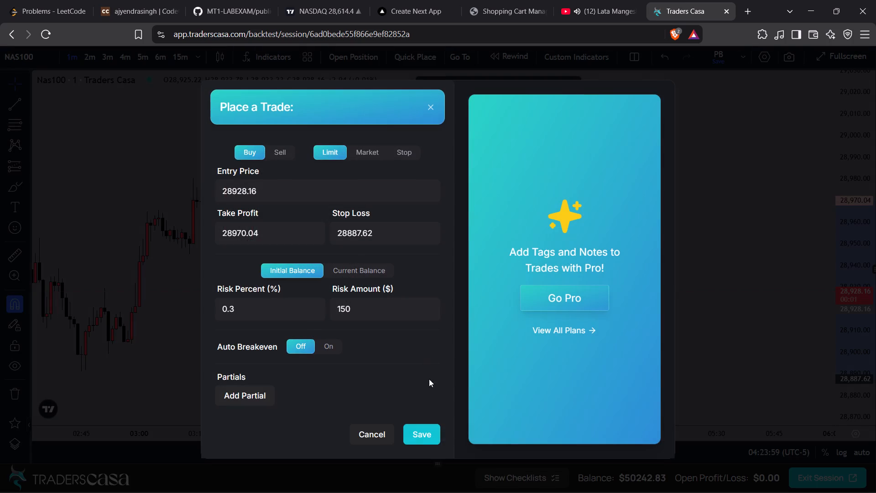
{"action": "left_click", "coordinate": [419, 438]}
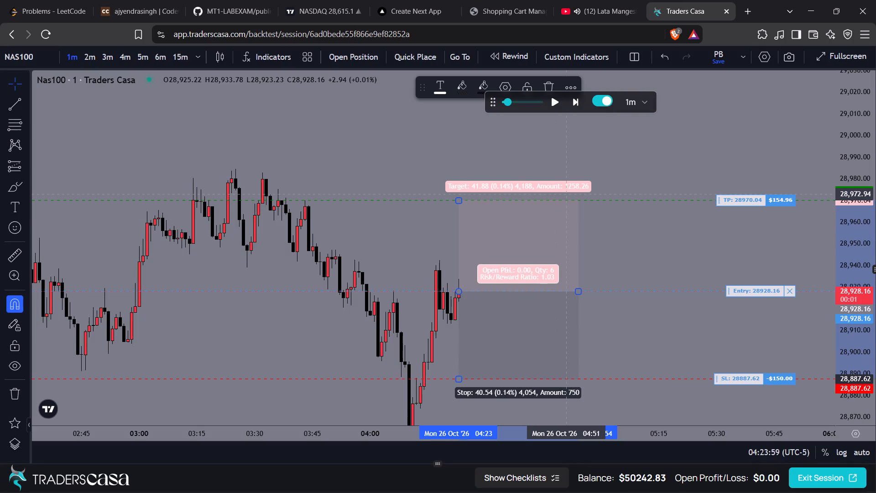
Advance the replay by nine one-minute candles, to 04:32, with the buy trade running.
{"action": "left_click", "coordinate": [574, 98]}
{"action": "left_click", "coordinate": [574, 98]}
{"action": "left_click", "coordinate": [574, 98]}
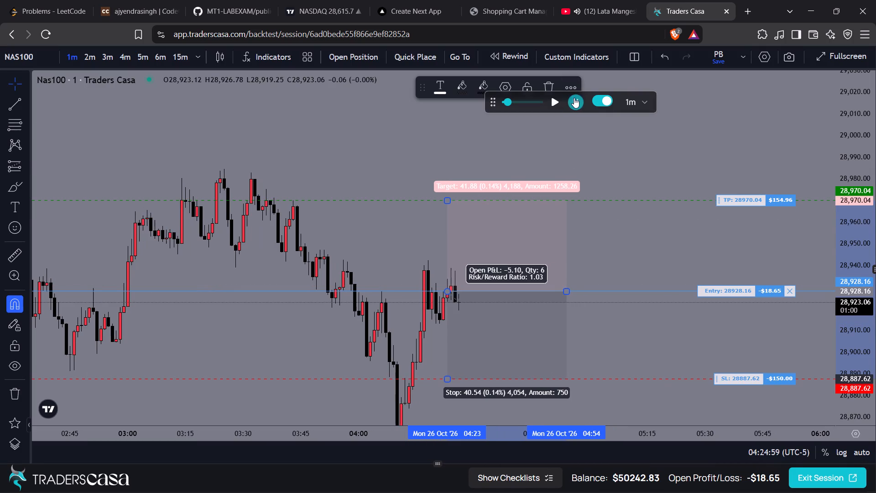
{"action": "left_click", "coordinate": [574, 98]}
{"action": "left_click", "coordinate": [574, 98]}
{"action": "left_click", "coordinate": [574, 98]}
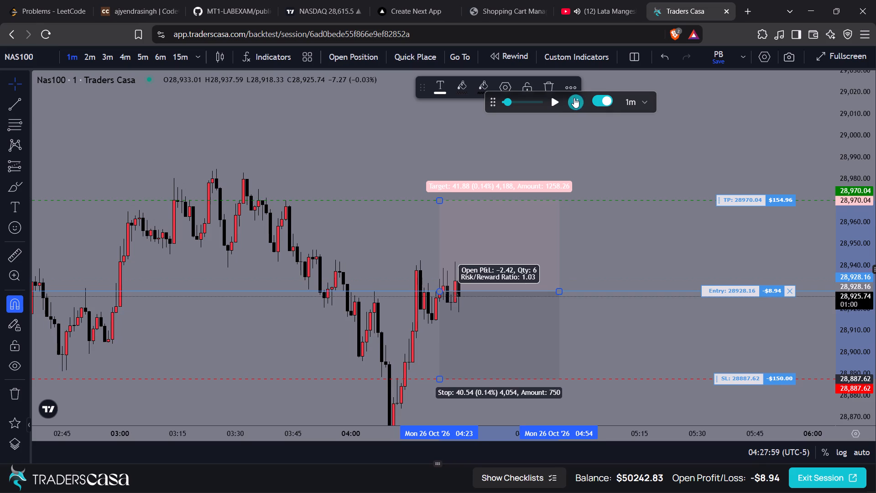
{"action": "left_click", "coordinate": [574, 98]}
{"action": "left_click", "coordinate": [574, 98]}
{"action": "left_click", "coordinate": [574, 98]}
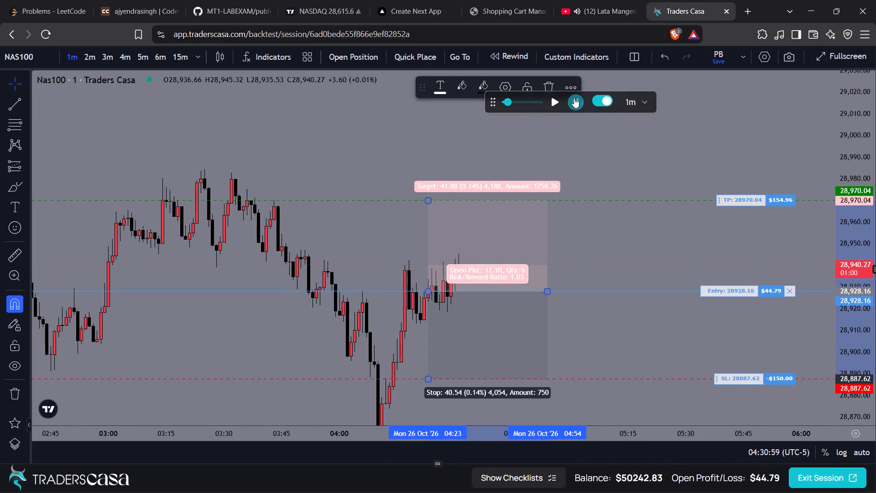
Move the open trade's stop loss to 28928.7, just above the entry price.
{"action": "left_click_drag", "start_coordinate": [719, 379], "coordinate": [712, 335]}
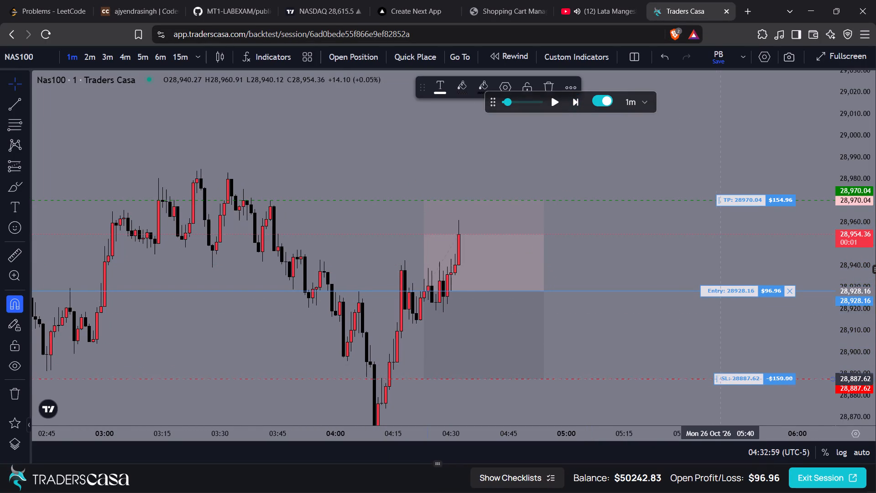
{"action": "left_click_drag", "start_coordinate": [712, 335], "coordinate": [716, 288]}
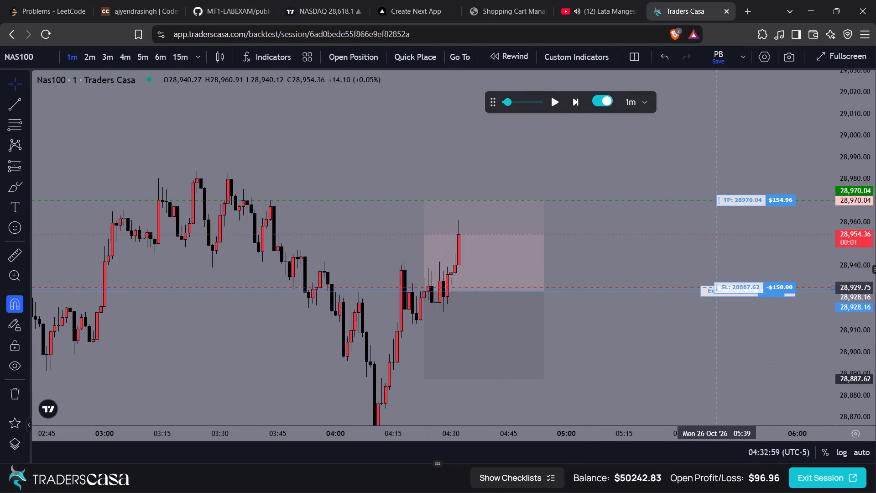
{"action": "left_click_drag", "start_coordinate": [716, 288], "coordinate": [719, 290]}
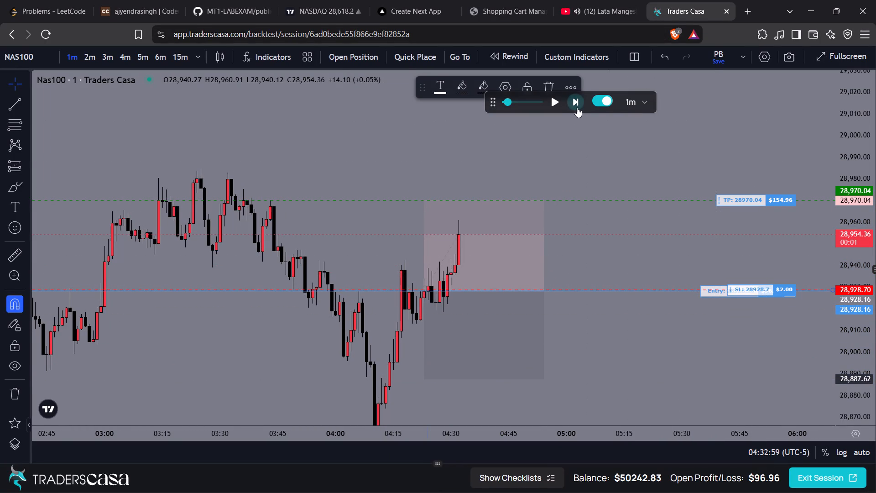
Advance the replay by three one-minute candles, to 04:35.
{"action": "left_click", "coordinate": [577, 107]}
{"action": "left_click", "coordinate": [517, 230]}
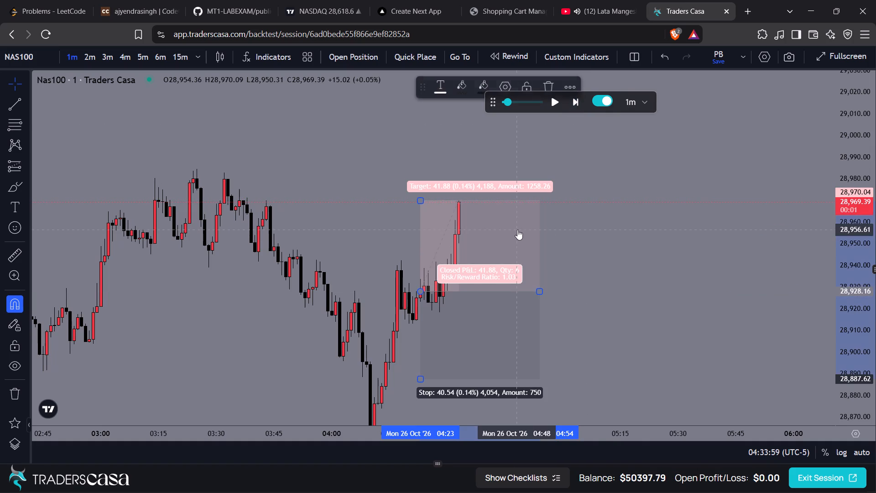
{"action": "left_click", "coordinate": [575, 107]}
{"action": "left_click", "coordinate": [575, 107]}
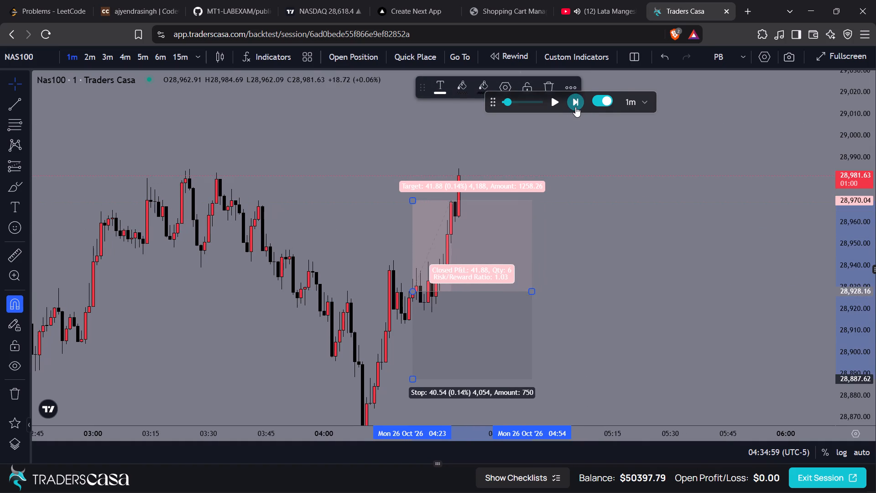
Delete the long position drawing from the chart.
{"action": "left_click", "coordinate": [494, 260]}
{"action": "key", "text": "Delete"}
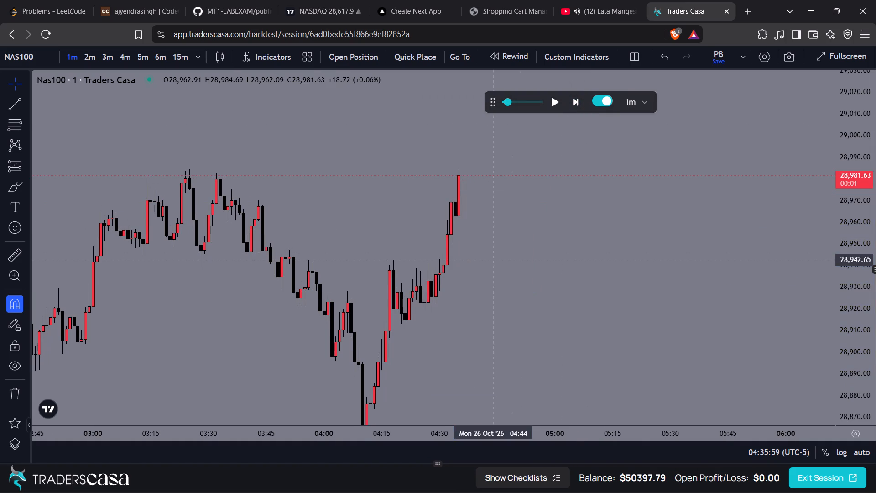
Advance the replay by seven one-minute candles, to 04:42.
{"action": "left_click_drag", "start_coordinate": [497, 284], "coordinate": [497, 293]}
{"action": "left_click", "coordinate": [574, 103]}
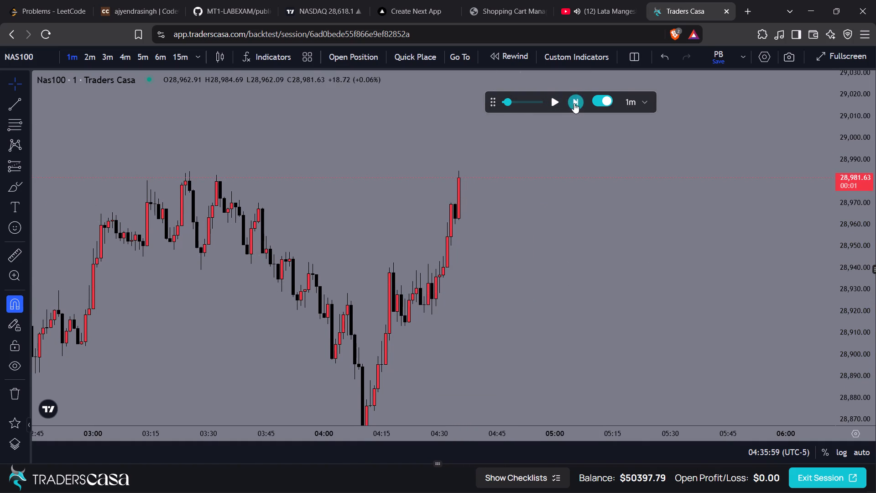
{"action": "left_click", "coordinate": [574, 103]}
{"action": "left_click", "coordinate": [574, 103]}
{"action": "left_click", "coordinate": [574, 103]}
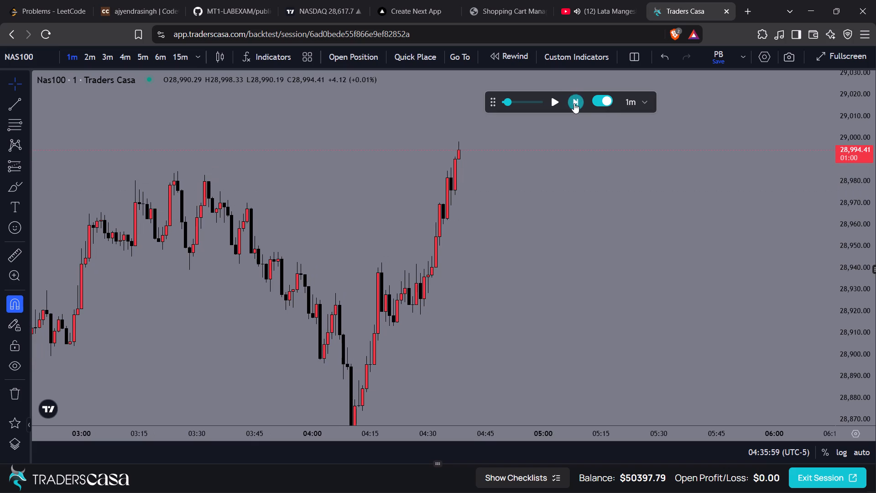
{"action": "left_click", "coordinate": [574, 103]}
{"action": "double_click", "coordinate": [574, 103]}
Advance the replay by ten one-minute candles, to 04:52, keeping the latest highs in view.
{"action": "left_click_drag", "start_coordinate": [534, 164], "coordinate": [534, 169]}
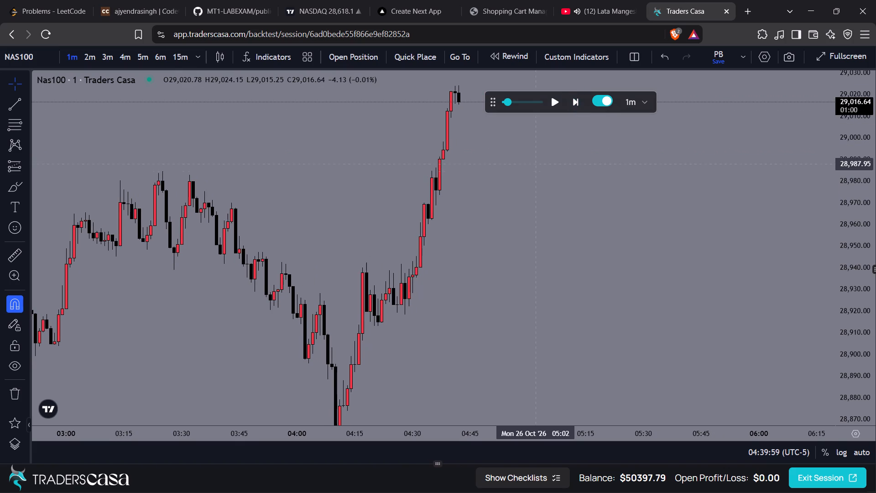
{"action": "left_click_drag", "start_coordinate": [534, 169], "coordinate": [534, 227]}
{"action": "left_click", "coordinate": [577, 104]}
{"action": "double_click", "coordinate": [577, 104]}
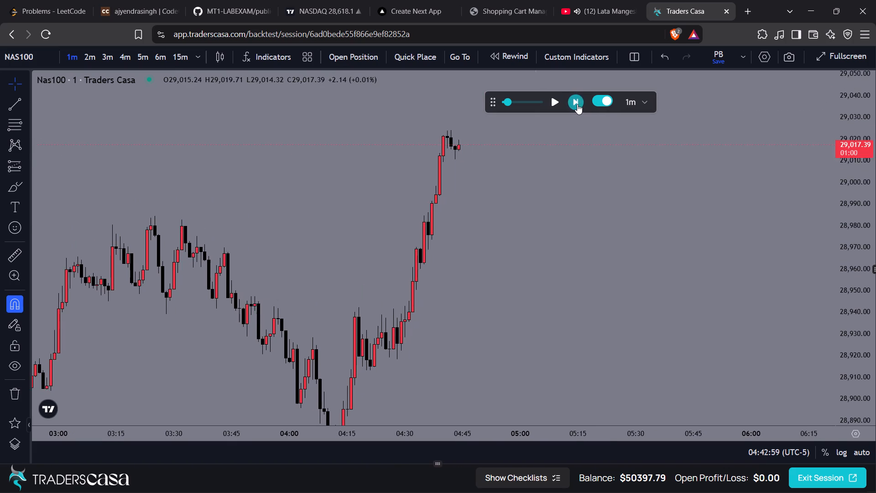
{"action": "triple_click", "coordinate": [577, 104]}
{"action": "triple_click", "coordinate": [577, 104]}
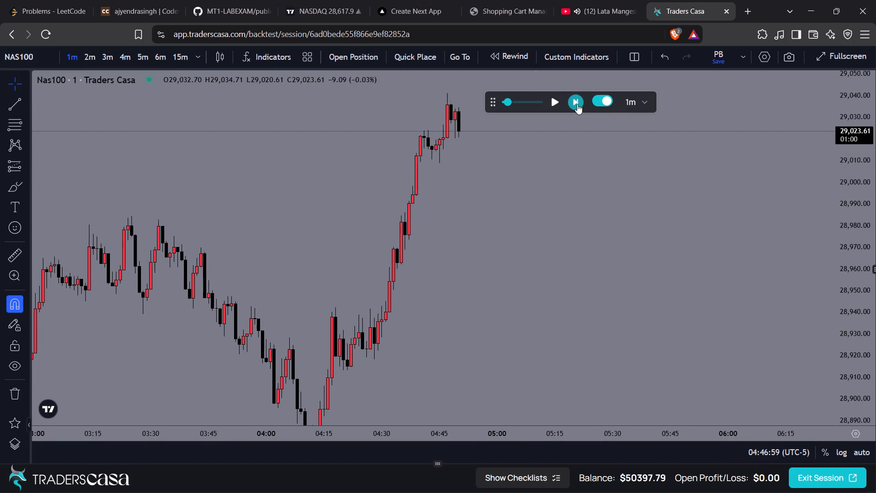
{"action": "left_click", "coordinate": [577, 104]}
Advance the replay by eight one-minute candles, to 05:00.
{"action": "left_click_drag", "start_coordinate": [521, 202], "coordinate": [567, 253]}
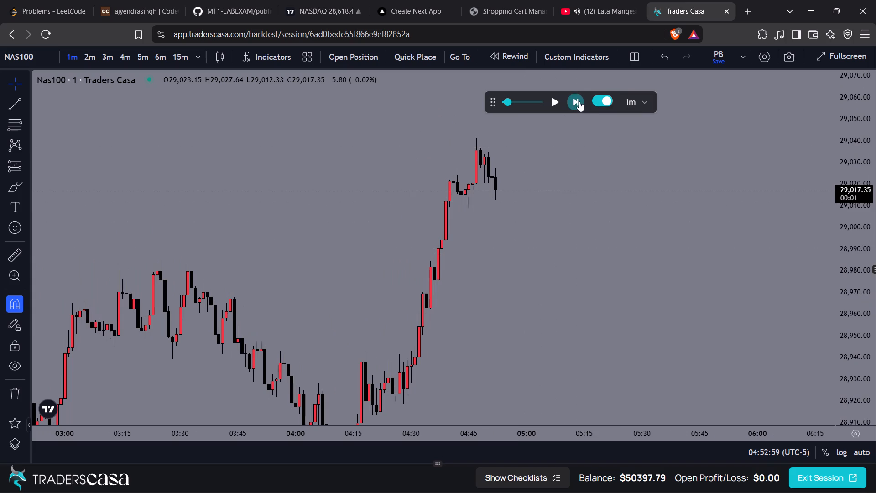
{"action": "left_click", "coordinate": [579, 101]}
{"action": "left_click", "coordinate": [579, 101]}
{"action": "left_click", "coordinate": [579, 101]}
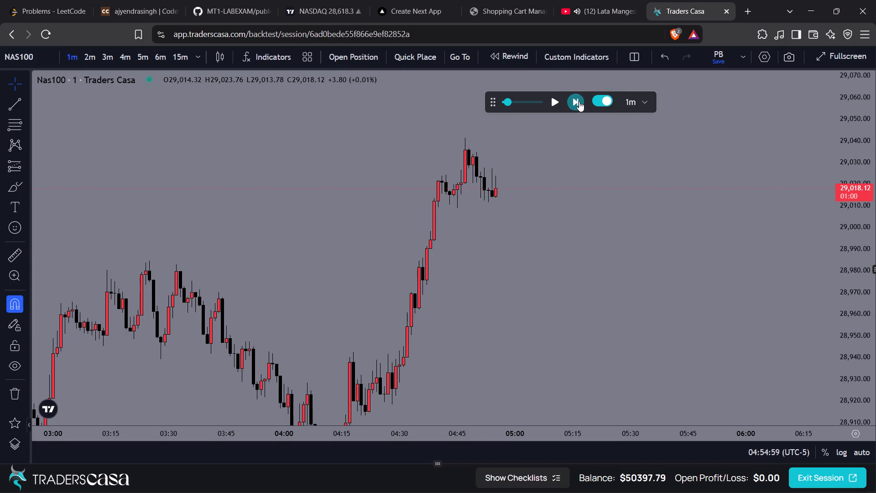
{"action": "left_click", "coordinate": [579, 101]}
{"action": "left_click", "coordinate": [579, 101]}
{"action": "triple_click", "coordinate": [579, 101]}
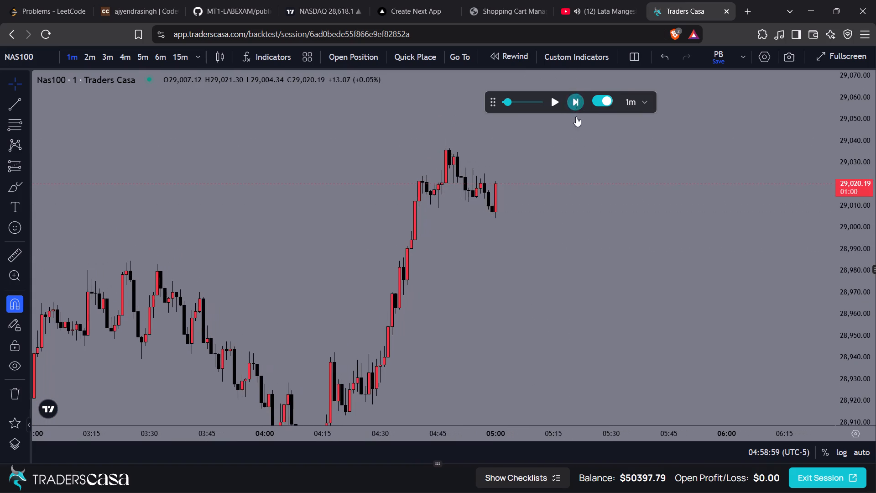
Enlarge the latest candles and advance the replay by five one-minute candles, to 05:05.
{"action": "left_click_drag", "start_coordinate": [559, 182], "coordinate": [580, 197]}
{"action": "left_click_drag", "start_coordinate": [853, 349], "coordinate": [838, 276]}
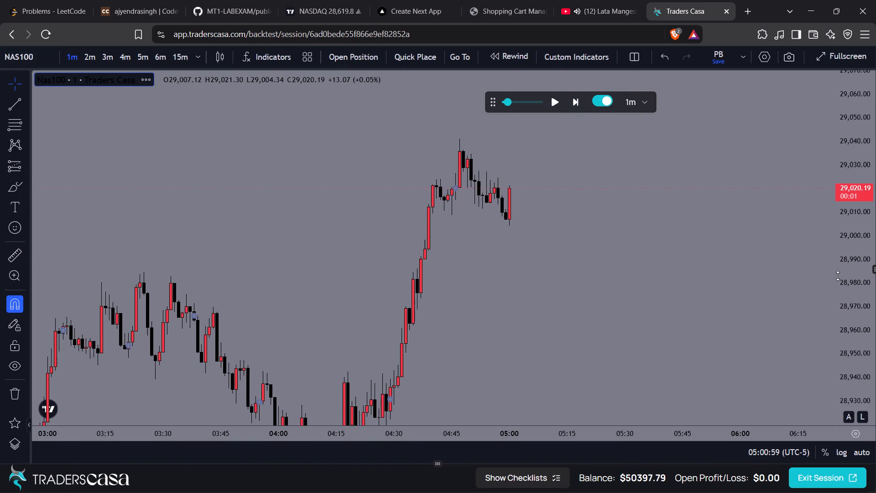
{"action": "left_click_drag", "start_coordinate": [838, 276], "coordinate": [820, 131]}
{"action": "scroll", "coordinate": [574, 179], "scroll_direction": "up", "scroll_amount": 3, "text": "ctrl"}
{"action": "left_click_drag", "start_coordinate": [593, 148], "coordinate": [584, 243]}
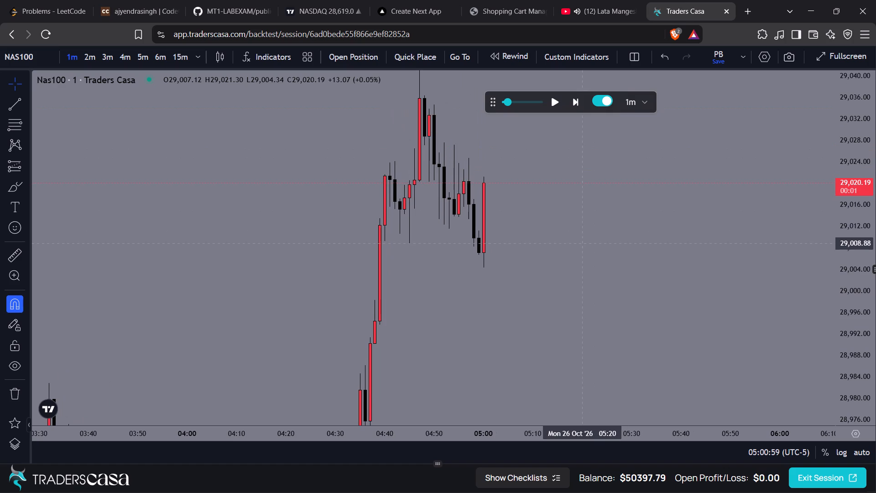
{"action": "left_click_drag", "start_coordinate": [580, 243], "coordinate": [578, 294]}
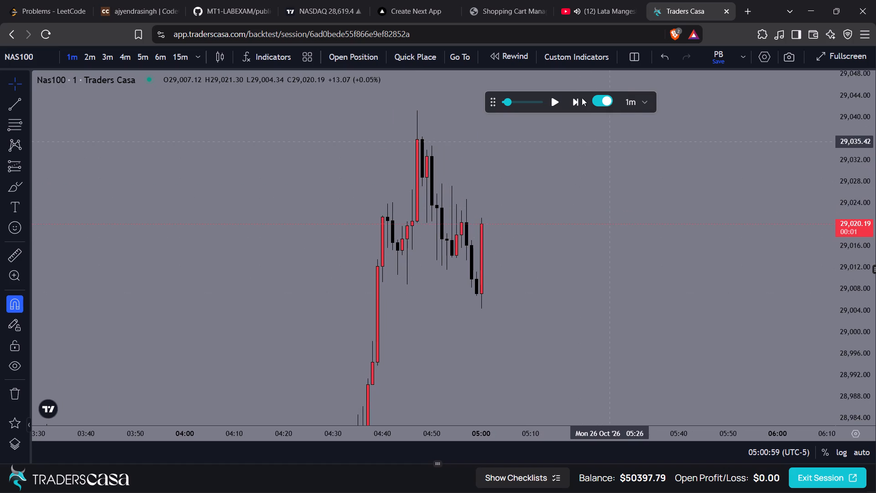
{"action": "left_click", "coordinate": [579, 100]}
{"action": "left_click", "coordinate": [572, 104]}
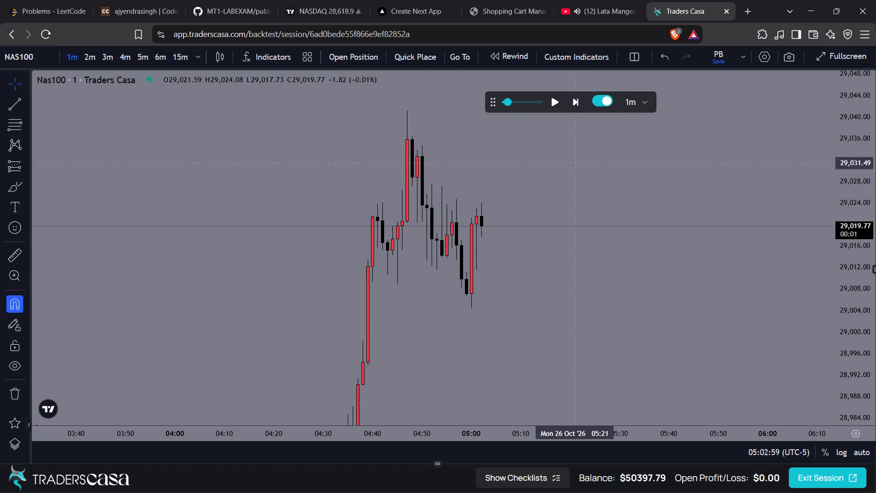
{"action": "left_click", "coordinate": [579, 102]}
{"action": "left_click", "coordinate": [579, 102]}
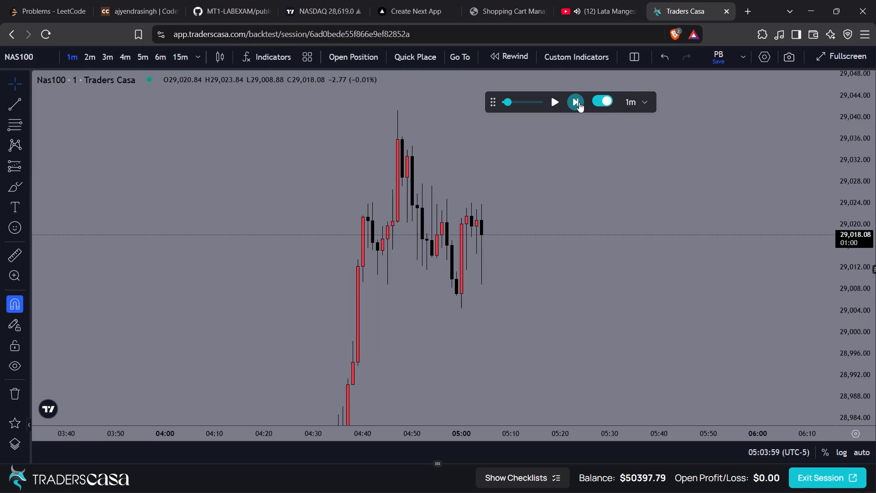
{"action": "left_click", "coordinate": [579, 102]}
{"action": "left_click_drag", "start_coordinate": [554, 177], "coordinate": [501, 205]}
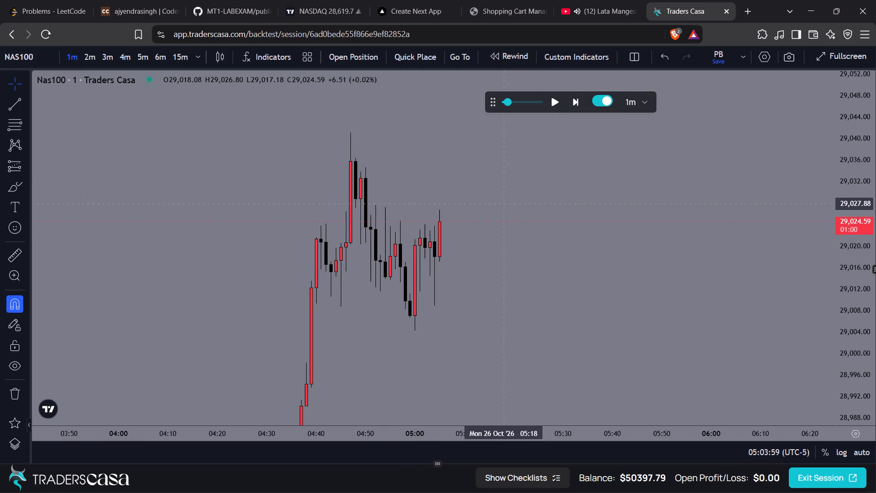
Project a long position from the 05:05 candle's close at 29,024.59, with the stop at 29,011.22 and the target at 29,041.36.
{"action": "left_click", "coordinate": [26, 165]}
{"action": "left_click_drag", "start_coordinate": [66, 177], "coordinate": [405, 227]}
{"action": "left_click", "coordinate": [70, 183]}
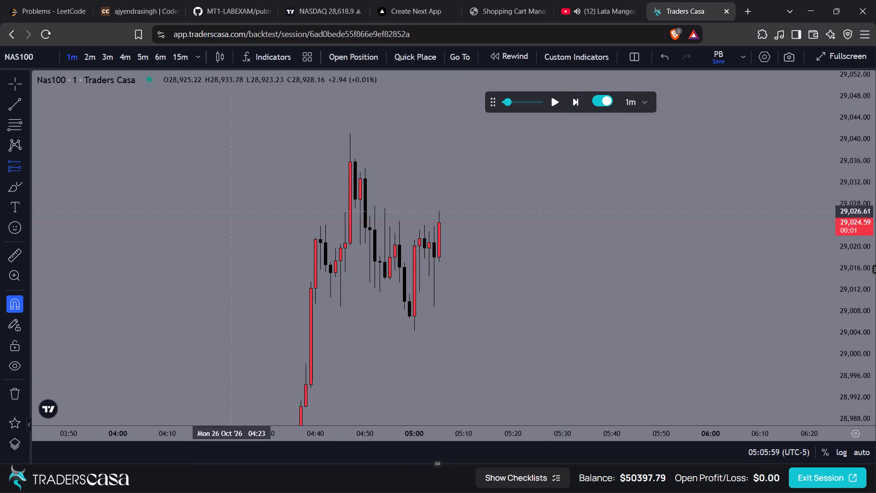
{"action": "left_click", "coordinate": [440, 222]}
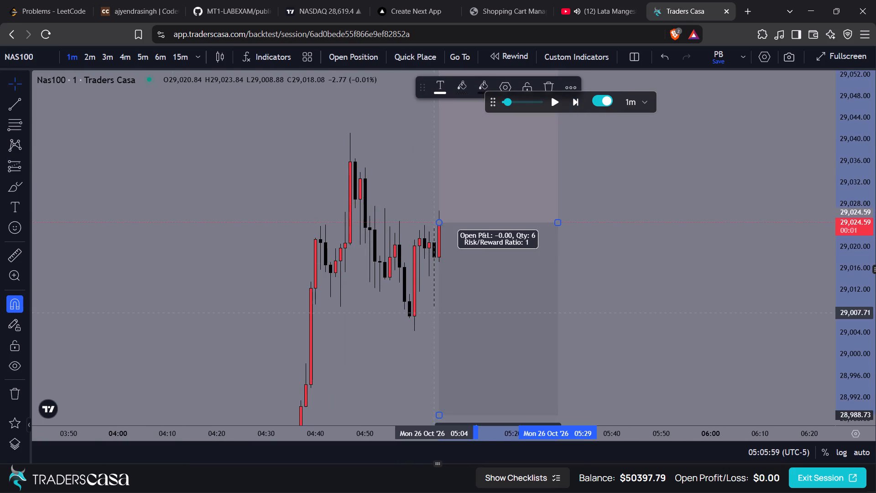
{"action": "right_click", "coordinate": [434, 313]}
{"action": "left_click_drag", "start_coordinate": [395, 330], "coordinate": [376, 300]}
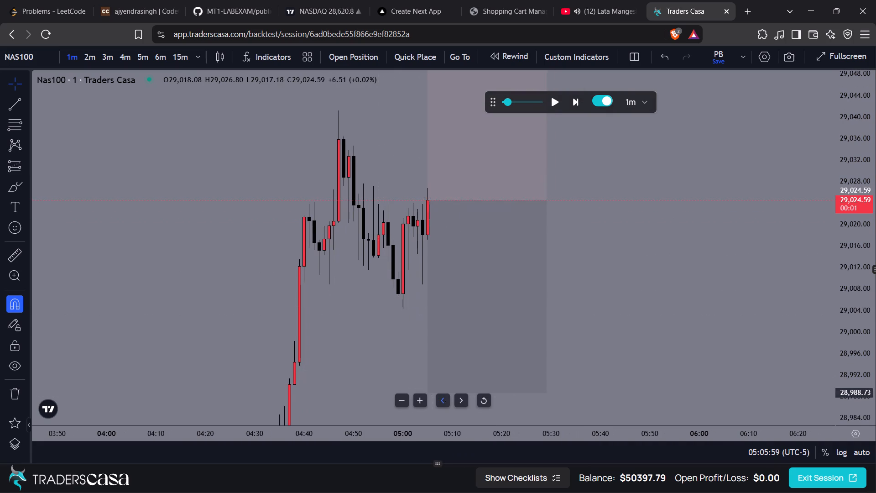
{"action": "left_click_drag", "start_coordinate": [427, 393], "coordinate": [474, 272]}
{"action": "left_click_drag", "start_coordinate": [613, 196], "coordinate": [619, 272]}
{"action": "left_click_drag", "start_coordinate": [417, 120], "coordinate": [425, 232]}
{"action": "left_click_drag", "start_coordinate": [439, 156], "coordinate": [461, 264]}
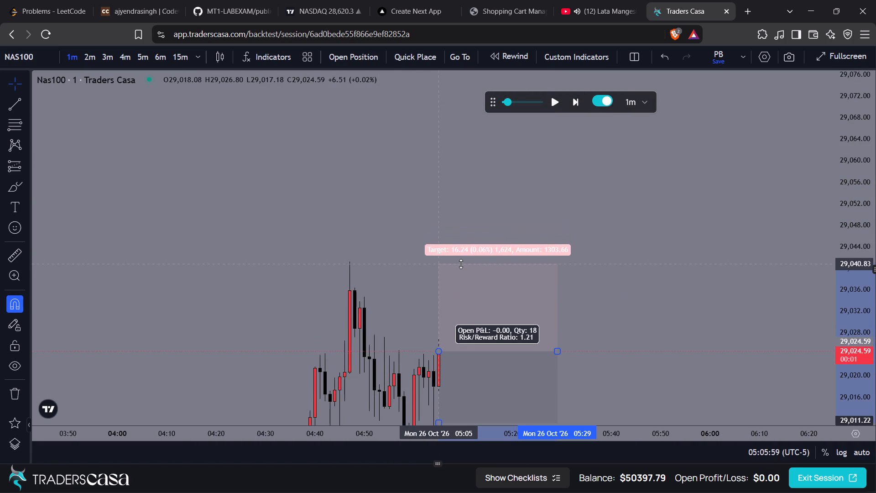
{"action": "left_click_drag", "start_coordinate": [461, 264], "coordinate": [464, 261]}
Open a simulated long trade from the projection, with entry 29,024.59, stop loss 29,011.22 and take profit 29,041.36.
{"action": "left_click", "coordinate": [362, 54]}
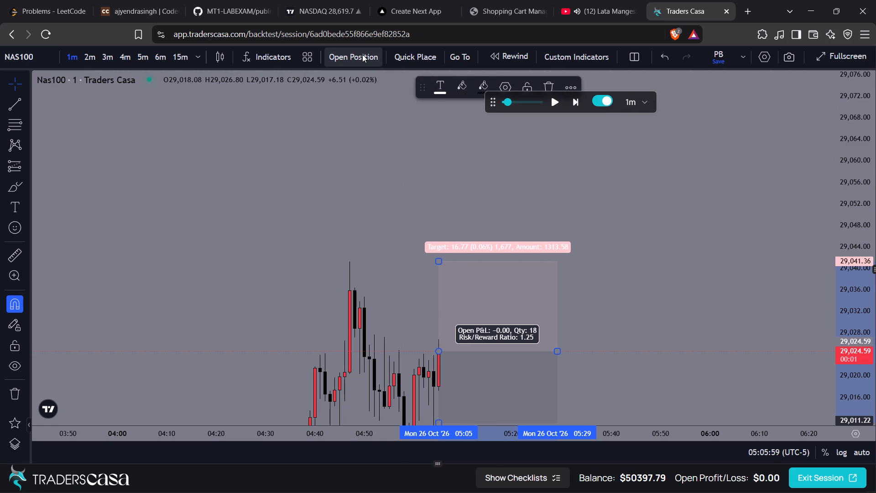
{"action": "left_click", "coordinate": [432, 427]}
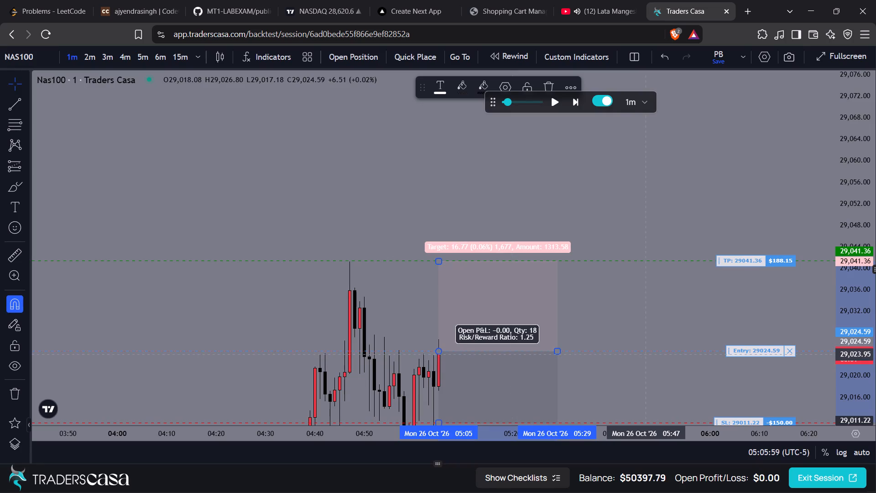
Advance the replay by ten one-minute candles, to 05:15, to play out the long trade.
{"action": "left_click_drag", "start_coordinate": [651, 345], "coordinate": [625, 263]}
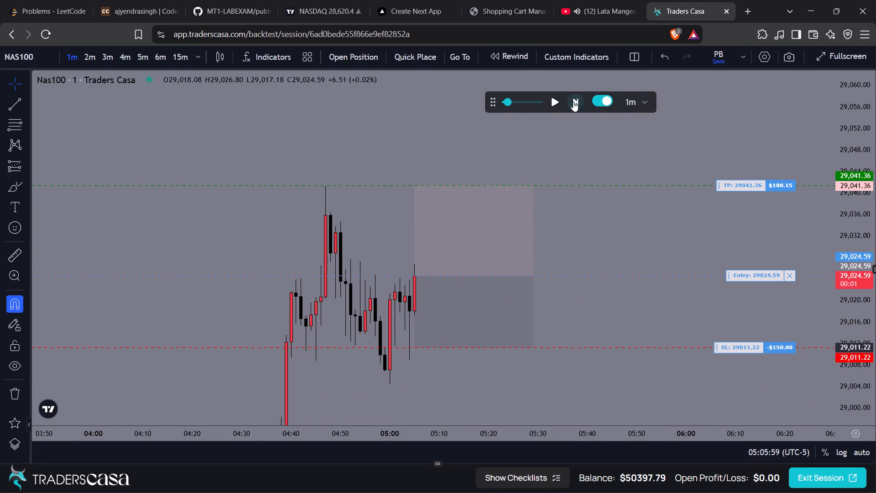
{"action": "left_click", "coordinate": [571, 99]}
{"action": "left_click", "coordinate": [571, 99]}
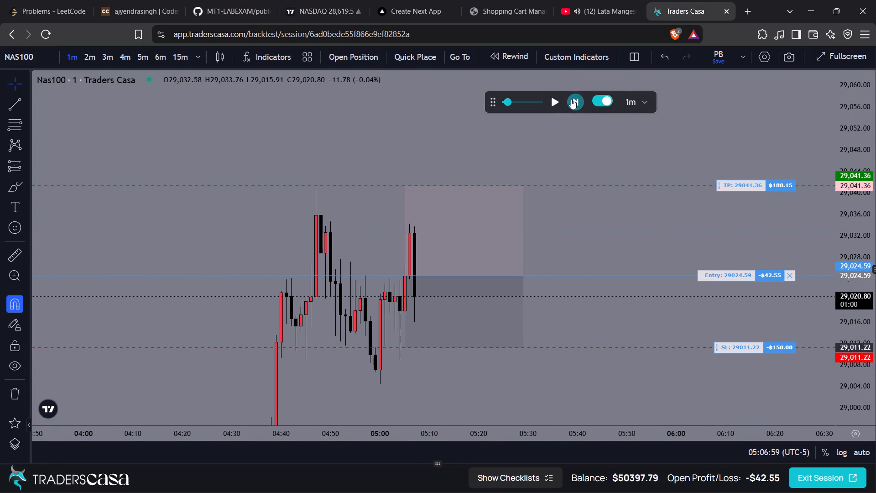
{"action": "left_click", "coordinate": [577, 107]}
{"action": "left_click", "coordinate": [577, 107]}
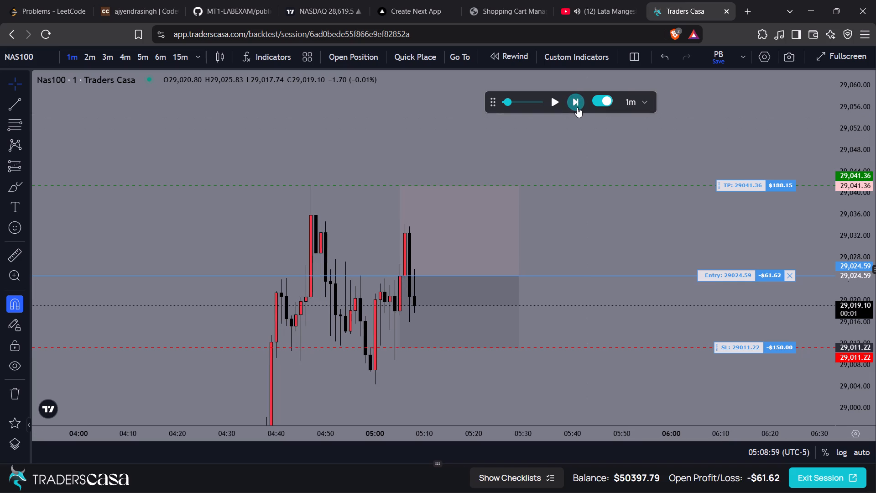
{"action": "left_click", "coordinate": [577, 107]}
{"action": "left_click", "coordinate": [577, 107]}
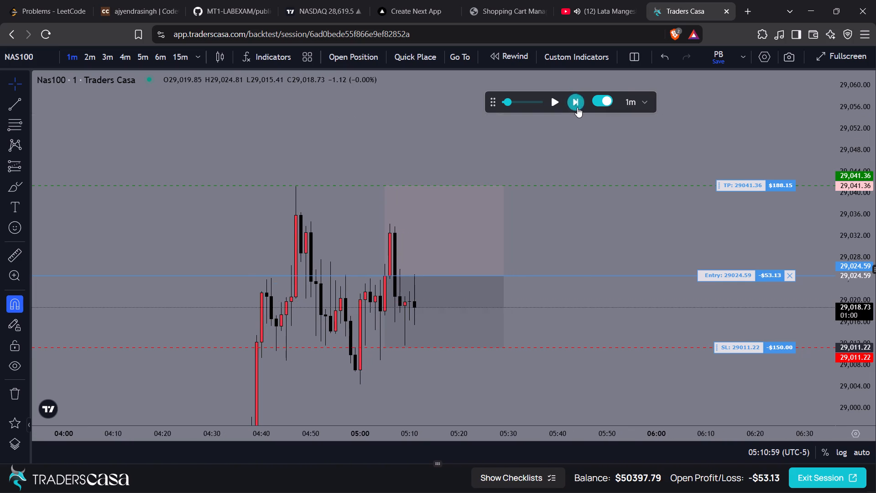
{"action": "left_click", "coordinate": [577, 107]}
{"action": "left_click", "coordinate": [577, 107]}
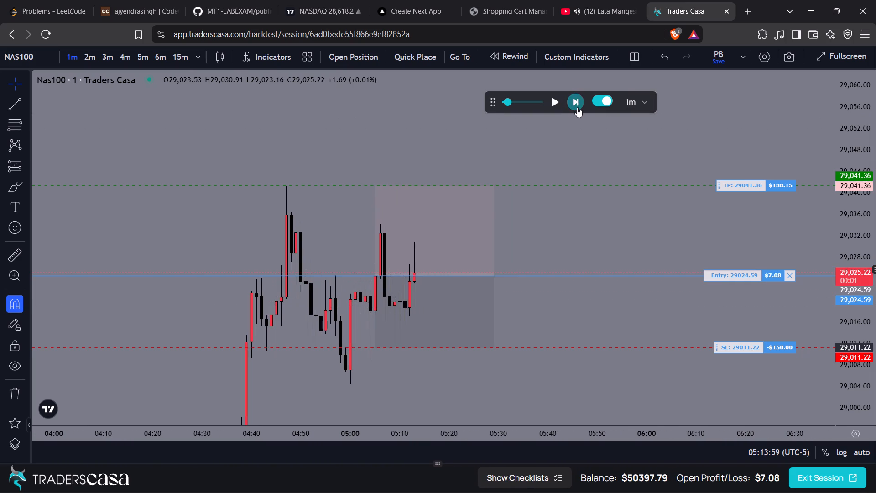
{"action": "left_click", "coordinate": [572, 101]}
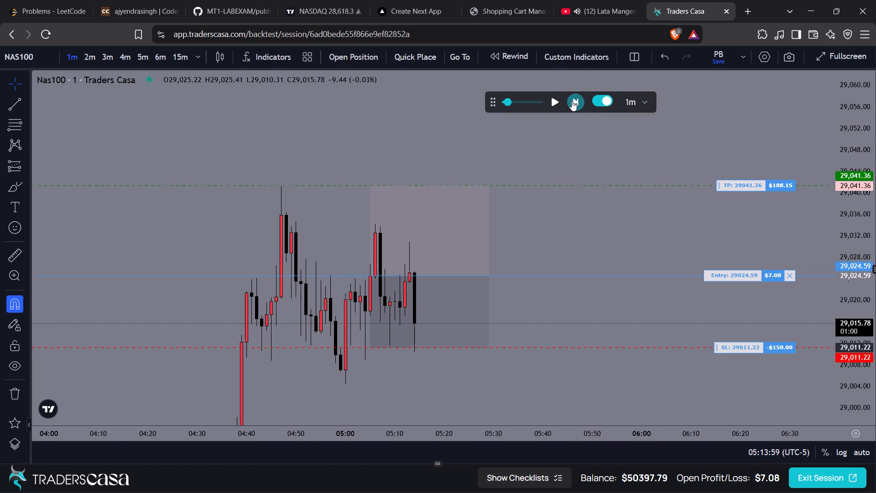
{"action": "left_click", "coordinate": [572, 101]}
Delete the long position projection from the chart.
{"action": "left_click", "coordinate": [443, 322]}
{"action": "key", "text": "Delete"}
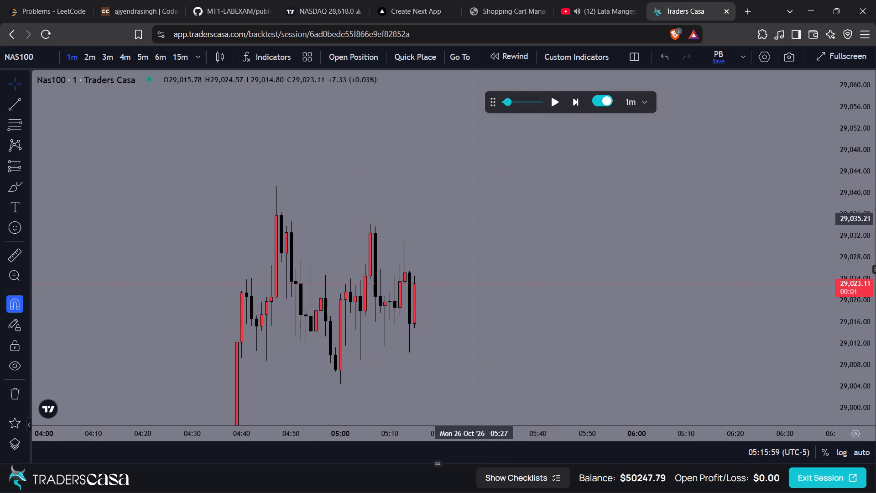
Advance the replay by 30 one-minute candles, to 05:45.
{"action": "left_click", "coordinate": [577, 101]}
{"action": "left_click", "coordinate": [577, 101]}
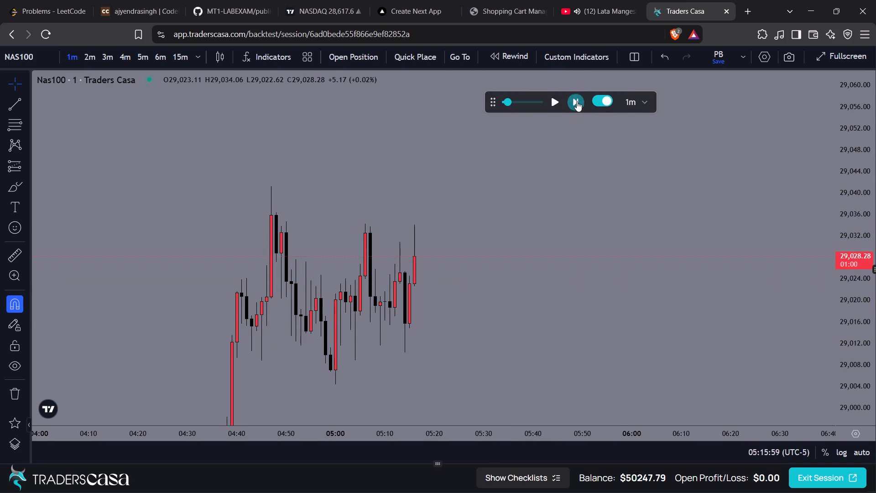
{"action": "triple_click", "coordinate": [577, 101]}
{"action": "triple_click", "coordinate": [577, 101]}
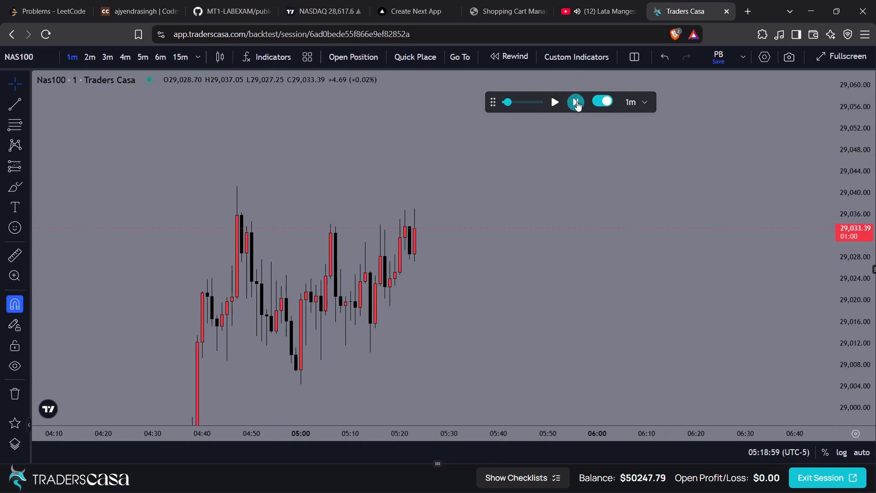
{"action": "triple_click", "coordinate": [577, 101]}
{"action": "triple_click", "coordinate": [577, 101]}
{"action": "triple_click", "coordinate": [577, 101]}
{"action": "triple_click", "coordinate": [577, 101]}
{"action": "triple_click", "coordinate": [577, 101]}
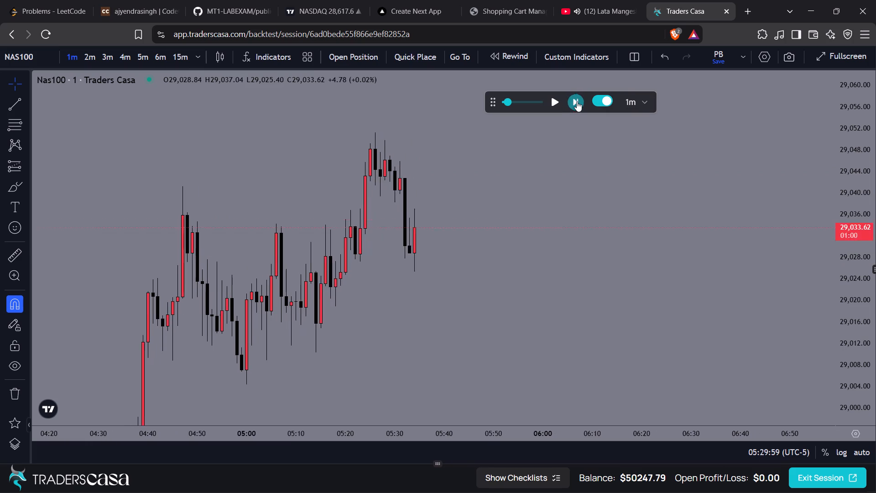
{"action": "triple_click", "coordinate": [577, 101]}
{"action": "triple_click", "coordinate": [577, 101]}
{"action": "left_click", "coordinate": [577, 101]}
{"action": "left_click", "coordinate": [561, 223]}
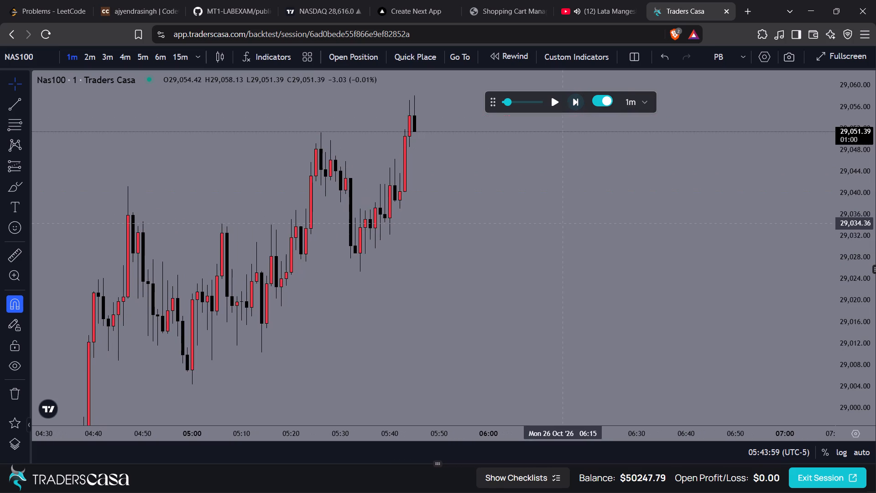
Switch the chart to the five-minute timeframe and advance the replay by 20 candles, to 07:24.
{"action": "key", "text": "5"}
{"action": "key", "text": "Return"}
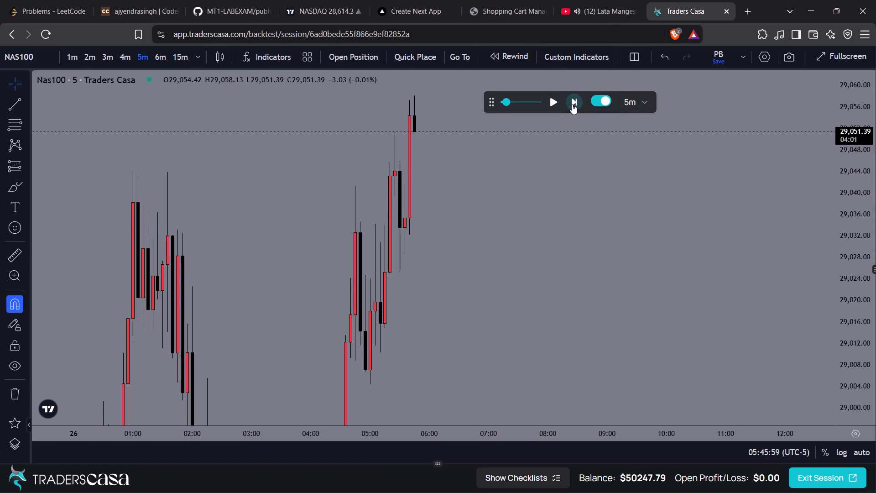
{"action": "triple_click", "coordinate": [572, 104]}
{"action": "triple_click", "coordinate": [572, 104]}
{"action": "triple_click", "coordinate": [572, 104]}
{"action": "triple_click", "coordinate": [572, 104]}
{"action": "triple_click", "coordinate": [572, 104]}
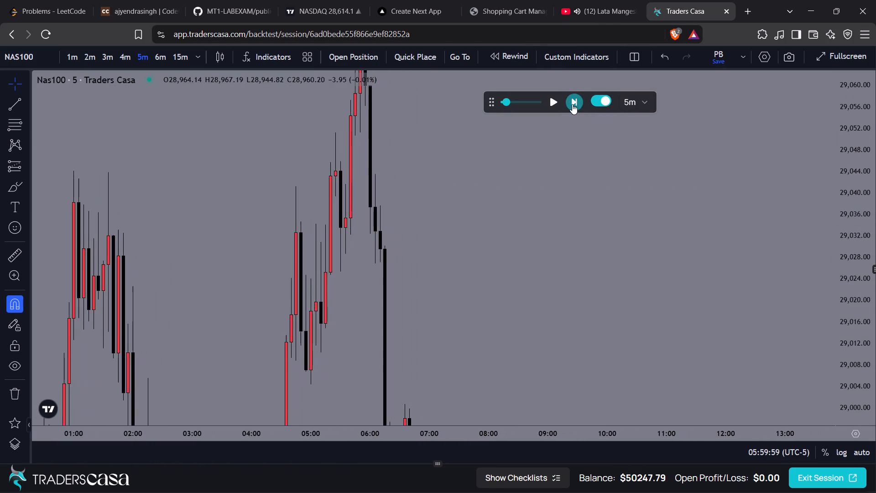
{"action": "triple_click", "coordinate": [572, 104]}
{"action": "double_click", "coordinate": [572, 104]}
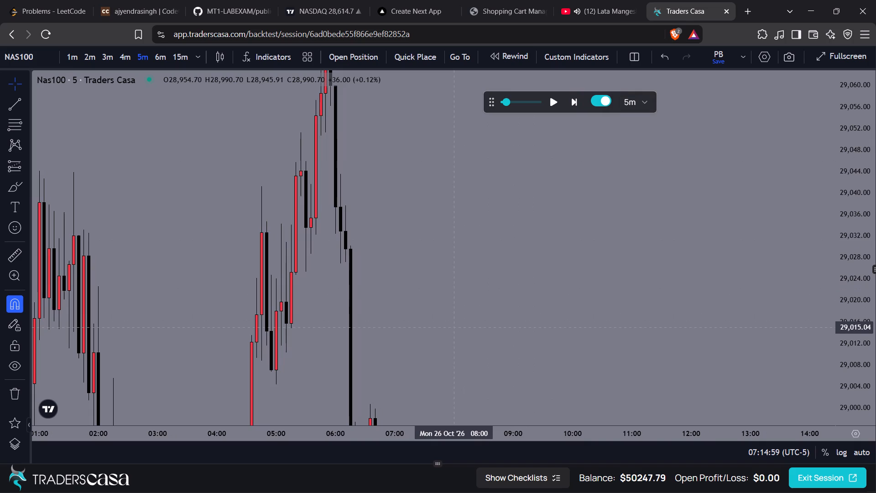
Return the chart to the one-minute timeframe and advance the replay by 23 candles, to 07:47.
{"action": "key", "text": "1"}
{"action": "key", "text": "Return"}
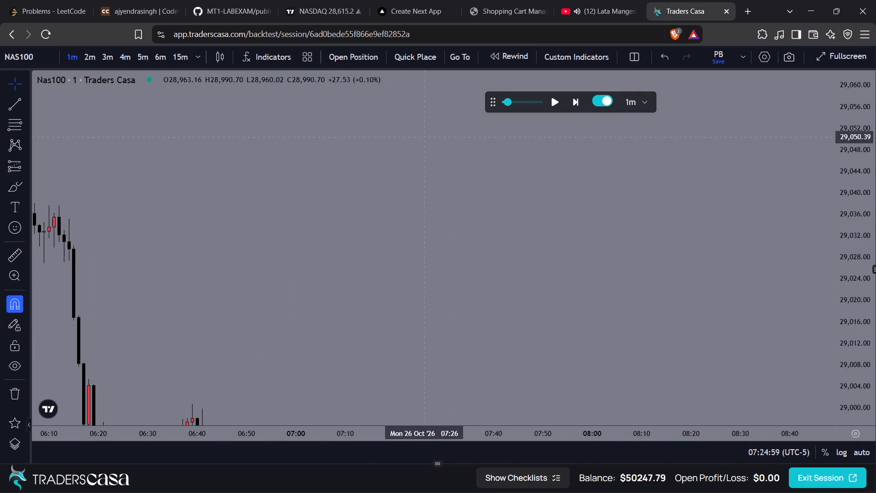
{"action": "left_click_drag", "start_coordinate": [404, 350], "coordinate": [437, 48]}
{"action": "left_click_drag", "start_coordinate": [498, 316], "coordinate": [446, 219]}
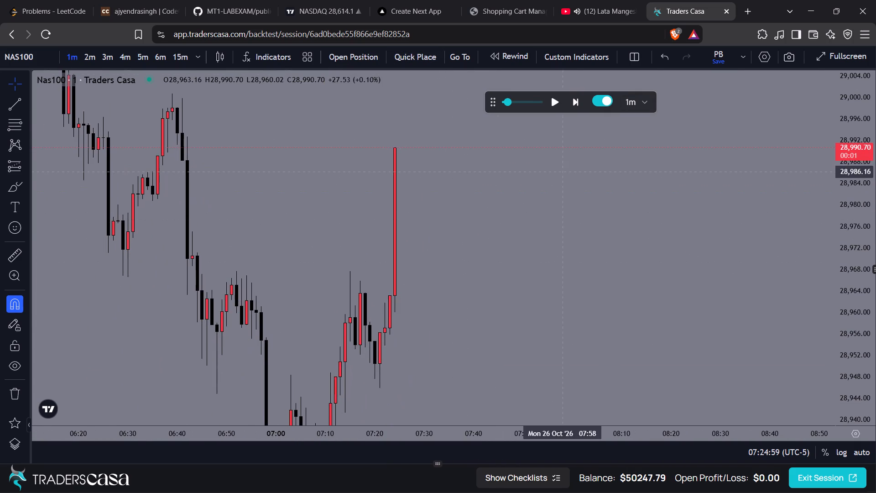
{"action": "triple_click", "coordinate": [575, 99]}
{"action": "triple_click", "coordinate": [575, 99]}
{"action": "triple_click", "coordinate": [575, 99]}
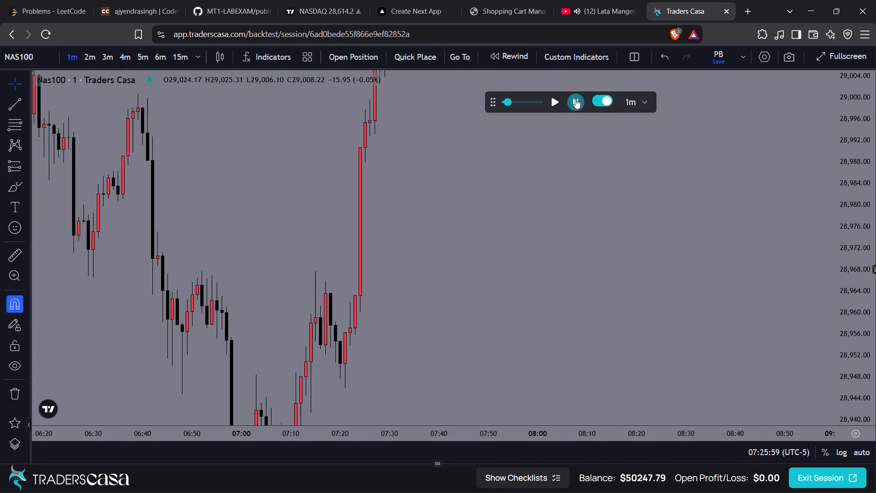
{"action": "triple_click", "coordinate": [575, 99]}
{"action": "triple_click", "coordinate": [575, 99]}
{"action": "triple_click", "coordinate": [575, 99]}
{"action": "triple_click", "coordinate": [575, 99]}
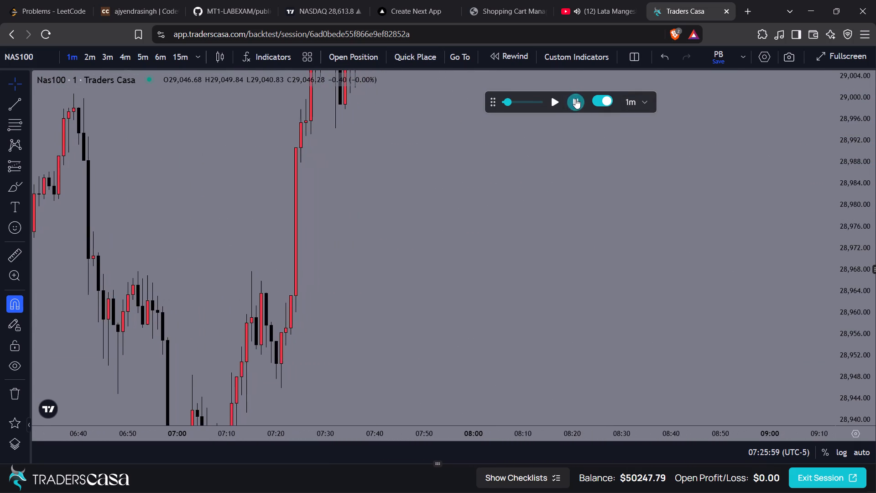
{"action": "double_click", "coordinate": [575, 99]}
Advance the replay by twelve one-minute candles, to 07:59, keeping the rising price in view.
{"action": "left_click_drag", "start_coordinate": [535, 136], "coordinate": [475, 403]}
{"action": "left_click_drag", "start_coordinate": [480, 249], "coordinate": [482, 361]}
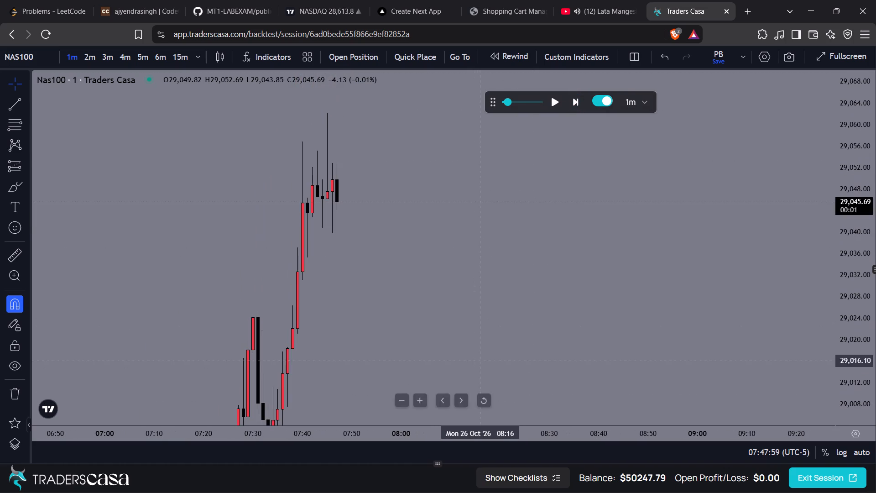
{"action": "triple_click", "coordinate": [574, 105]}
{"action": "triple_click", "coordinate": [574, 105]}
{"action": "triple_click", "coordinate": [574, 105]}
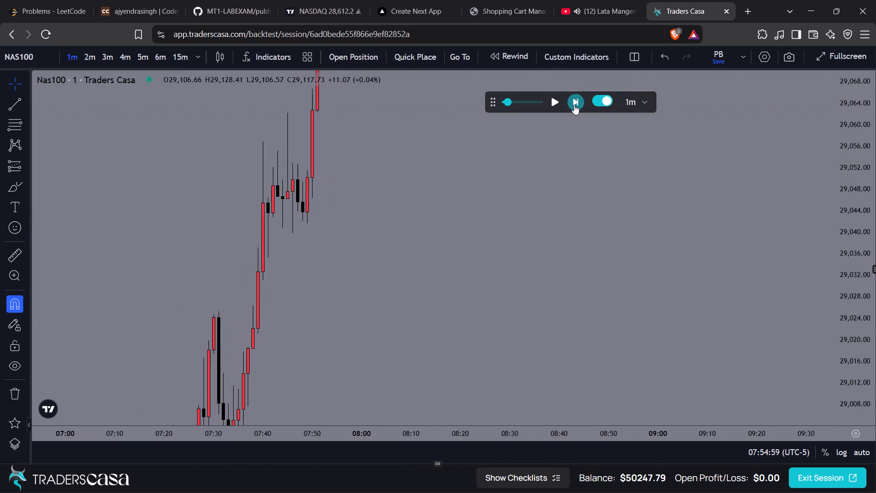
{"action": "left_click_drag", "start_coordinate": [365, 189], "coordinate": [370, 415]}
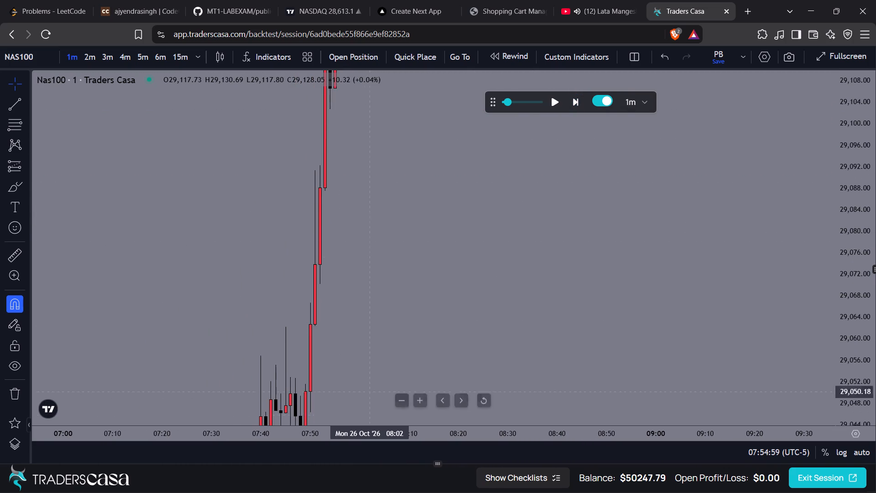
{"action": "left_click_drag", "start_coordinate": [370, 136], "coordinate": [374, 316]}
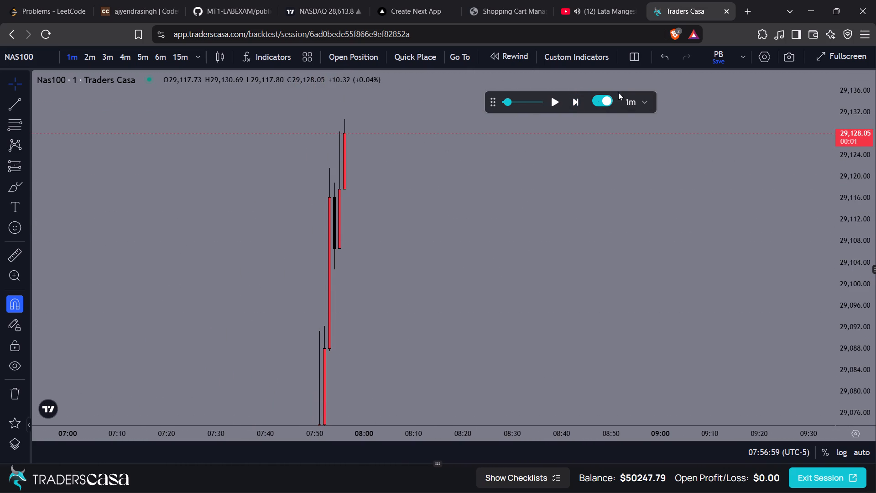
{"action": "triple_click", "coordinate": [578, 107]}
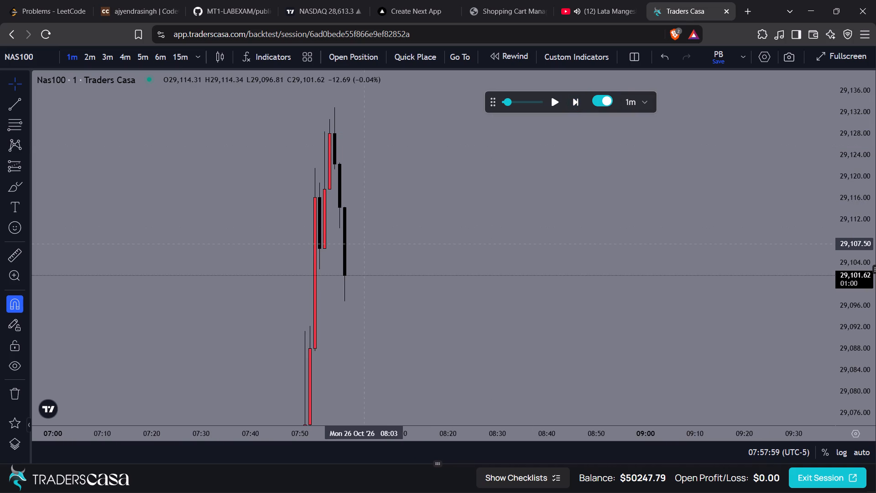
Advance the replay by five one-minute candles, to 08:04.
{"action": "left_click_drag", "start_coordinate": [356, 249], "coordinate": [387, 208]}
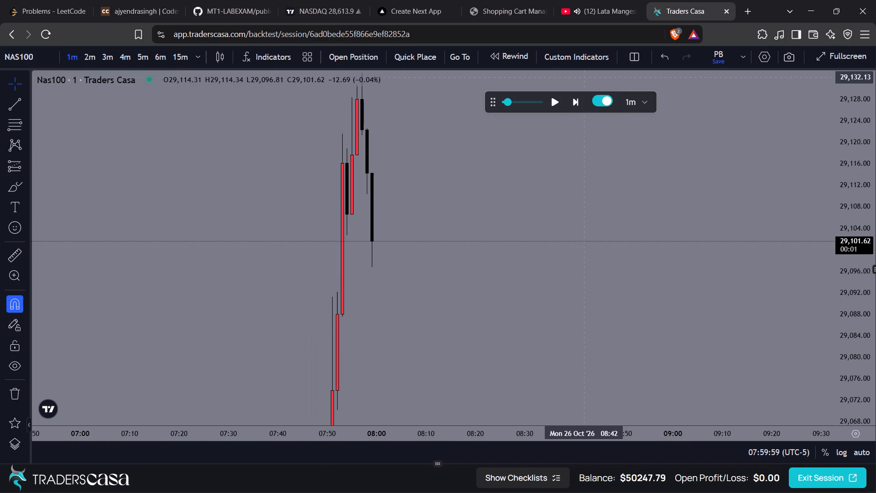
{"action": "left_click", "coordinate": [572, 101]}
{"action": "left_click", "coordinate": [572, 101]}
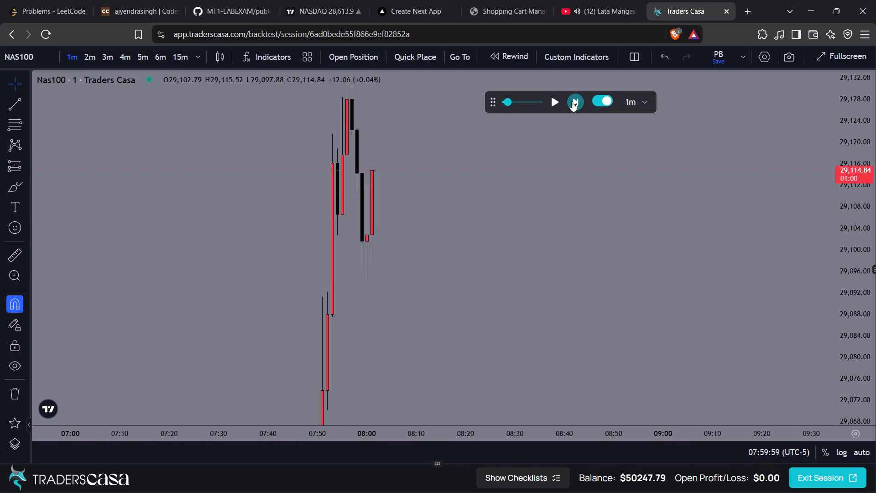
{"action": "left_click", "coordinate": [572, 101]}
{"action": "left_click", "coordinate": [572, 101]}
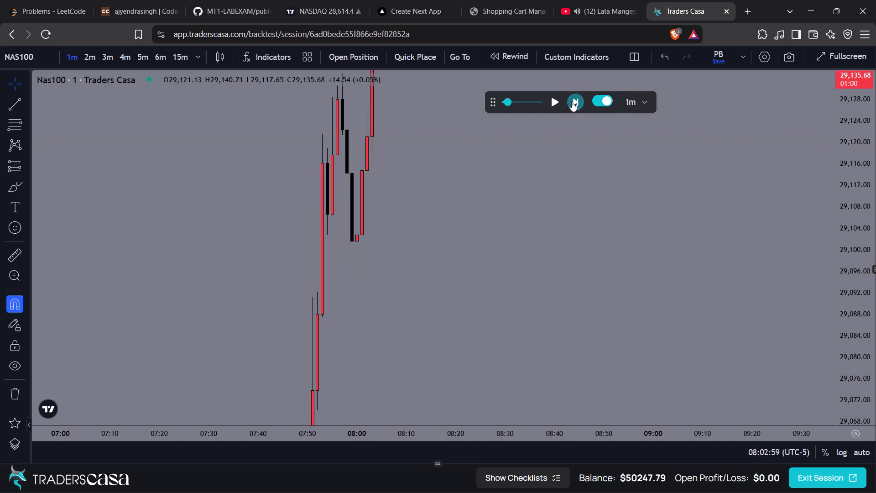
{"action": "left_click", "coordinate": [572, 101]}
Advance the replay by seven one-minute candles, to 08:11, keeping the latest highs in view.
{"action": "left_click_drag", "start_coordinate": [523, 158], "coordinate": [547, 351]}
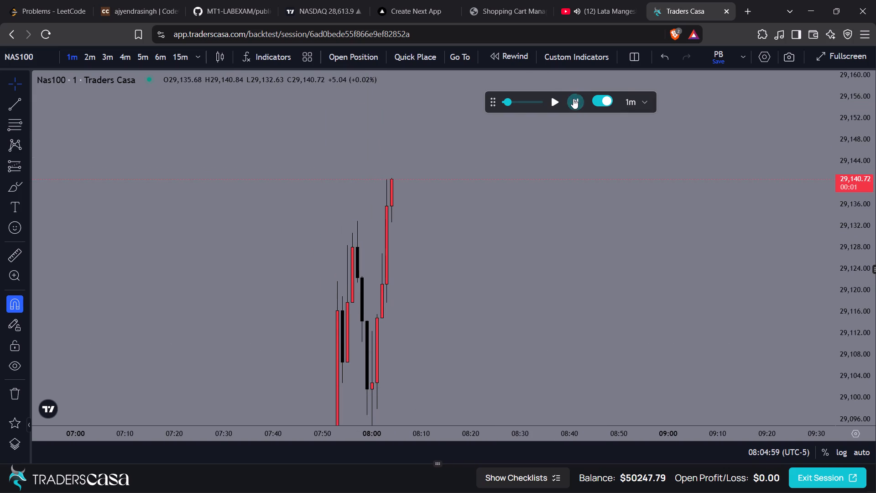
{"action": "left_click", "coordinate": [573, 99]}
{"action": "triple_click", "coordinate": [573, 99]}
{"action": "left_click_drag", "start_coordinate": [542, 152], "coordinate": [535, 219]}
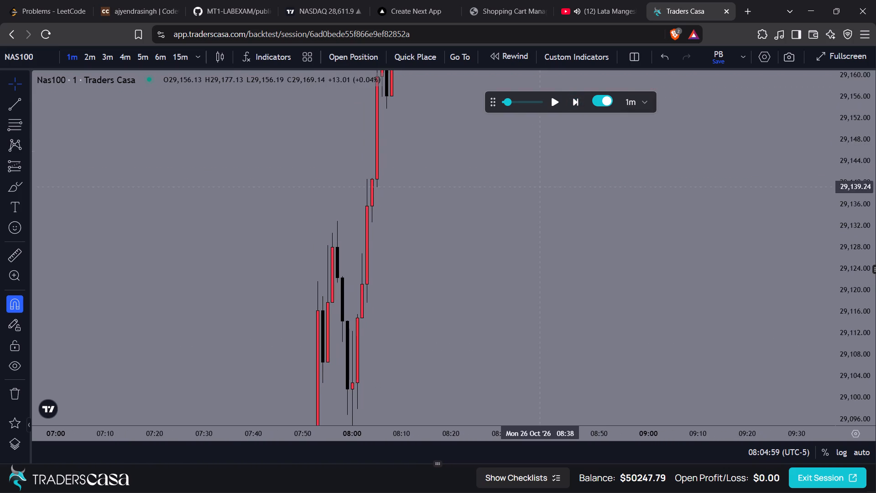
{"action": "left_click_drag", "start_coordinate": [535, 219], "coordinate": [530, 284]}
{"action": "triple_click", "coordinate": [574, 98]}
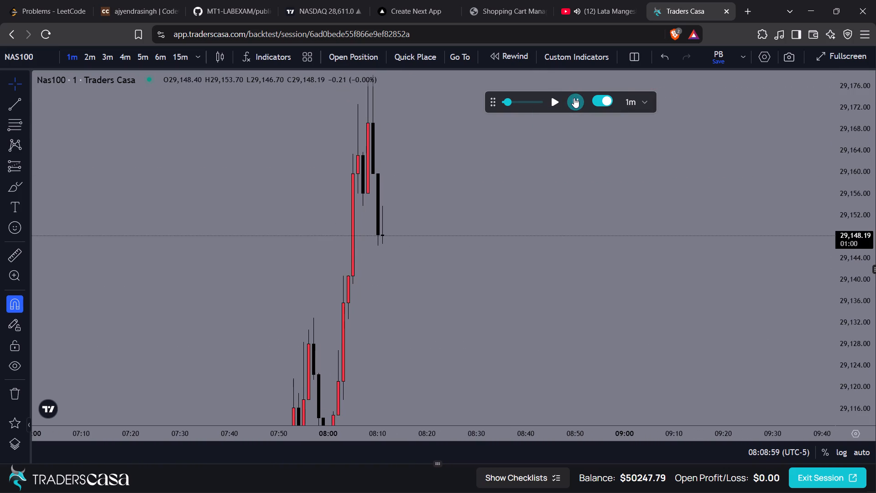
Advance the replay by five one-minute candles, to 08:16.
{"action": "double_click", "coordinate": [574, 98]}
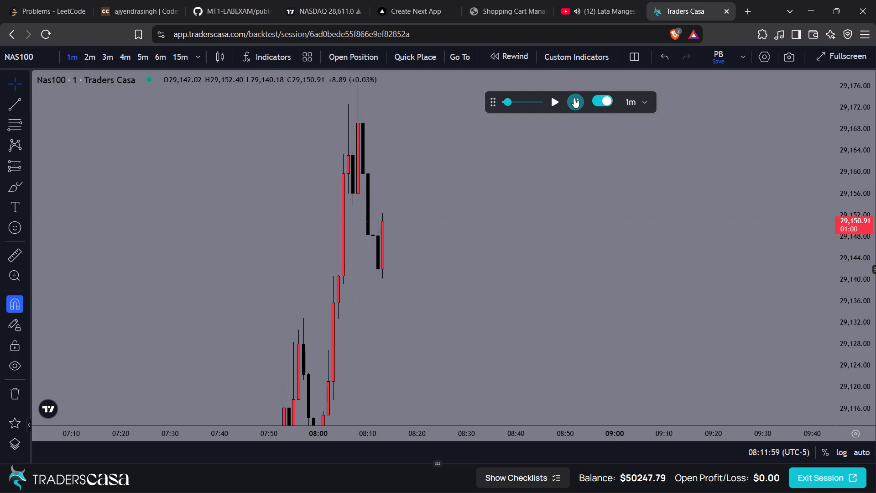
{"action": "left_click", "coordinate": [574, 98]}
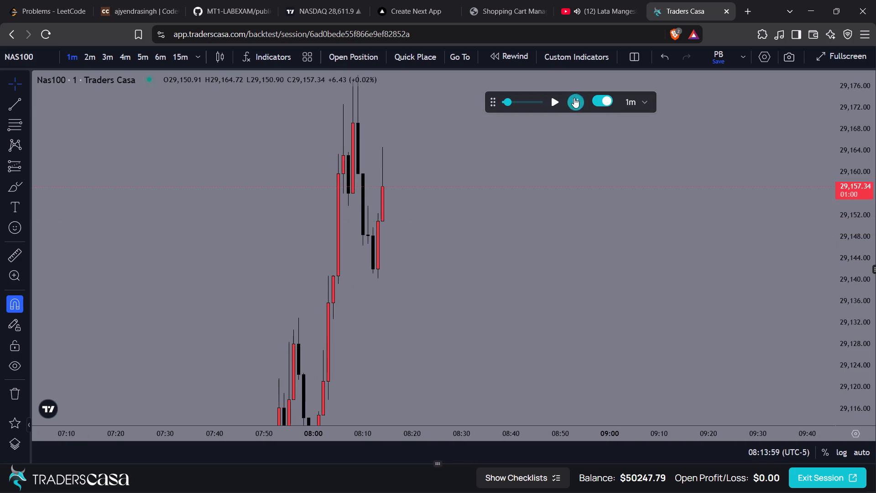
{"action": "left_click", "coordinate": [574, 98]}
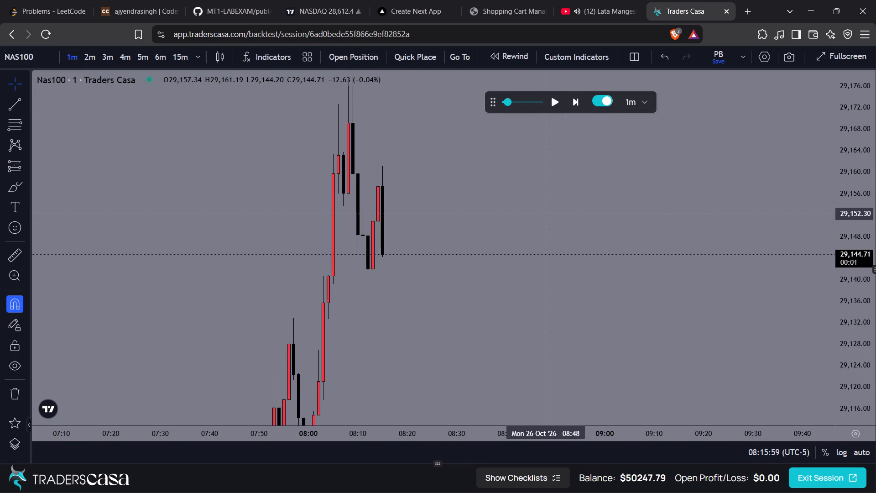
{"action": "left_click", "coordinate": [576, 96]}
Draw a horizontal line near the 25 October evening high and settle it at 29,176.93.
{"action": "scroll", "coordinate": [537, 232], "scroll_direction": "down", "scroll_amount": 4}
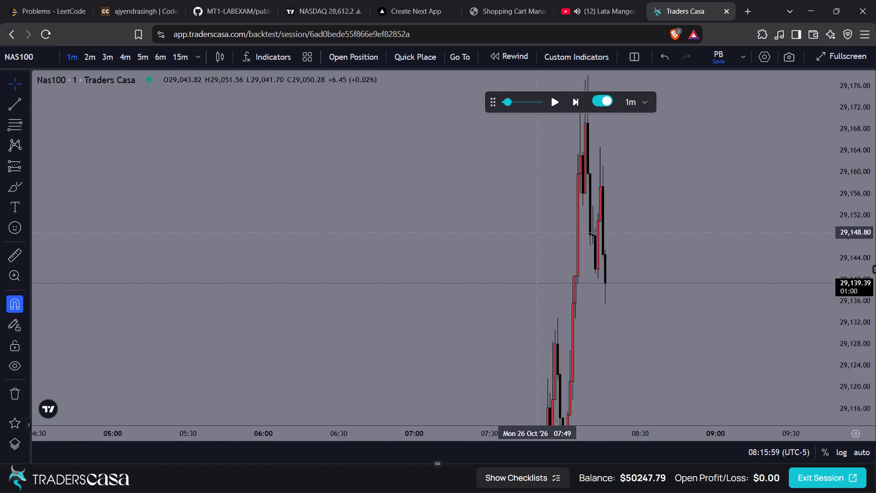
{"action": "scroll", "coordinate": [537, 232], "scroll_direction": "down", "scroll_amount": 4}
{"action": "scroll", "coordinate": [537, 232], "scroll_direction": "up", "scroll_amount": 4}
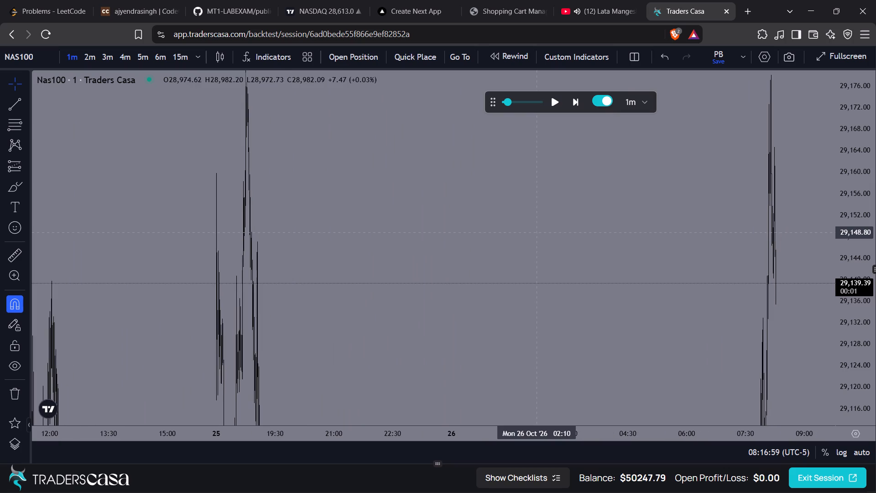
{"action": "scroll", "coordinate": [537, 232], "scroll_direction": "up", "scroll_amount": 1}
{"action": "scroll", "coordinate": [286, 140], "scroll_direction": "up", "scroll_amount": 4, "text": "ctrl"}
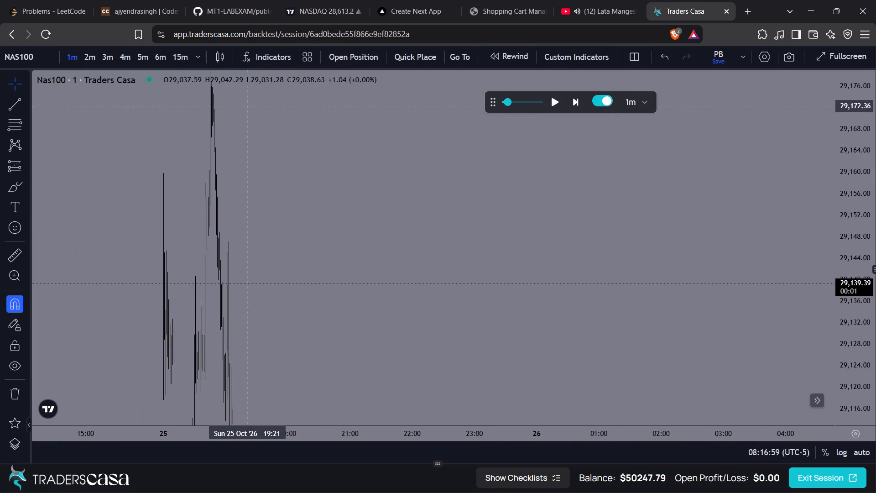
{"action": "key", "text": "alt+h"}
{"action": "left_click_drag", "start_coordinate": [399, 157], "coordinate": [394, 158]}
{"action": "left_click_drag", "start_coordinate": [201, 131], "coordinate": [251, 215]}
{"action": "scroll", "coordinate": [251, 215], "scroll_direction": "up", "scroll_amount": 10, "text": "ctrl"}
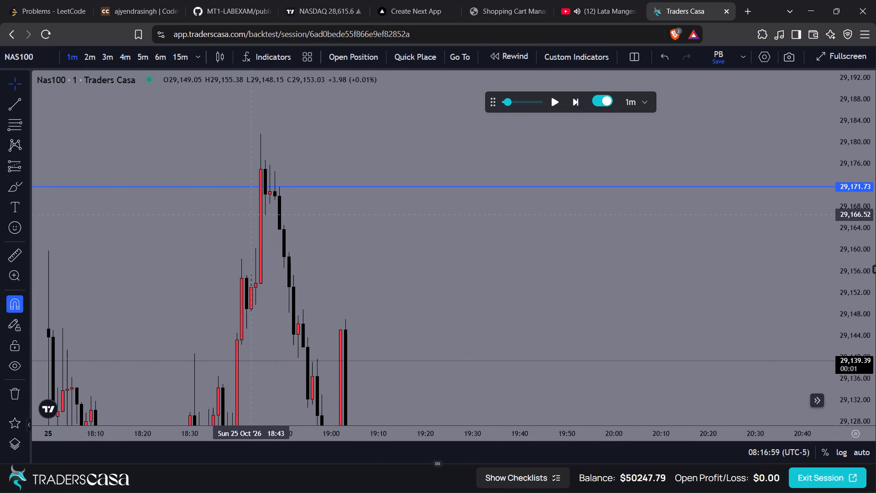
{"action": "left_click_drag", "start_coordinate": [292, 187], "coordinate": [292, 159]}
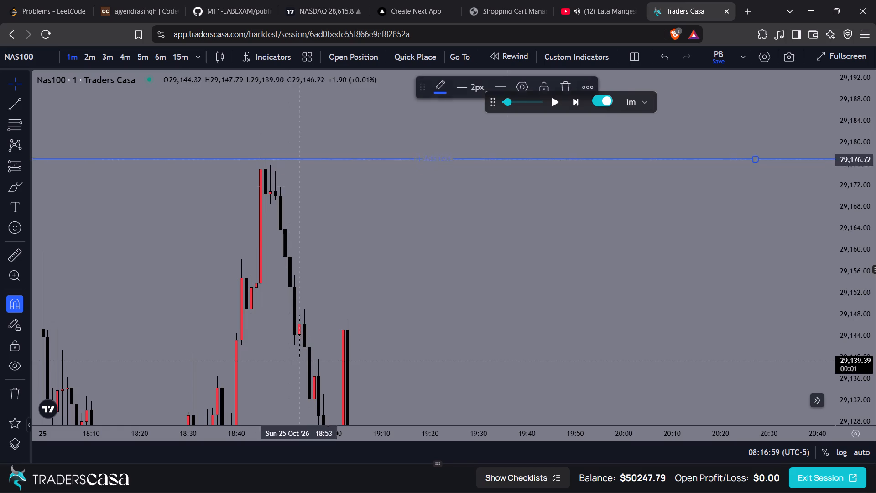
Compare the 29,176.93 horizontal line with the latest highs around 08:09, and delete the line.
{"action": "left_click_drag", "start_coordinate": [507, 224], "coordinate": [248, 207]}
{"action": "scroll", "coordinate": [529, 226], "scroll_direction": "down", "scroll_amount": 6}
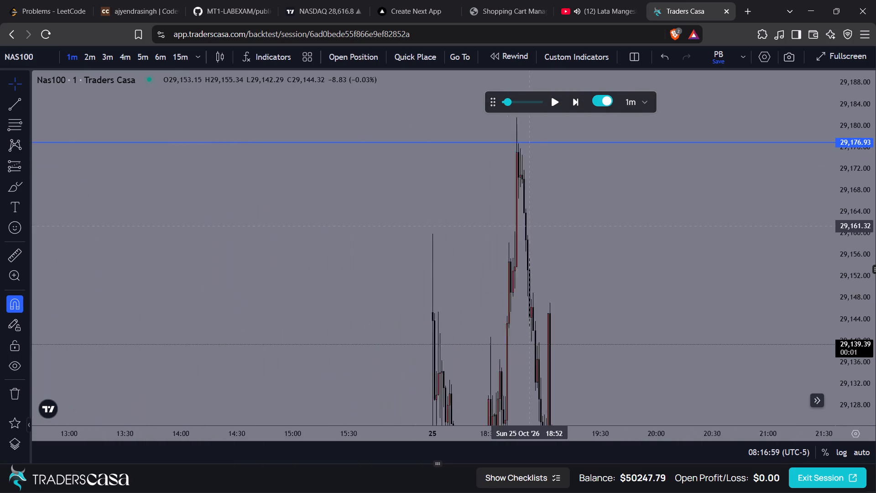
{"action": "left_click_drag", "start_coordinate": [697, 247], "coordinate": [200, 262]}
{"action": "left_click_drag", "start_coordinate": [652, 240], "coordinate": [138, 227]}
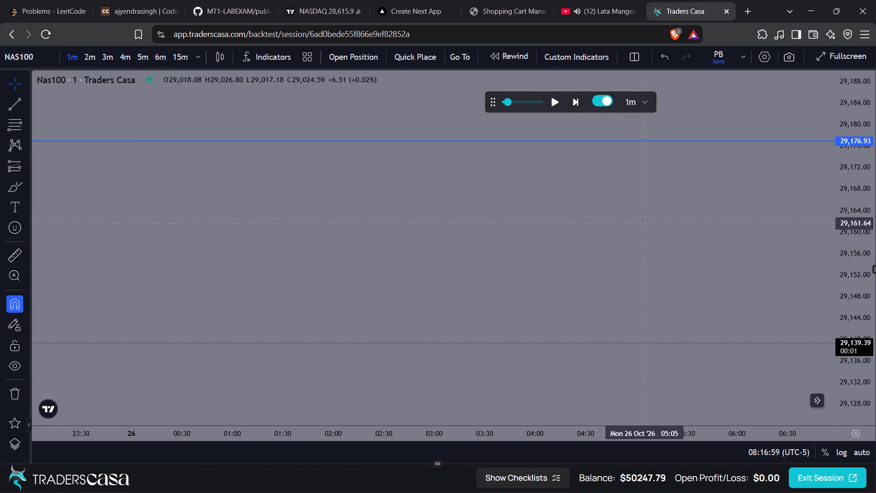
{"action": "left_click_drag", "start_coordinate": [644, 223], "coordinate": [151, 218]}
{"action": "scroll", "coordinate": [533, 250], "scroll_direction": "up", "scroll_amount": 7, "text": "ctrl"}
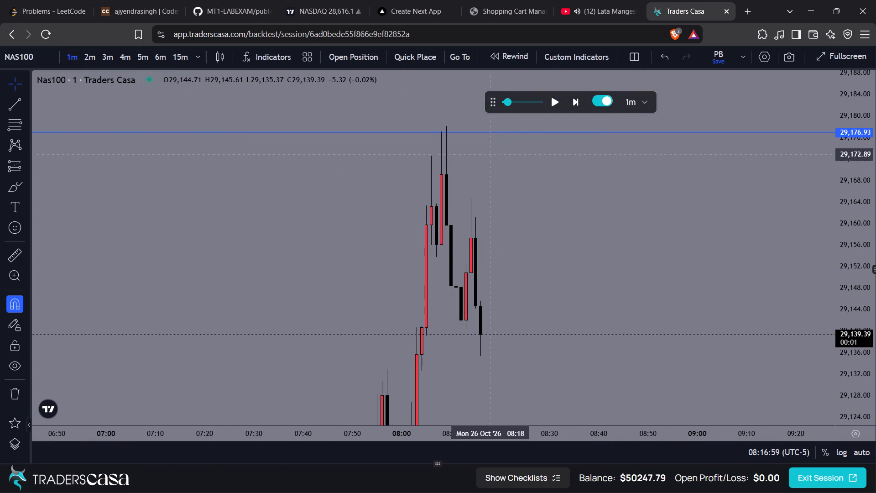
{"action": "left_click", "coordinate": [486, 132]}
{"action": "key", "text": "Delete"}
Project a short position from the 08:16 candle's close at 29,139.39, with its stop at about 29,155.38.
{"action": "left_click_drag", "start_coordinate": [545, 275], "coordinate": [507, 187]}
{"action": "left_click_drag", "start_coordinate": [527, 209], "coordinate": [443, 246]}
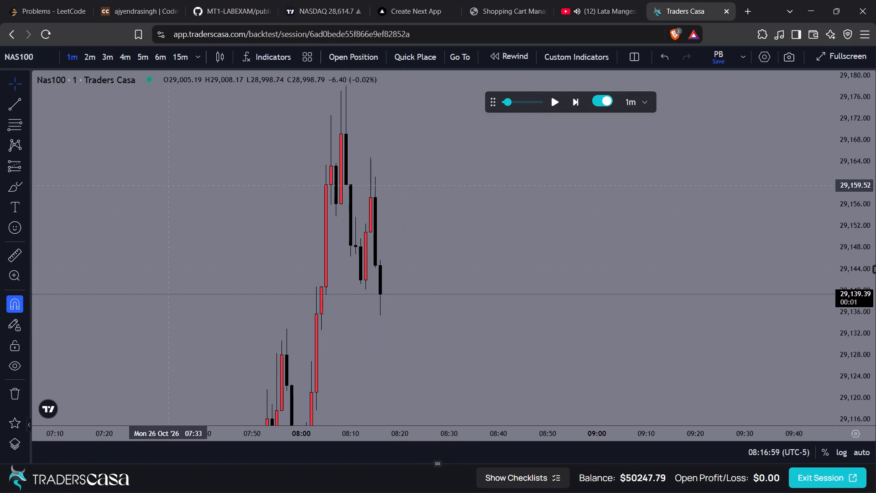
{"action": "left_click", "coordinate": [26, 166]}
{"action": "left_click", "coordinate": [73, 205]}
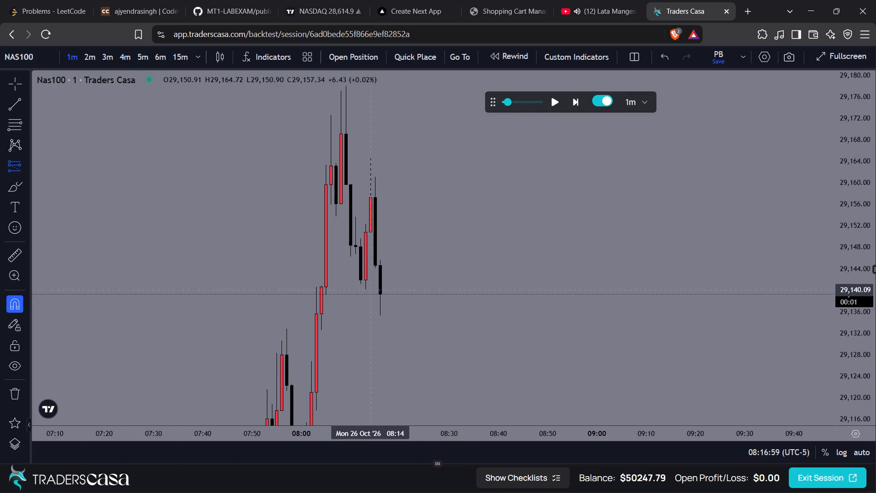
{"action": "left_click", "coordinate": [381, 295]}
{"action": "left_click_drag", "start_coordinate": [351, 144], "coordinate": [356, 206]}
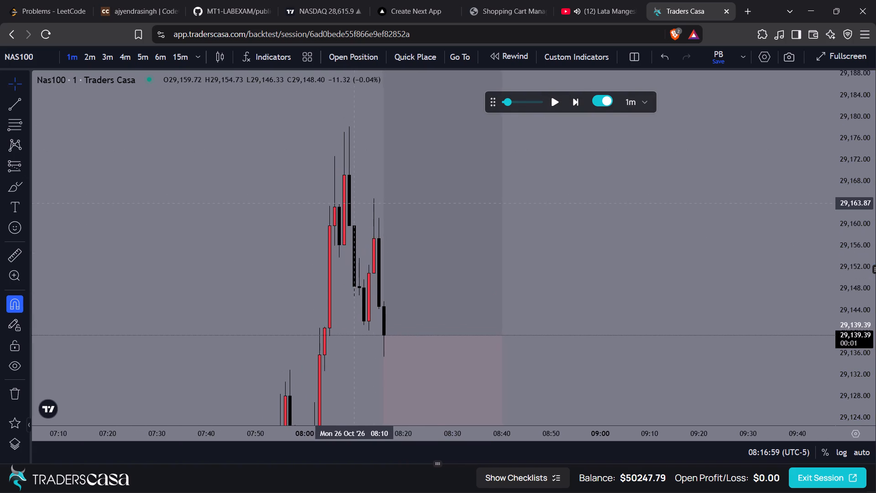
{"action": "left_click_drag", "start_coordinate": [360, 127], "coordinate": [374, 253]}
{"action": "left_click_drag", "start_coordinate": [393, 172], "coordinate": [454, 357]}
{"action": "left_click", "coordinate": [551, 306]}
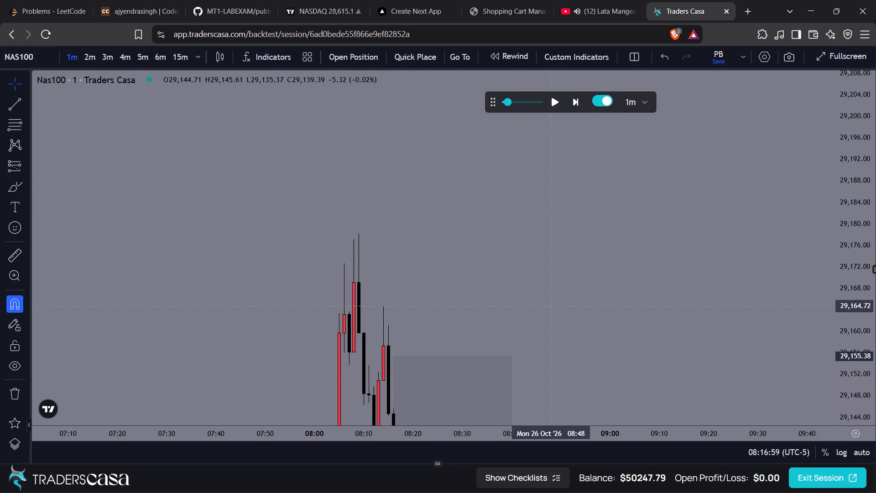
Fine-tune the short position's stop level to 29,156.76, near the recent swing's upper part.
{"action": "left_click_drag", "start_coordinate": [551, 306], "coordinate": [540, 191]}
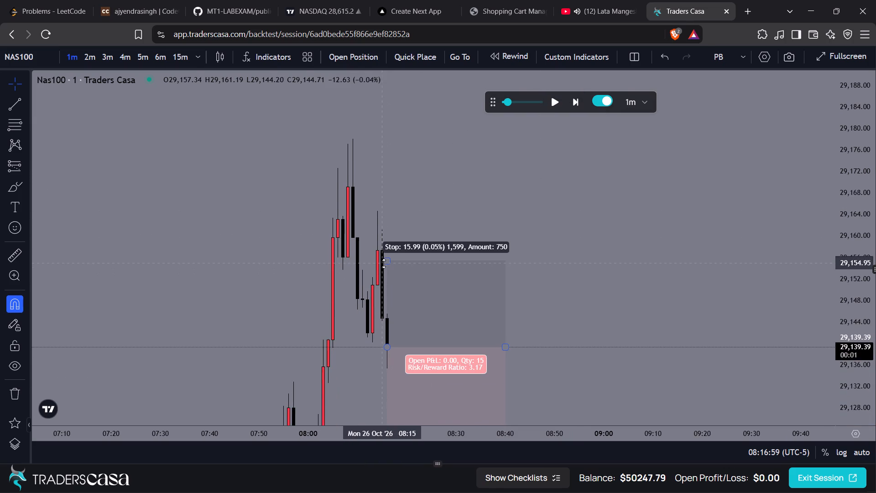
{"action": "left_click_drag", "start_coordinate": [384, 263], "coordinate": [395, 260]}
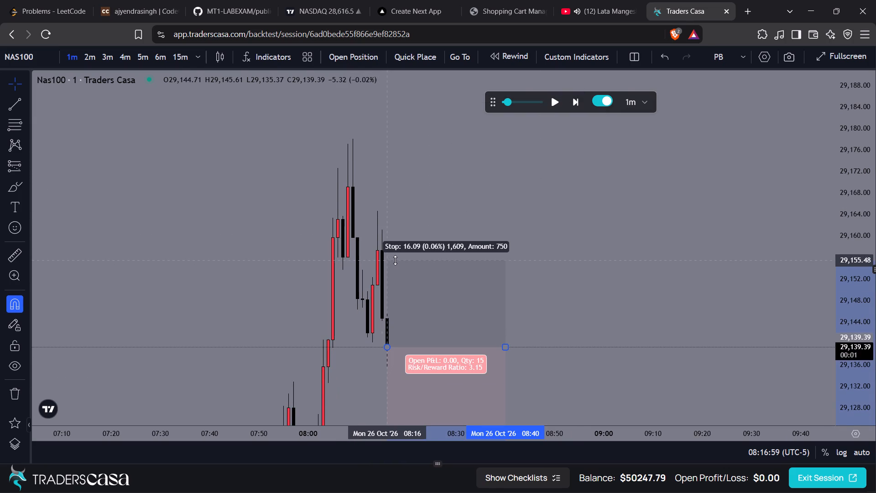
{"action": "left_click_drag", "start_coordinate": [395, 260], "coordinate": [400, 265]}
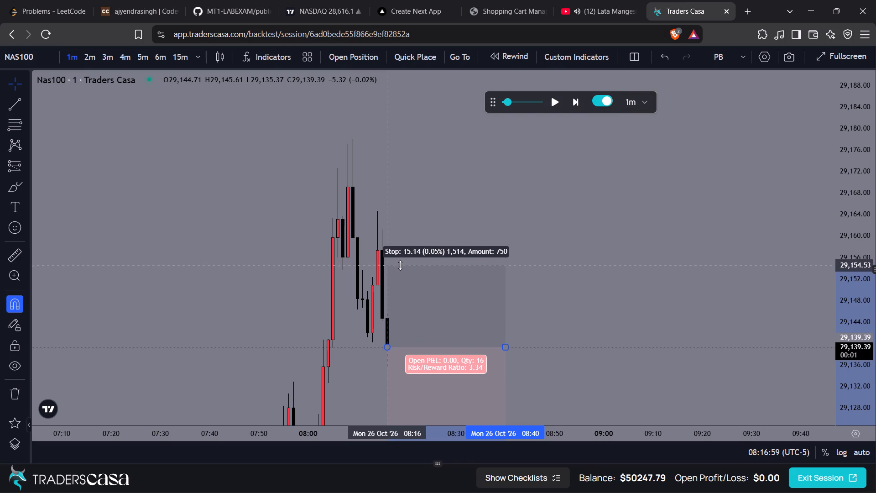
{"action": "left_click_drag", "start_coordinate": [400, 265], "coordinate": [404, 263]}
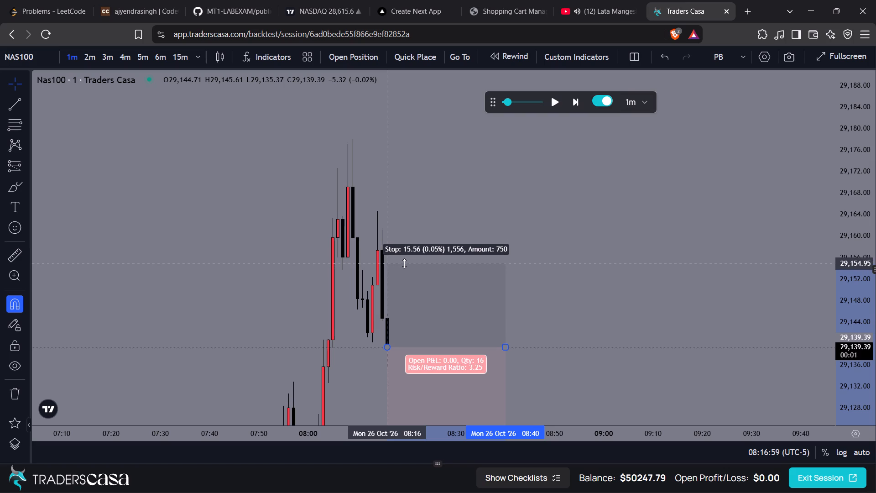
{"action": "left_click_drag", "start_coordinate": [404, 263], "coordinate": [407, 268]}
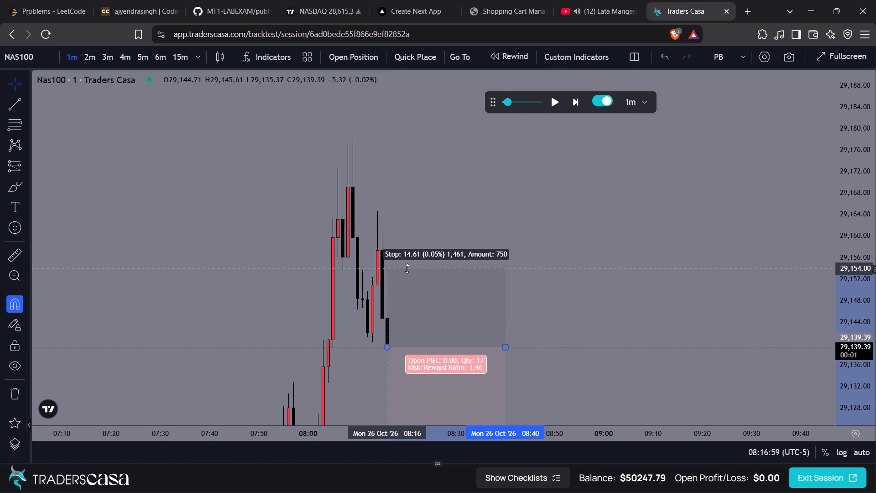
{"action": "left_click_drag", "start_coordinate": [407, 268], "coordinate": [410, 260]}
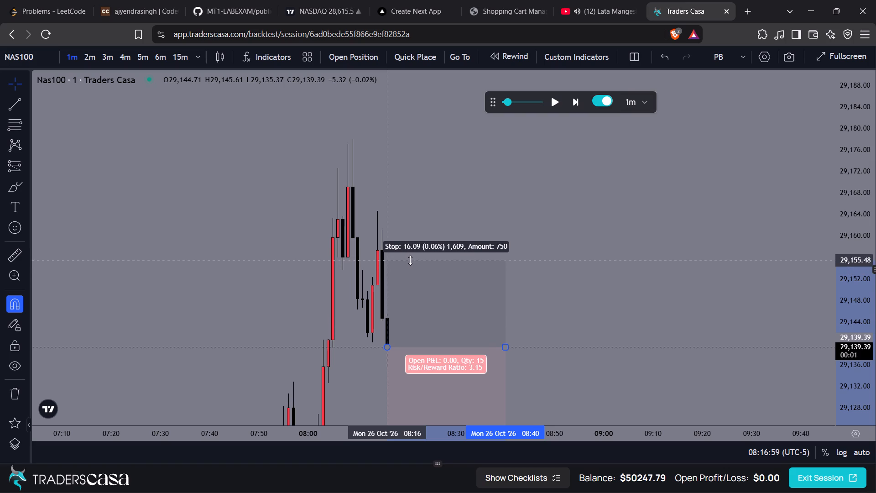
{"action": "left_click_drag", "start_coordinate": [410, 260], "coordinate": [422, 254]}
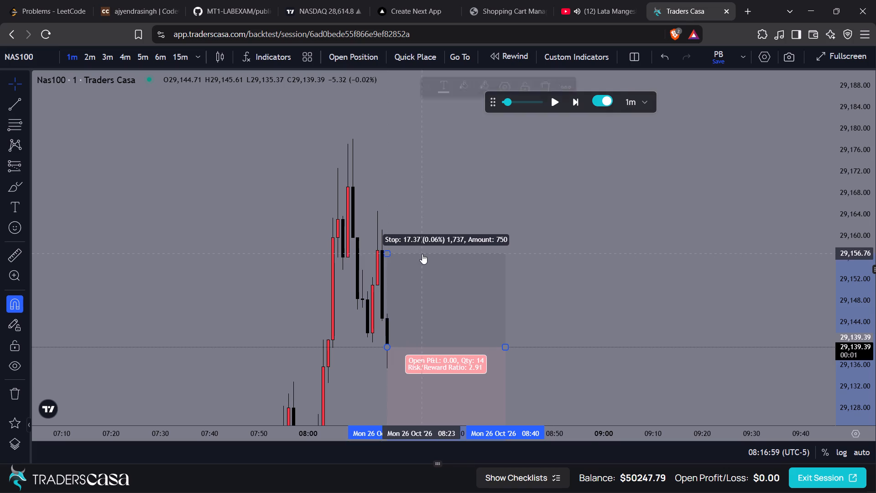
Raise the short position's target to 29,095.19, near the 08:00 swing low.
{"action": "left_click_drag", "start_coordinate": [553, 282], "coordinate": [537, 81]}
{"action": "left_click_drag", "start_coordinate": [549, 333], "coordinate": [552, 204]}
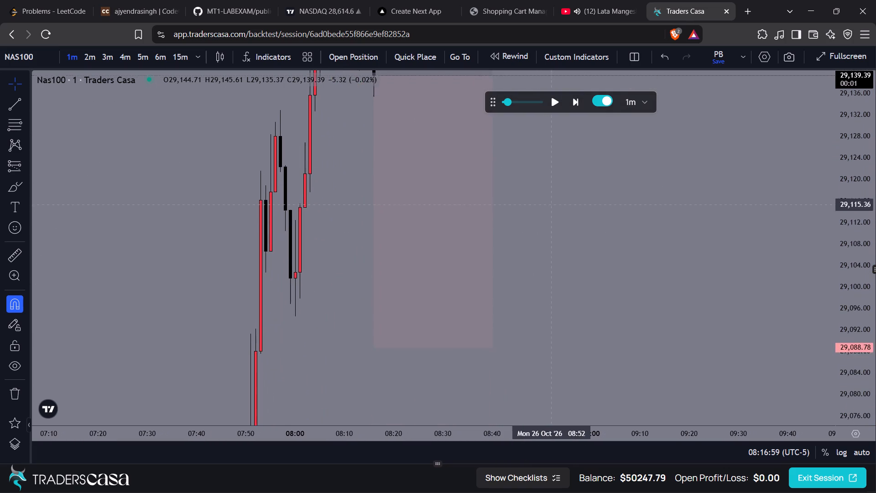
{"action": "left_click_drag", "start_coordinate": [552, 204], "coordinate": [553, 204]}
{"action": "left_click_drag", "start_coordinate": [374, 347], "coordinate": [401, 312]}
Place a sell limit trade from the projection: entry 29139.39, take profit 29095.19, stop loss 29156.76, risk 0.3% ($150).
{"action": "left_click_drag", "start_coordinate": [534, 218], "coordinate": [548, 385]}
{"action": "left_click", "coordinate": [480, 289]}
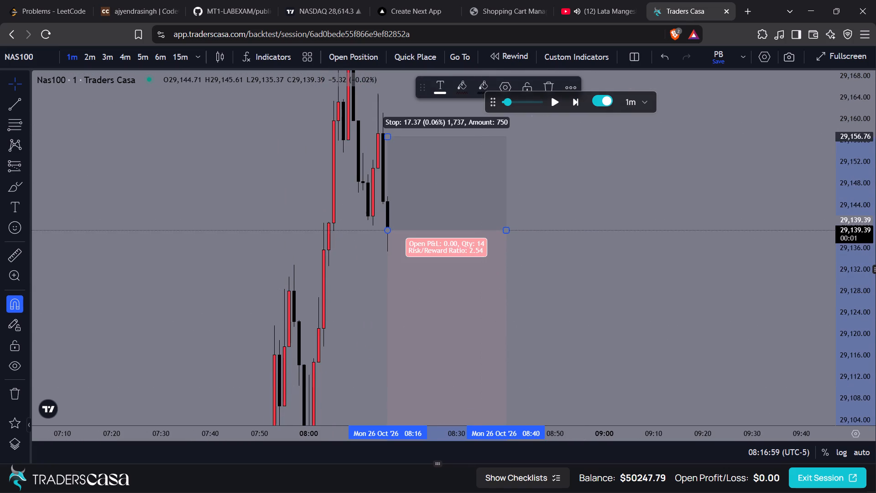
{"action": "left_click", "coordinate": [368, 52]}
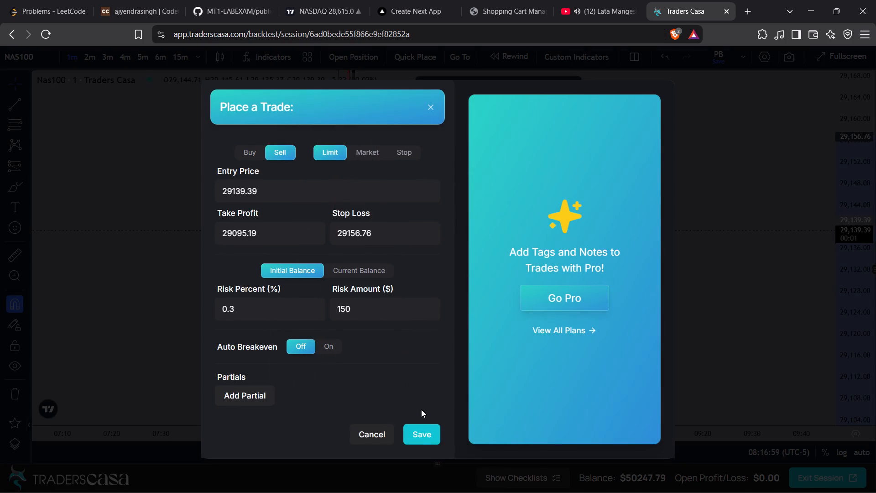
{"action": "left_click", "coordinate": [427, 433]}
{"action": "left_click", "coordinate": [632, 278]}
Advance the replay by five one-minute candles, to 08:21, keeping the trade's entry, stop and target levels in view.
{"action": "scroll", "coordinate": [632, 278], "scroll_direction": "down", "scroll_amount": 2}
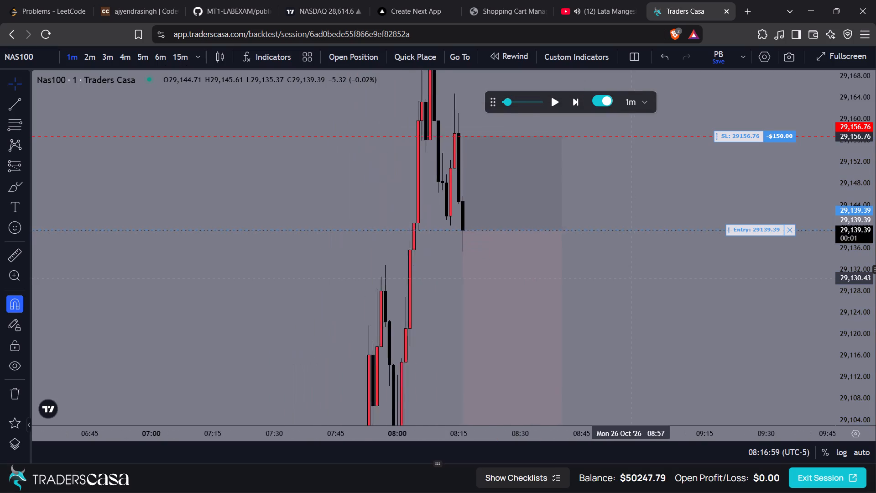
{"action": "left_click_drag", "start_coordinate": [851, 122], "coordinate": [833, 310]}
{"action": "left_click_drag", "start_coordinate": [714, 246], "coordinate": [710, 246]}
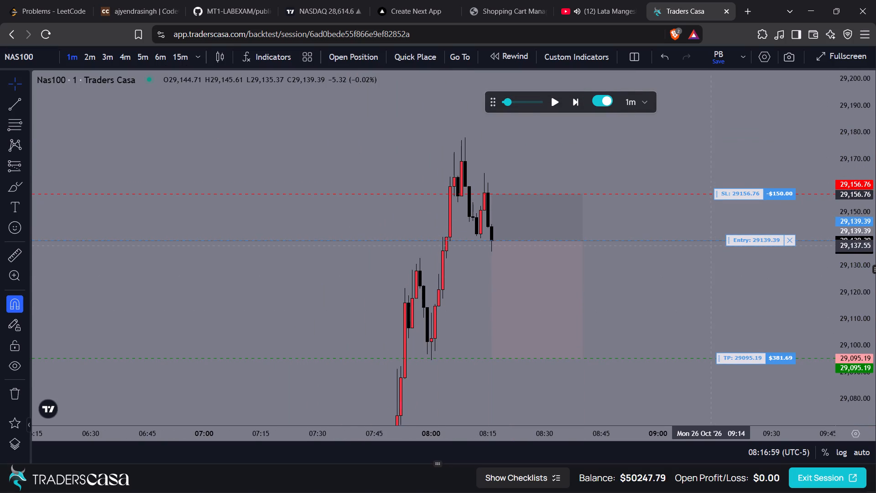
{"action": "left_click_drag", "start_coordinate": [710, 246], "coordinate": [670, 215]}
{"action": "left_click", "coordinate": [571, 104]}
{"action": "left_click", "coordinate": [571, 104]}
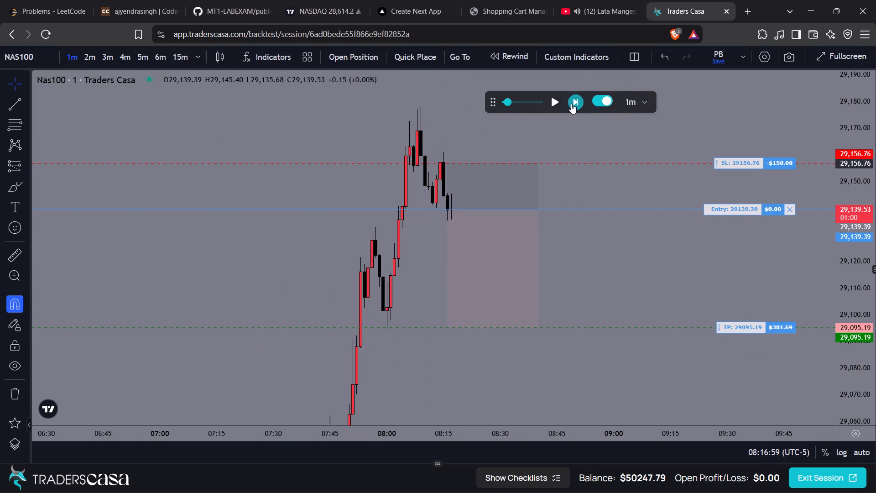
{"action": "left_click", "coordinate": [571, 104]}
{"action": "left_click", "coordinate": [571, 104]}
{"action": "left_click", "coordinate": [571, 104]}
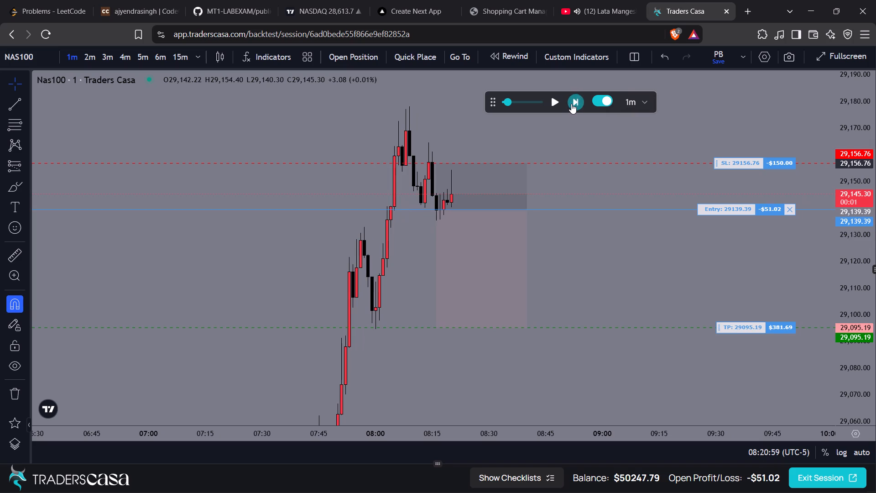
Delete the short position projection from the chart.
{"action": "left_click", "coordinate": [503, 215]}
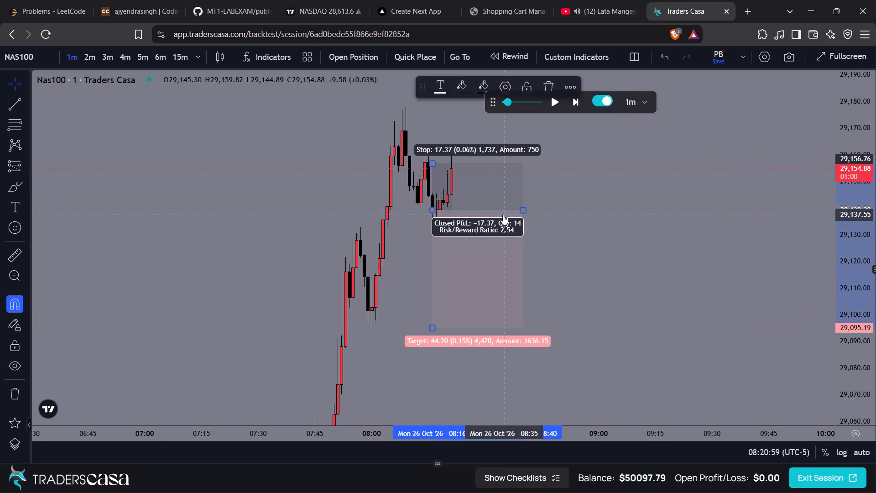
{"action": "key", "text": "Delete"}
Advance the replay by seven one-minute candles, to 08:28, keeping the latest highs in view.
{"action": "left_click", "coordinate": [569, 100]}
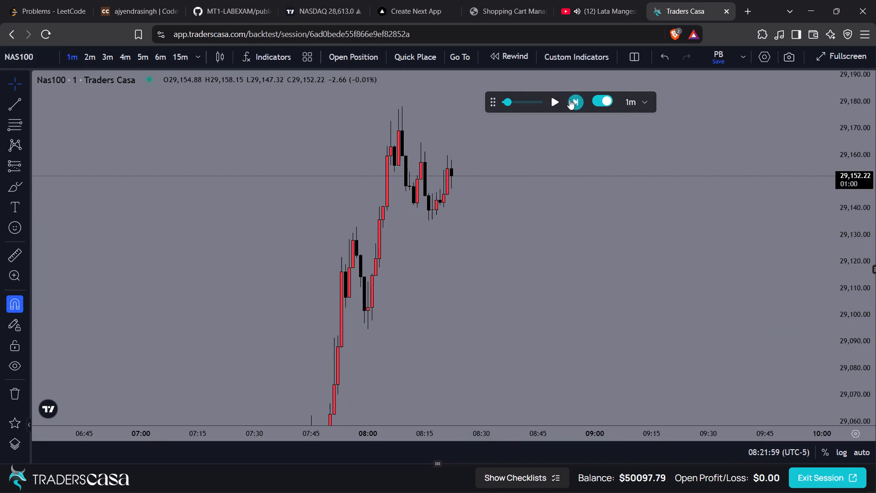
{"action": "triple_click", "coordinate": [575, 102]}
{"action": "left_click_drag", "start_coordinate": [534, 155], "coordinate": [522, 240]}
{"action": "left_click_drag", "start_coordinate": [470, 264], "coordinate": [485, 275]}
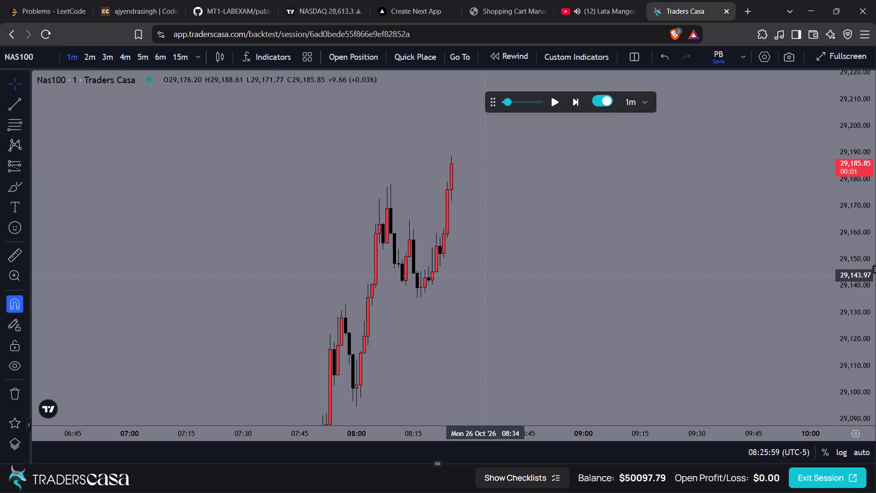
{"action": "left_click_drag", "start_coordinate": [850, 369], "coordinate": [850, 244]}
{"action": "scroll", "coordinate": [520, 316], "scroll_direction": "up", "scroll_amount": 2}
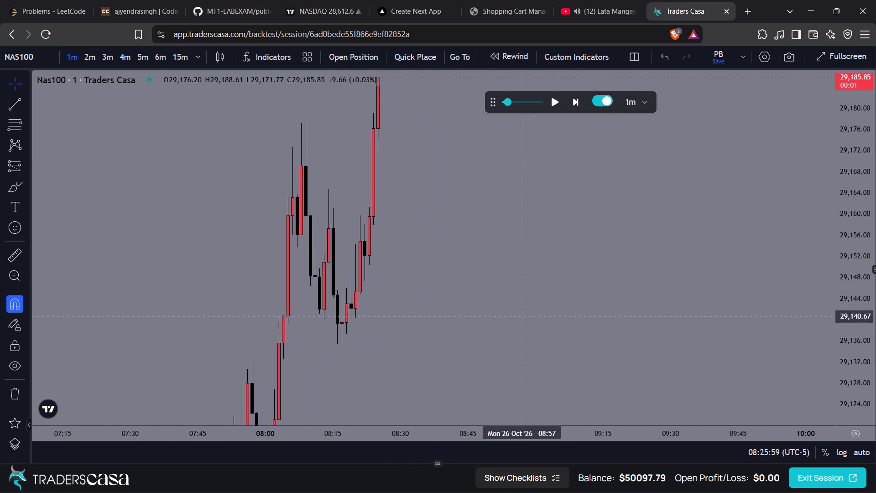
{"action": "left_click_drag", "start_coordinate": [499, 228], "coordinate": [545, 296]}
{"action": "left_click", "coordinate": [572, 109]}
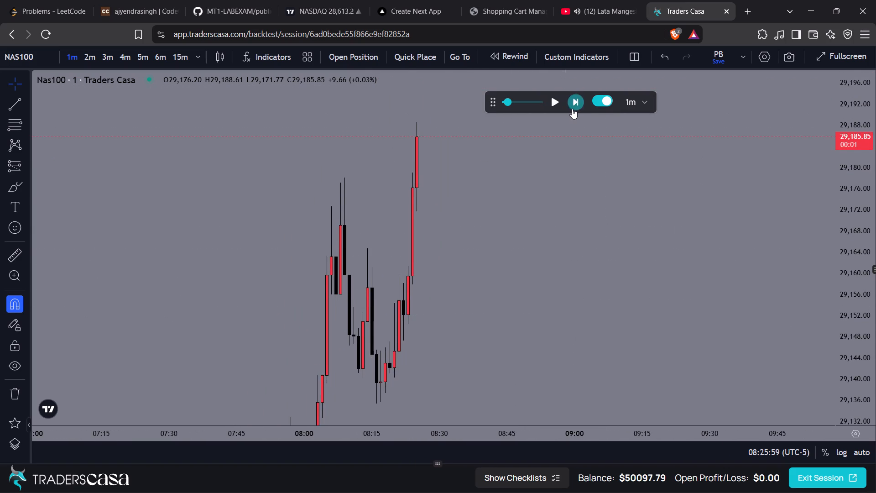
{"action": "left_click", "coordinate": [579, 102]}
{"action": "left_click", "coordinate": [579, 102]}
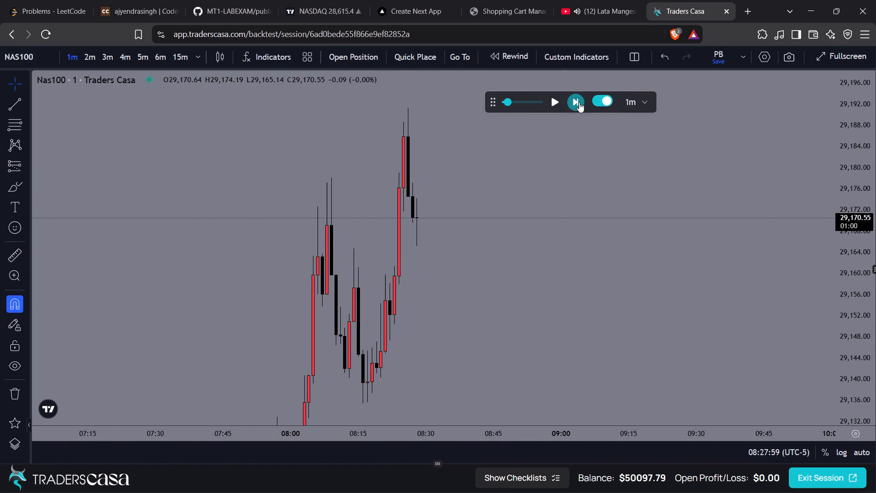
Advance the replay by twelve one-minute candles, to 08:40, keeping the falling price in view.
{"action": "left_click", "coordinate": [579, 102]}
{"action": "left_click", "coordinate": [579, 102]}
{"action": "left_click", "coordinate": [579, 102]}
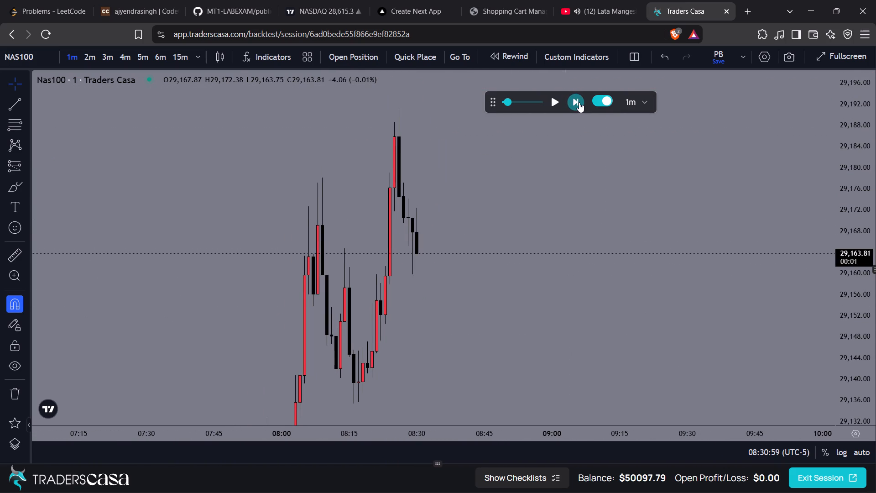
{"action": "left_click", "coordinate": [579, 102]}
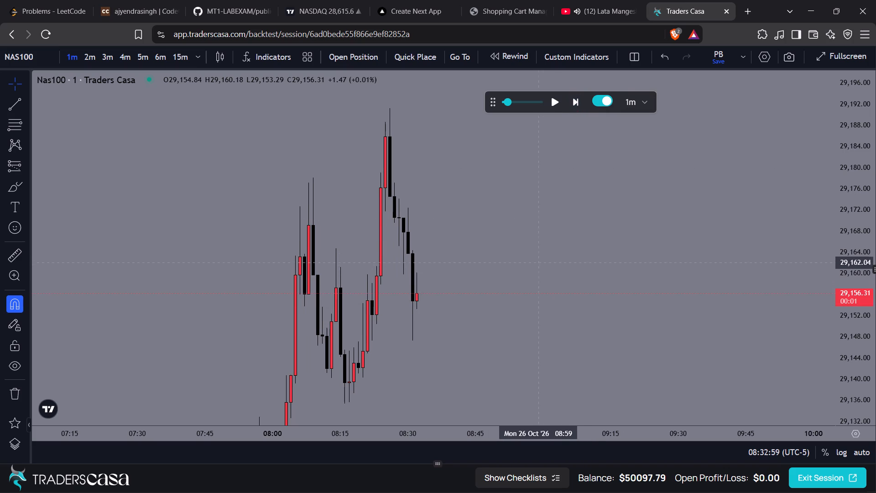
{"action": "left_click", "coordinate": [578, 96]}
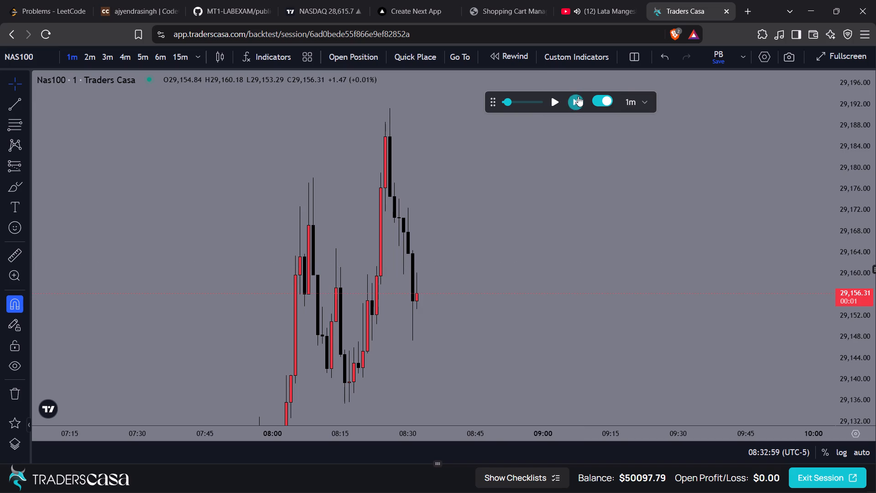
{"action": "left_click", "coordinate": [578, 96]}
{"action": "left_click_drag", "start_coordinate": [526, 289], "coordinate": [540, 137]}
{"action": "left_click", "coordinate": [575, 100]}
{"action": "triple_click", "coordinate": [575, 100]}
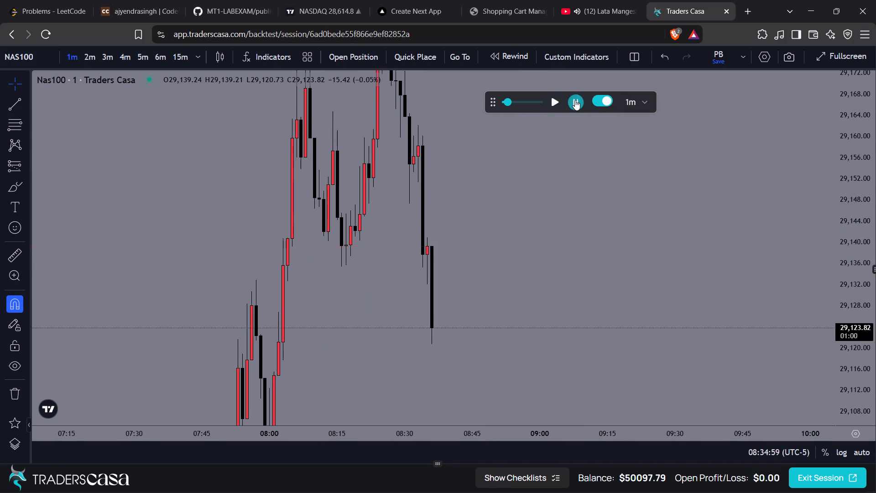
{"action": "double_click", "coordinate": [575, 100]}
{"action": "left_click_drag", "start_coordinate": [515, 410], "coordinate": [552, 254]}
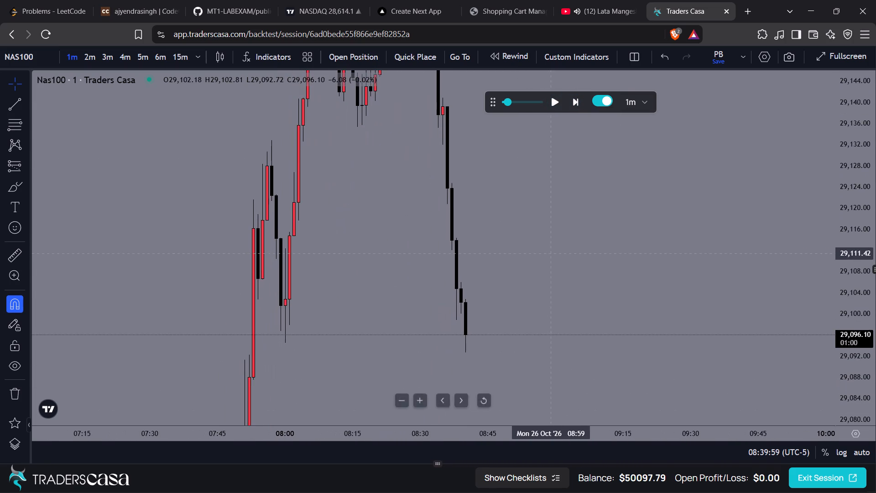
Advance the replay by eight one-minute candles, to 08:48, with the preceding swing highs and the latest low in view.
{"action": "left_click_drag", "start_coordinate": [841, 125], "coordinate": [842, 262]}
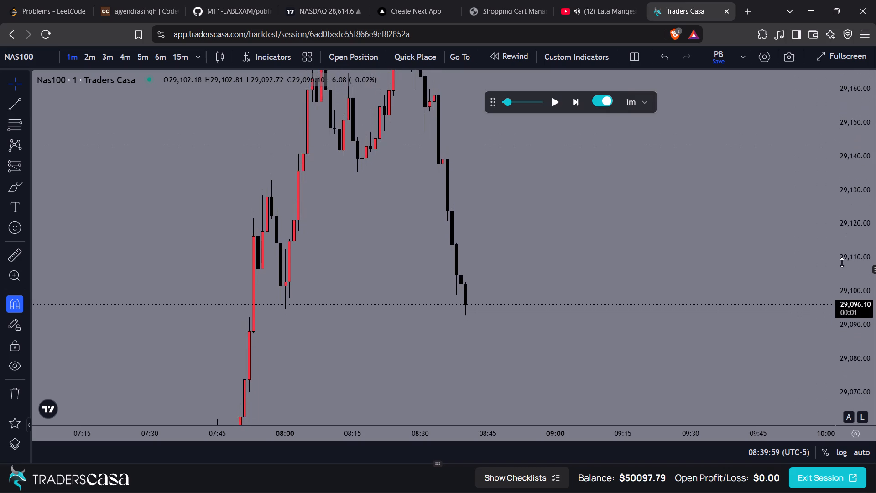
{"action": "left_click_drag", "start_coordinate": [614, 218], "coordinate": [619, 263]}
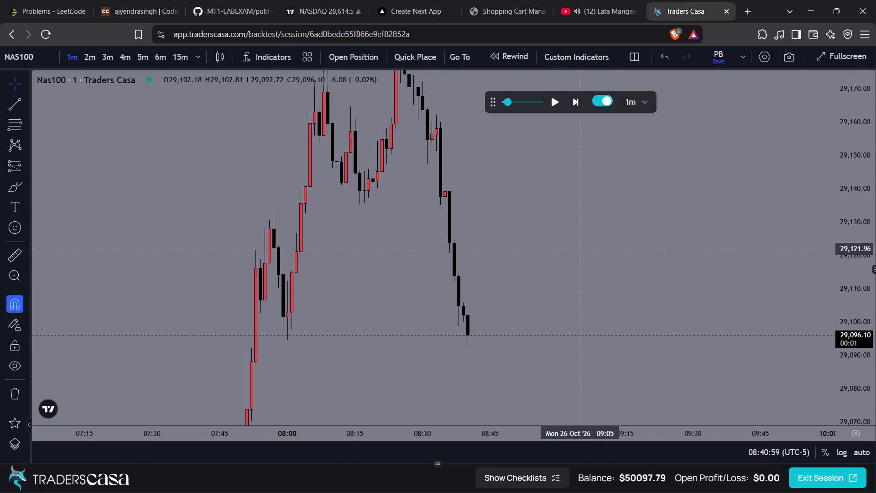
{"action": "left_click_drag", "start_coordinate": [593, 200], "coordinate": [589, 230]}
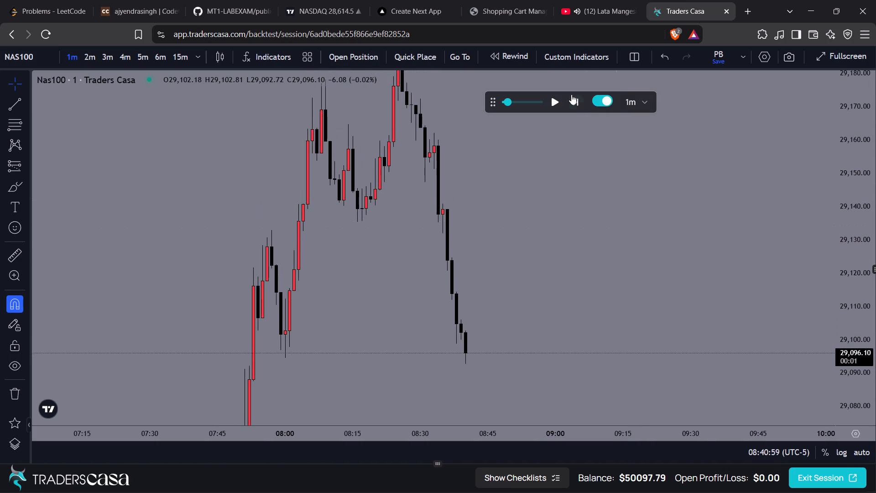
{"action": "left_click", "coordinate": [571, 94]}
{"action": "left_click", "coordinate": [574, 101]}
{"action": "left_click", "coordinate": [574, 101]}
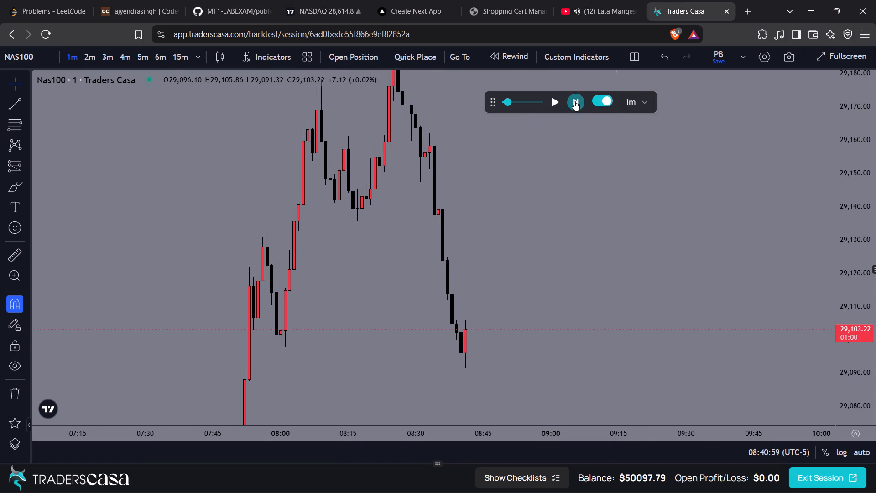
{"action": "left_click", "coordinate": [574, 101]}
{"action": "left_click", "coordinate": [574, 101]}
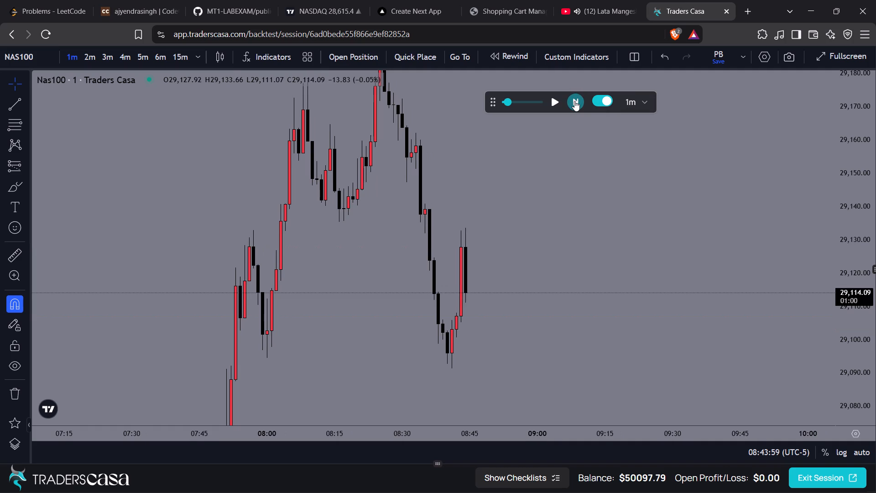
{"action": "left_click", "coordinate": [574, 101]}
{"action": "left_click", "coordinate": [574, 101]}
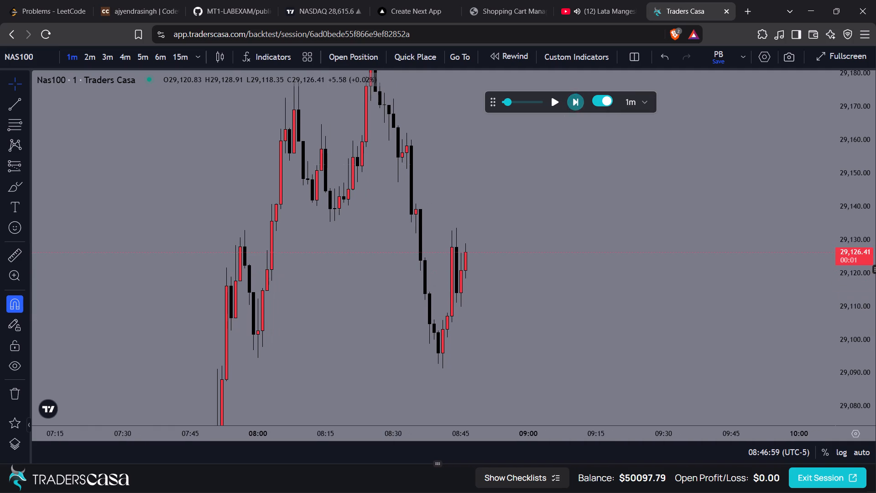
{"action": "left_click_drag", "start_coordinate": [555, 230], "coordinate": [564, 164]}
{"action": "left_click", "coordinate": [570, 105]}
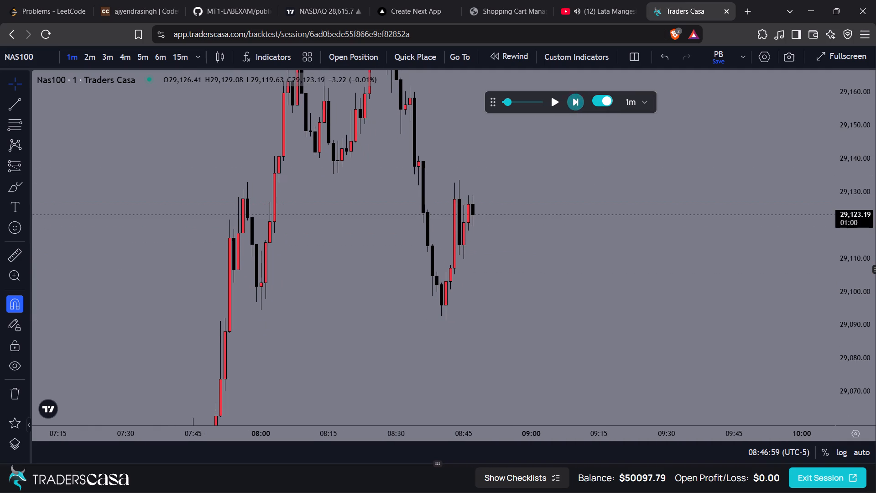
{"action": "left_click", "coordinate": [578, 106]}
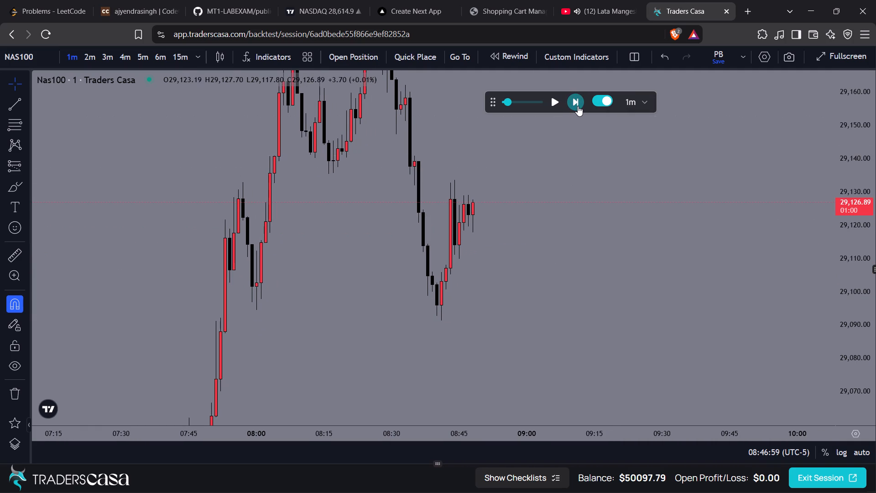
Project a long position from the 08:48 candle's close: entry 29126.89, stop 29107.78, target 29161.97.
{"action": "scroll", "coordinate": [528, 282], "scroll_direction": "up", "scroll_amount": 1}
{"action": "left_click_drag", "start_coordinate": [855, 383], "coordinate": [835, 223]}
{"action": "scroll", "coordinate": [621, 242], "scroll_direction": "up", "scroll_amount": 1}
{"action": "left_click_drag", "start_coordinate": [842, 145], "coordinate": [839, 266]}
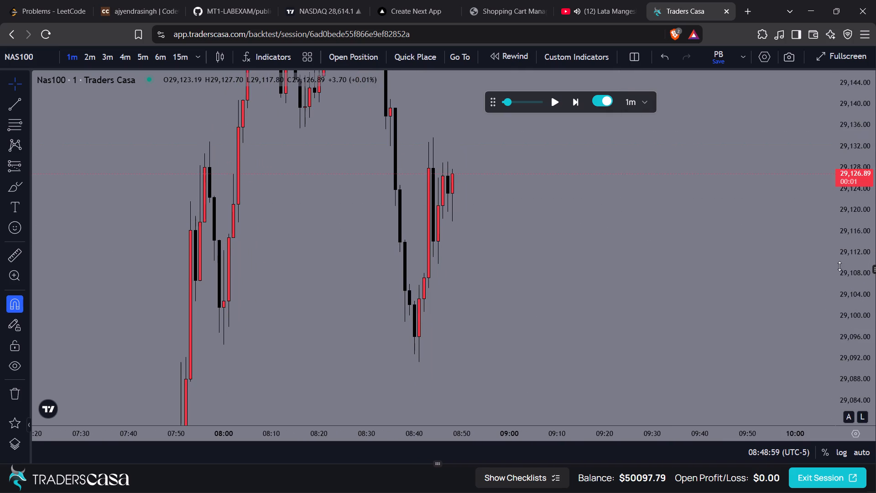
{"action": "left_click_drag", "start_coordinate": [624, 204], "coordinate": [610, 328]}
{"action": "left_click", "coordinate": [29, 164]}
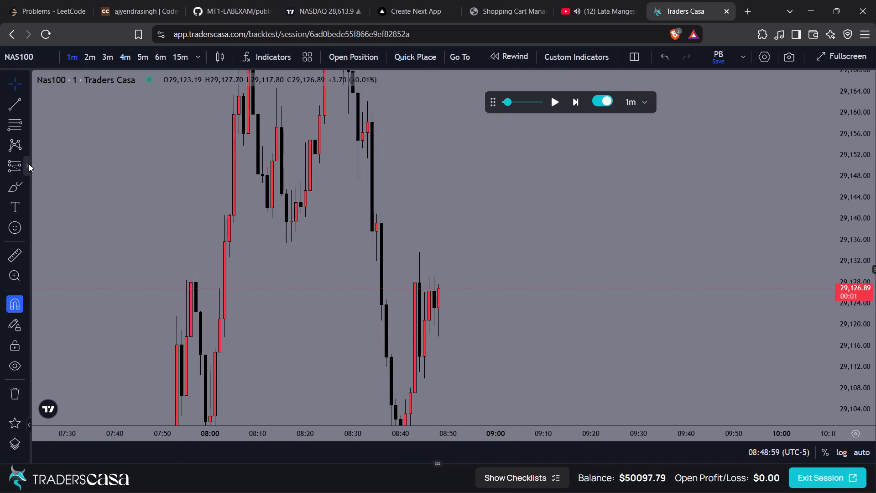
{"action": "left_click", "coordinate": [60, 173]}
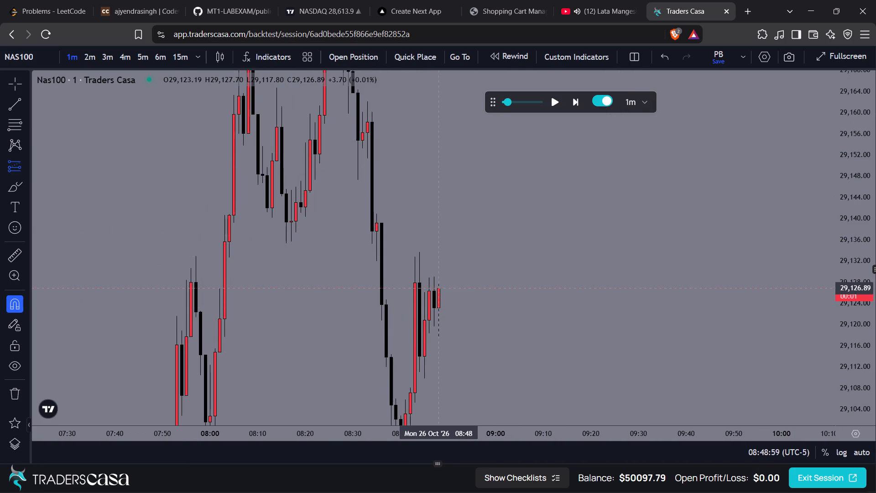
{"action": "left_click", "coordinate": [438, 290]}
{"action": "left_click_drag", "start_coordinate": [425, 350], "coordinate": [397, 205]}
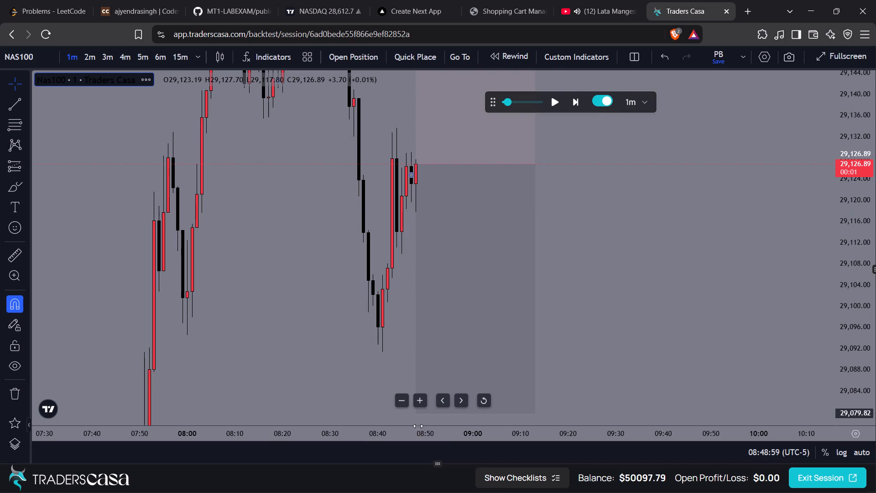
{"action": "left_click_drag", "start_coordinate": [417, 414], "coordinate": [453, 265]}
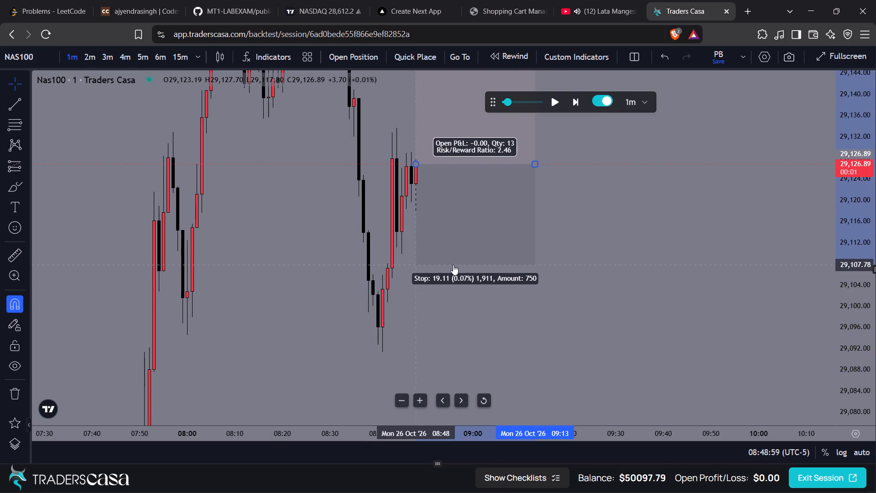
{"action": "left_click_drag", "start_coordinate": [585, 176], "coordinate": [620, 395]}
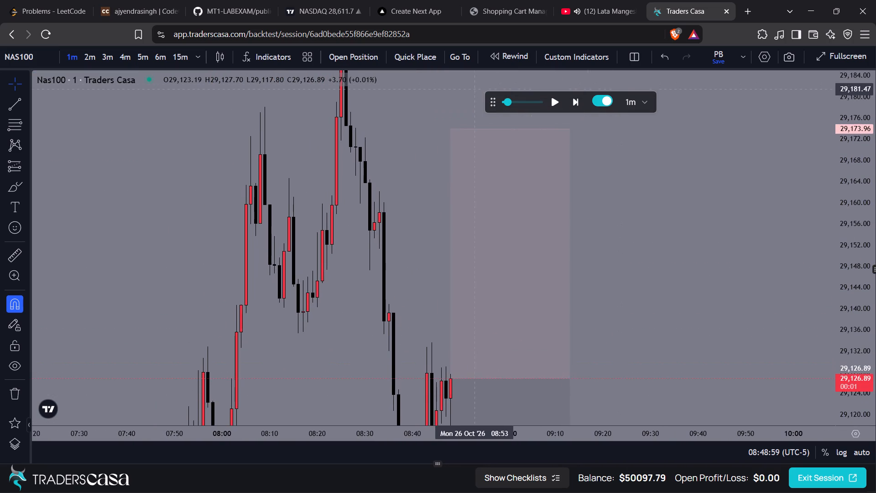
{"action": "left_click_drag", "start_coordinate": [467, 94], "coordinate": [444, 175]}
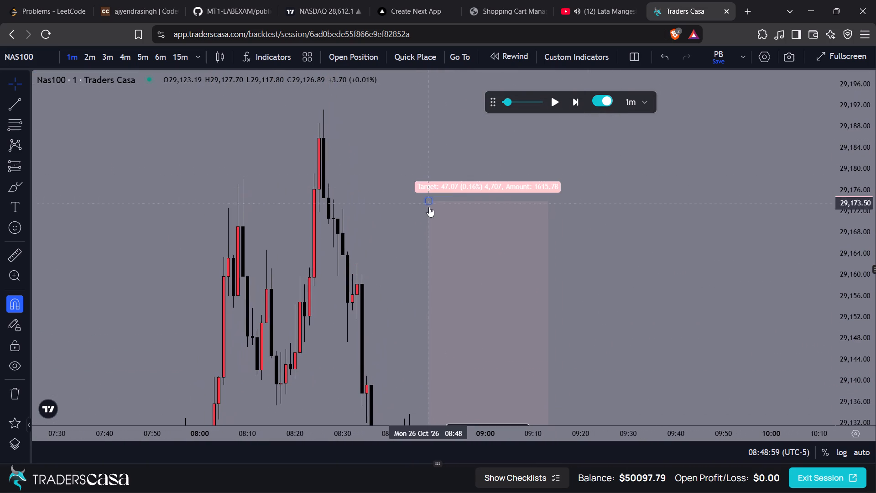
{"action": "left_click_drag", "start_coordinate": [429, 202], "coordinate": [447, 264]}
{"action": "left_click", "coordinate": [600, 274]}
{"action": "left_click_drag", "start_coordinate": [600, 274], "coordinate": [576, 108]}
Place a buy stop trade from the projection: entry 29126.89, take profit 29161.97, stop loss 29107.78, risk 0.3% ($150).
{"action": "left_click", "coordinate": [495, 236]}
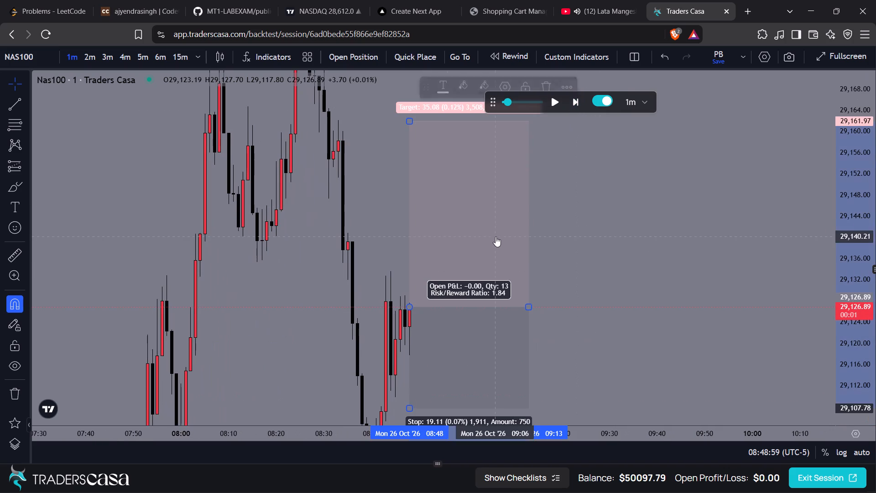
{"action": "left_click", "coordinate": [371, 60]}
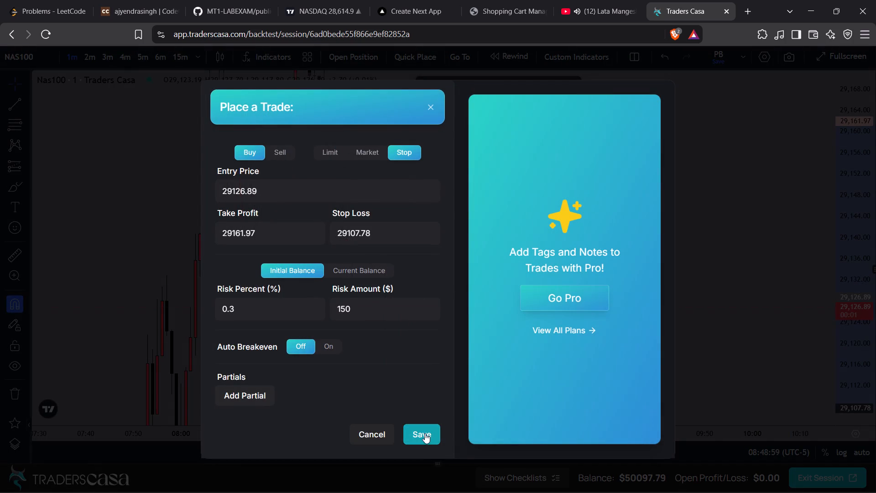
{"action": "left_click", "coordinate": [425, 435]}
Advance the replay by thirteen one-minute candles, to 09:01, keeping the trade's entry and stop levels in view.
{"action": "left_click_drag", "start_coordinate": [567, 200], "coordinate": [552, 182]}
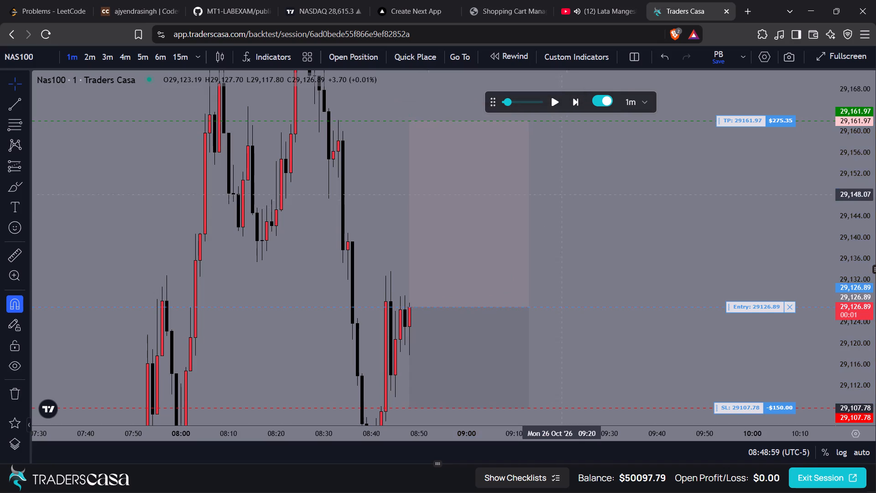
{"action": "left_click_drag", "start_coordinate": [552, 182], "coordinate": [516, 135]}
{"action": "left_click", "coordinate": [574, 104]}
{"action": "left_click", "coordinate": [574, 104]}
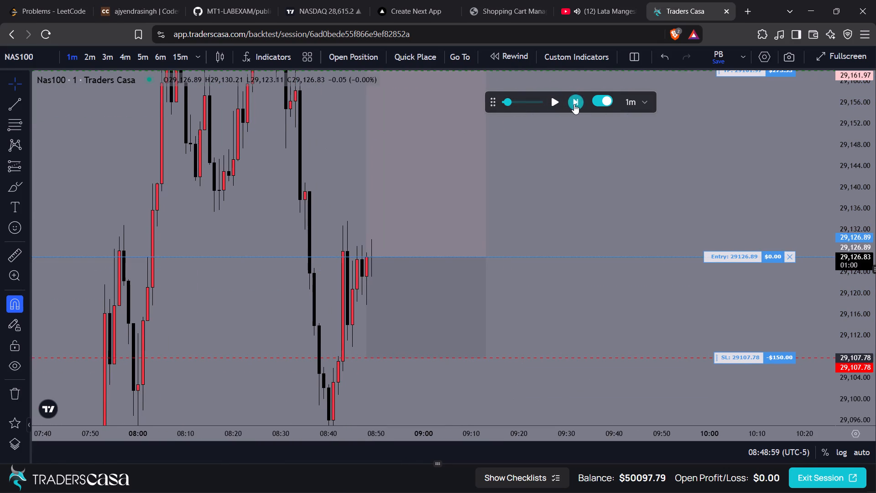
{"action": "left_click", "coordinate": [574, 104]}
{"action": "left_click", "coordinate": [574, 104]}
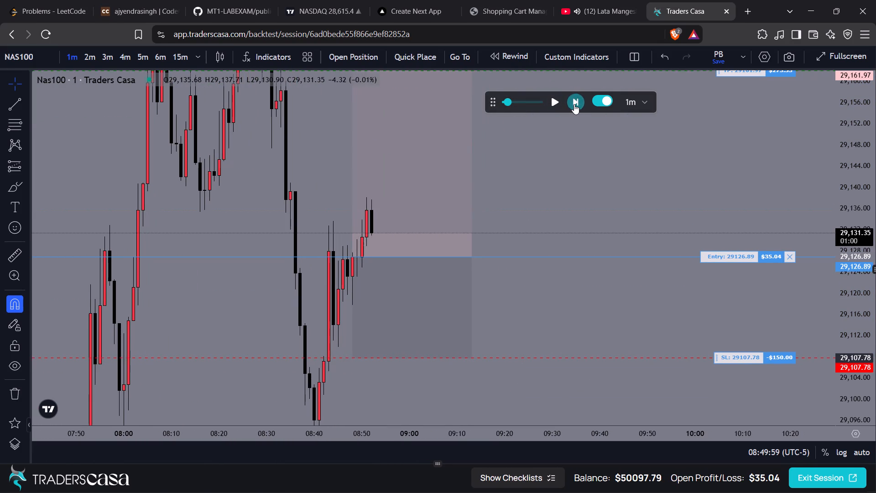
{"action": "left_click", "coordinate": [574, 104]}
{"action": "left_click", "coordinate": [574, 104]}
{"action": "left_click", "coordinate": [574, 104]}
{"action": "left_click", "coordinate": [574, 104]}
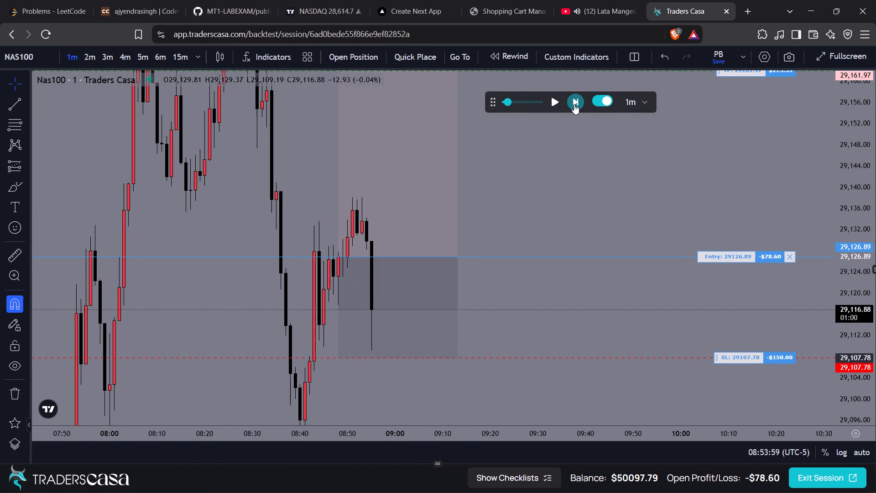
{"action": "left_click", "coordinate": [574, 104]}
{"action": "left_click", "coordinate": [574, 104]}
{"action": "left_click", "coordinate": [574, 104]}
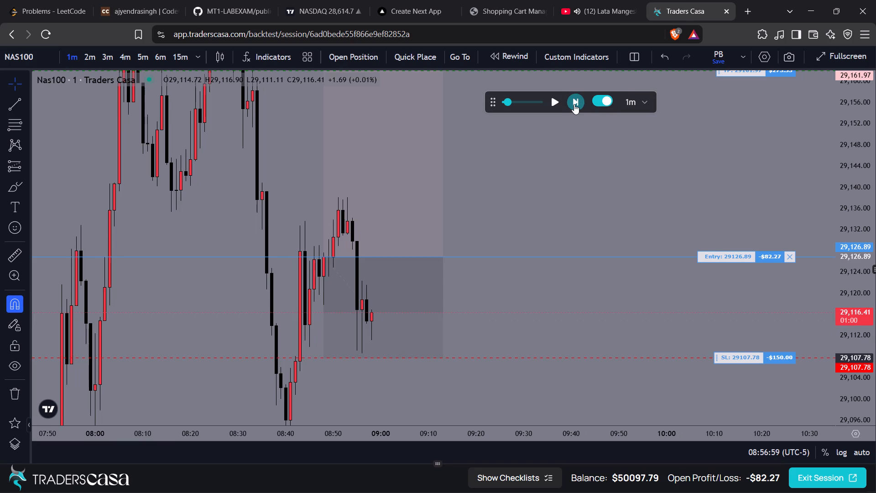
{"action": "left_click", "coordinate": [574, 104]}
{"action": "left_click", "coordinate": [574, 104]}
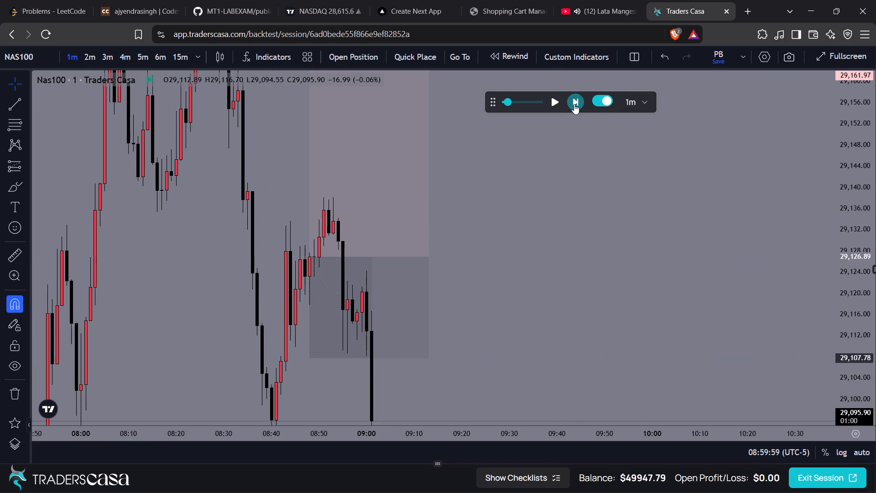
Delete the long position projection from the chart.
{"action": "left_click", "coordinate": [413, 312]}
{"action": "key", "text": "Delete"}
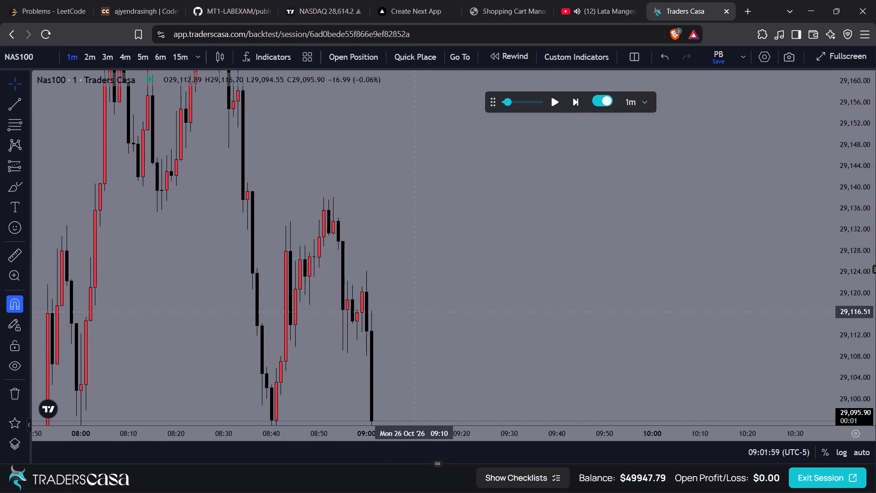
Advance the replay by twelve one-minute candles, to 09:13, with the whole price range since 08:00 in view.
{"action": "scroll", "coordinate": [472, 343], "scroll_direction": "down", "scroll_amount": 2}
{"action": "left_click_drag", "start_coordinate": [859, 182], "coordinate": [800, 391]}
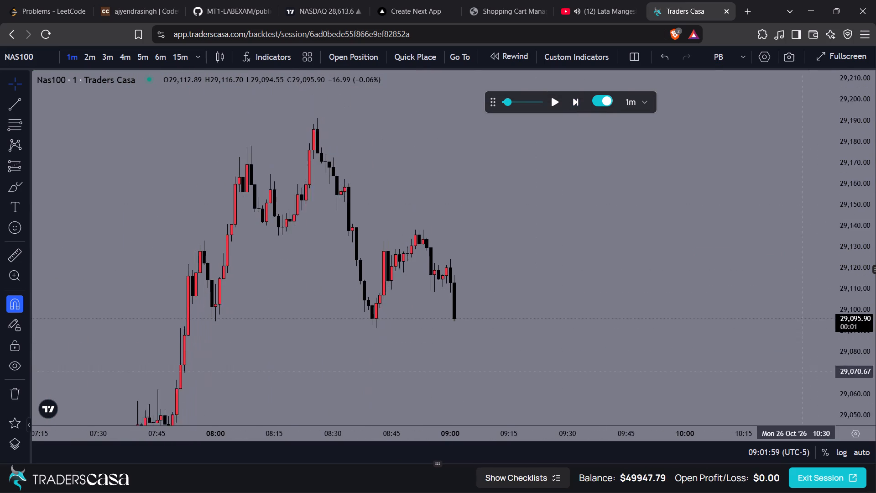
{"action": "left_click_drag", "start_coordinate": [800, 391], "coordinate": [799, 403]}
{"action": "left_click_drag", "start_coordinate": [664, 351], "coordinate": [668, 338]}
{"action": "left_click", "coordinate": [575, 104]}
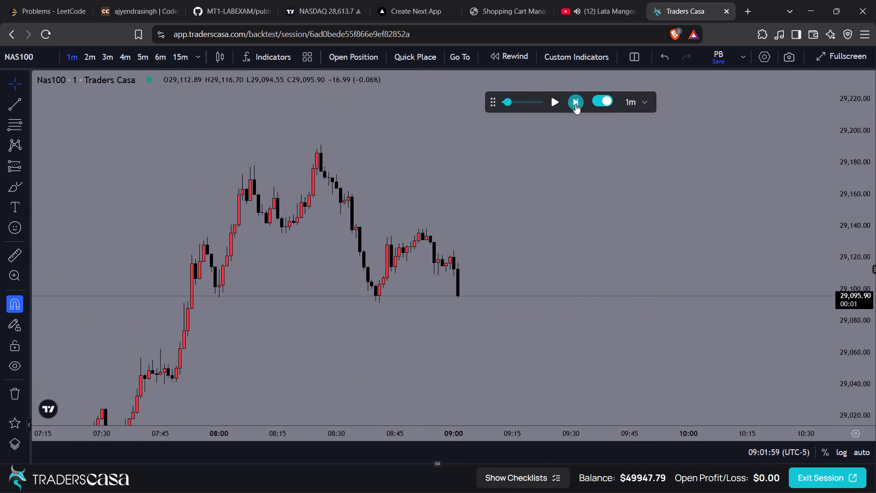
{"action": "left_click", "coordinate": [575, 104]}
{"action": "left_click", "coordinate": [575, 104]}
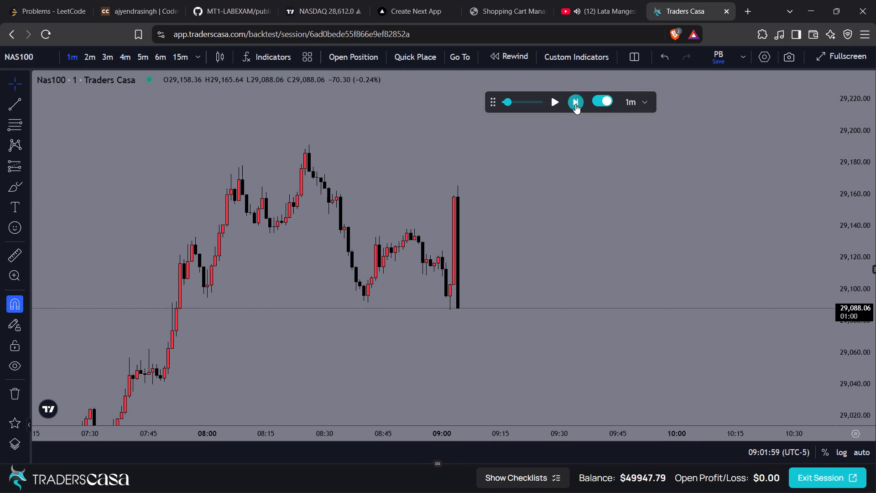
{"action": "left_click", "coordinate": [575, 104]}
{"action": "left_click", "coordinate": [575, 104]}
{"action": "left_click", "coordinate": [575, 104]}
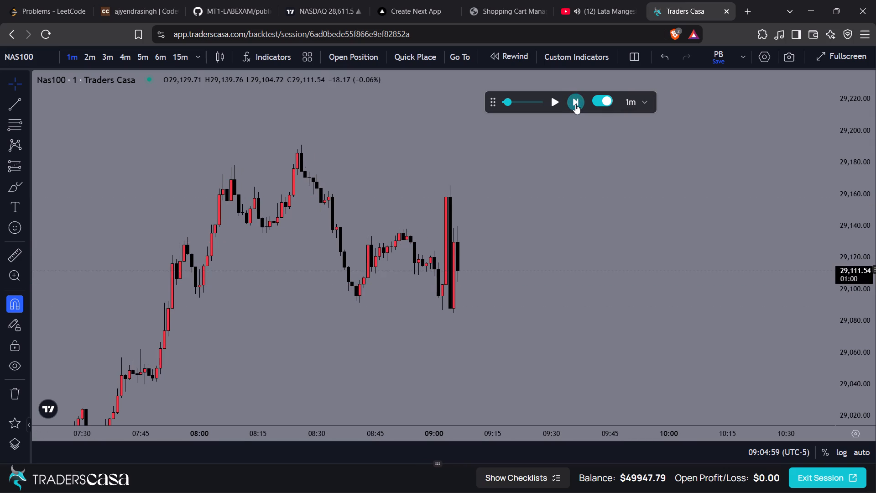
{"action": "left_click", "coordinate": [575, 104]}
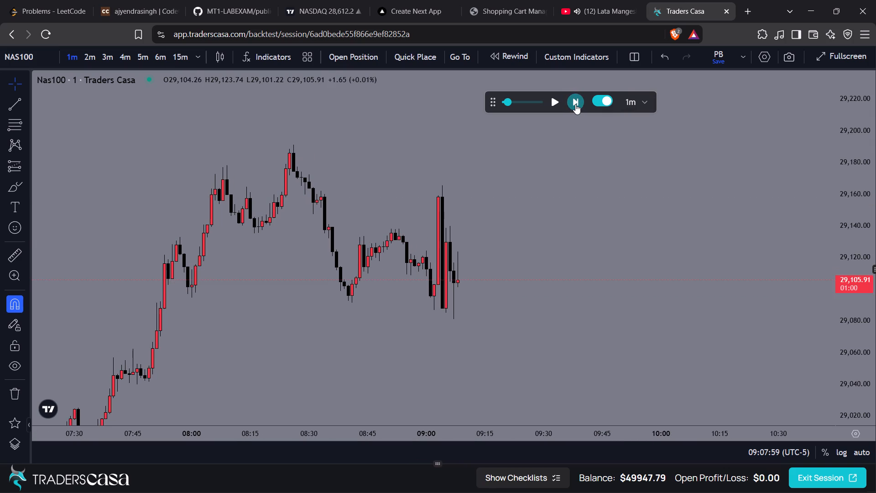
{"action": "left_click", "coordinate": [575, 104]}
{"action": "triple_click", "coordinate": [575, 104]}
{"action": "left_click", "coordinate": [575, 104]}
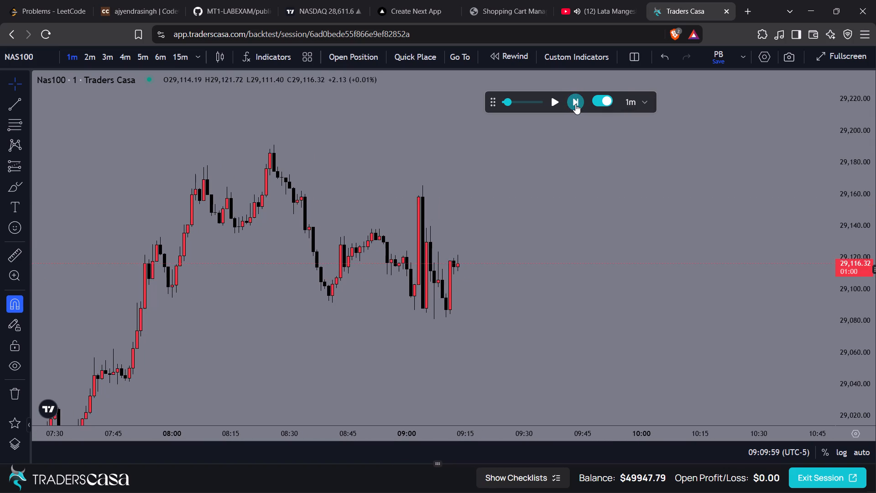
Advance the replay by twenty-three one-minute candles, to 09:36.
{"action": "left_click", "coordinate": [575, 104]}
{"action": "triple_click", "coordinate": [575, 104]}
{"action": "triple_click", "coordinate": [575, 104]}
{"action": "left_click", "coordinate": [575, 104]}
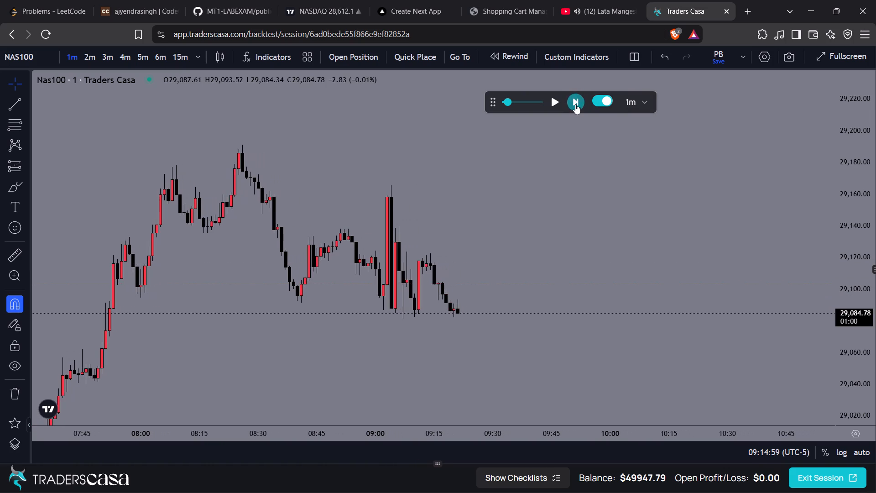
{"action": "triple_click", "coordinate": [575, 104]}
{"action": "triple_click", "coordinate": [575, 104]}
{"action": "triple_click", "coordinate": [575, 104]}
{"action": "triple_click", "coordinate": [575, 104]}
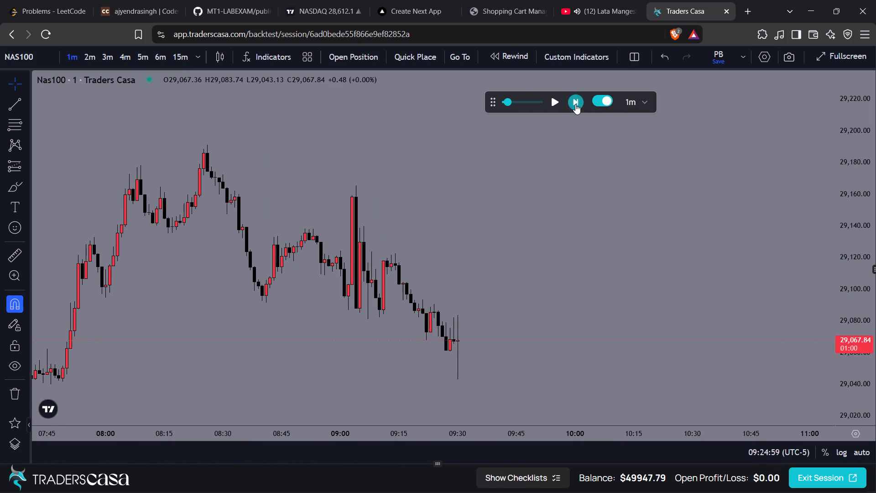
{"action": "triple_click", "coordinate": [575, 104]}
Advance the replay by seven one-minute candles, to 09:43, with the swing from the 09:32 low in view.
{"action": "left_click_drag", "start_coordinate": [540, 315], "coordinate": [568, 191]}
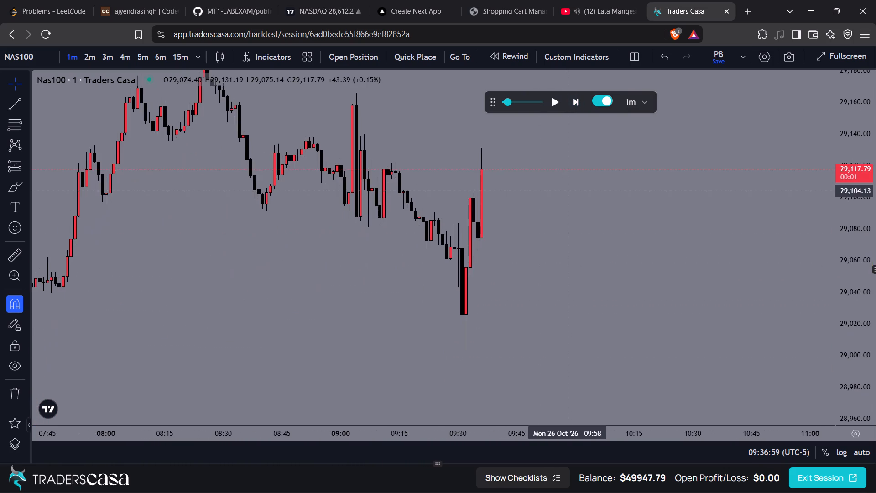
{"action": "scroll", "coordinate": [560, 282], "scroll_direction": "down", "scroll_amount": 2}
{"action": "scroll", "coordinate": [560, 282], "scroll_direction": "up", "scroll_amount": 1}
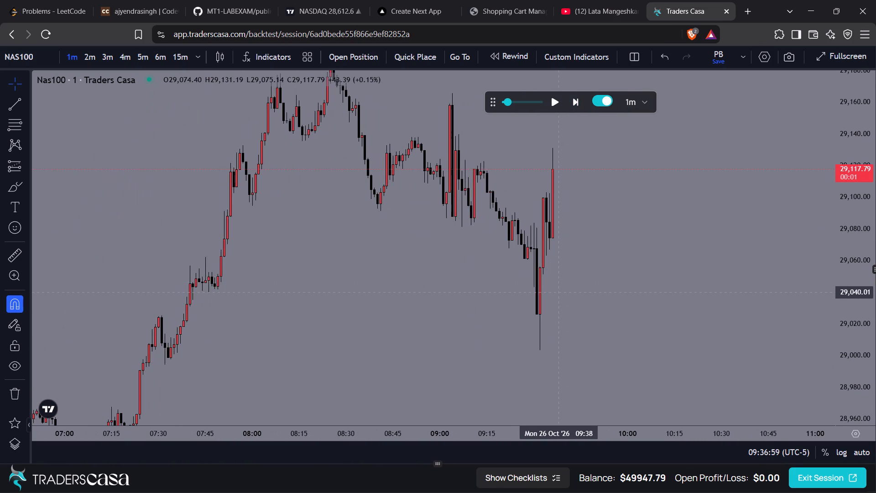
{"action": "scroll", "coordinate": [560, 293], "scroll_direction": "up", "scroll_amount": 4}
{"action": "left_click_drag", "start_coordinate": [509, 268], "coordinate": [574, 322]}
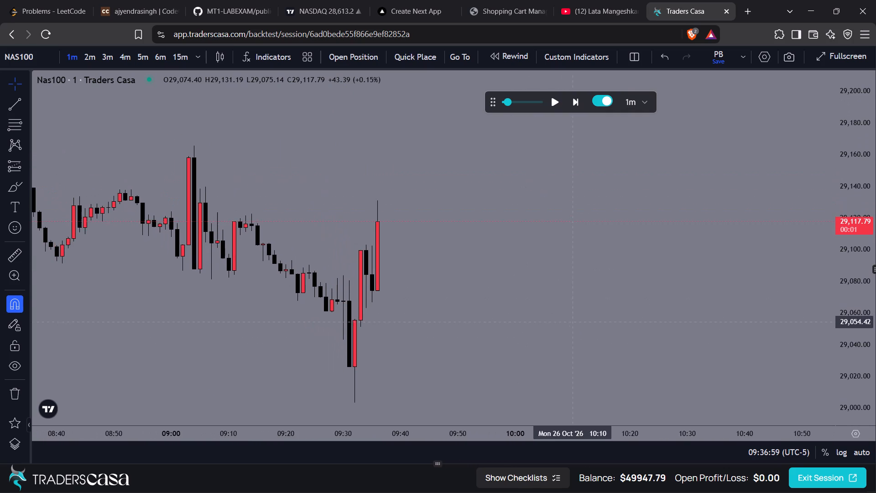
{"action": "scroll", "coordinate": [555, 300], "scroll_direction": "down", "scroll_amount": 2}
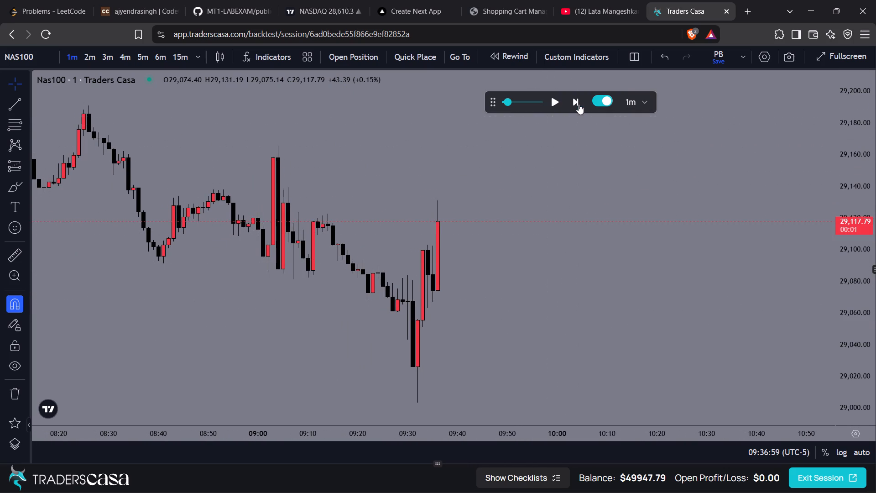
{"action": "left_click", "coordinate": [579, 102]}
{"action": "left_click", "coordinate": [579, 102]}
{"action": "triple_click", "coordinate": [579, 102]}
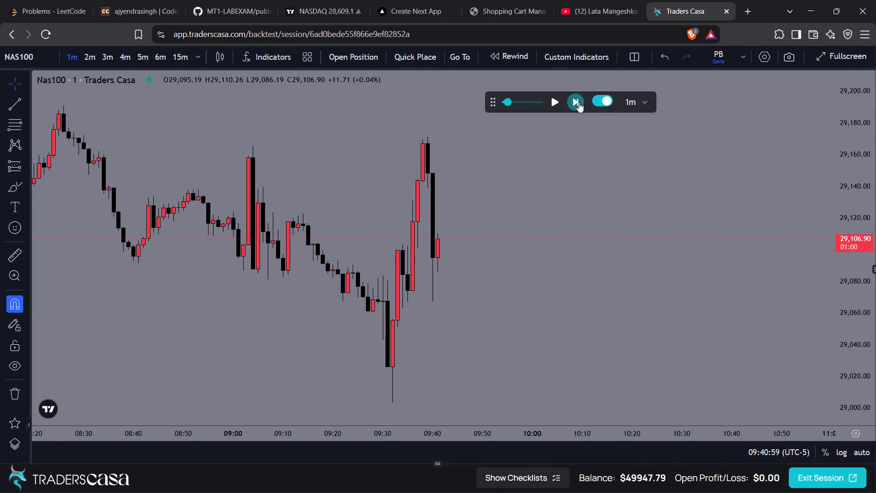
{"action": "left_click", "coordinate": [579, 102]}
{"action": "left_click", "coordinate": [579, 102]}
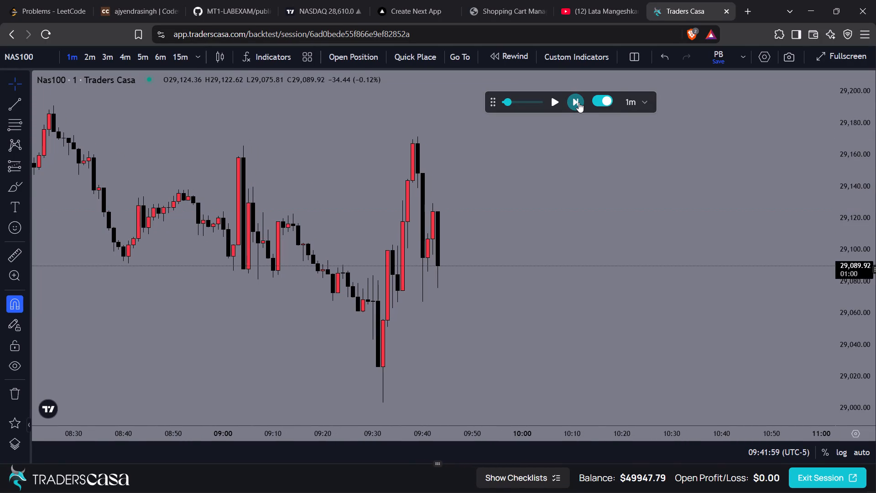
Draw a short position projection from the 09:43 candle's close at 29089.92, with stop at 29139.08 and target at 29004.70.
{"action": "left_click_drag", "start_coordinate": [539, 150], "coordinate": [470, 179]}
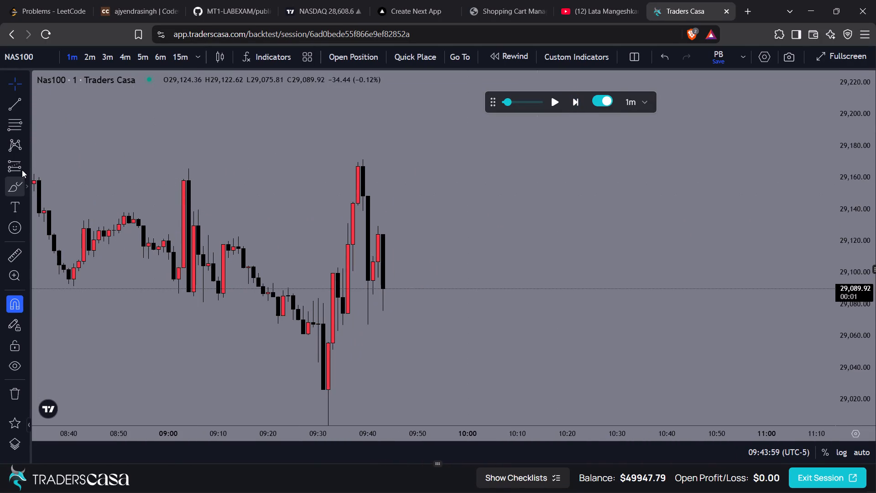
{"action": "left_click", "coordinate": [26, 167]}
{"action": "left_click", "coordinate": [54, 197]}
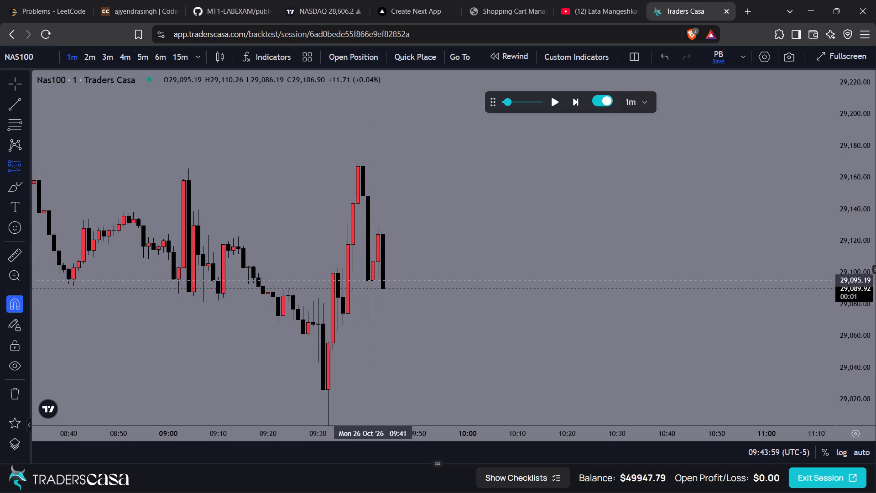
{"action": "left_click_drag", "start_coordinate": [384, 283], "coordinate": [383, 243]}
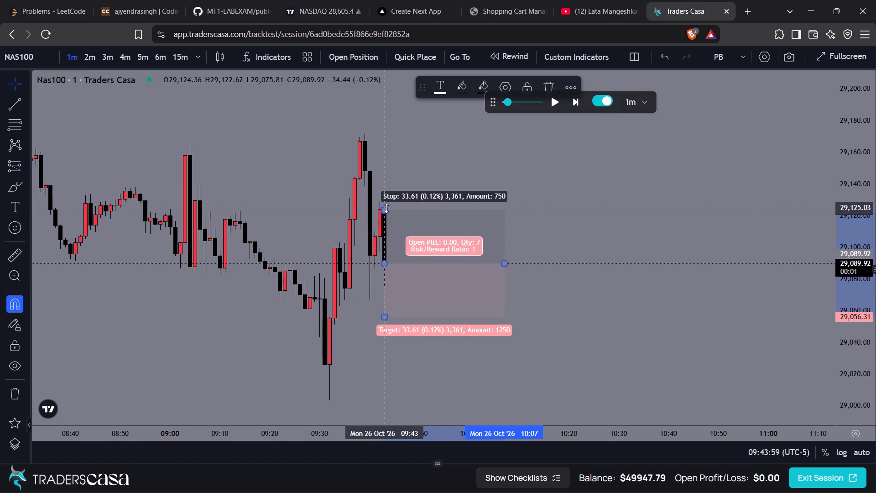
{"action": "left_click_drag", "start_coordinate": [386, 208], "coordinate": [400, 186]}
{"action": "left_click", "coordinate": [514, 200]}
{"action": "left_click_drag", "start_coordinate": [514, 200], "coordinate": [501, 142]}
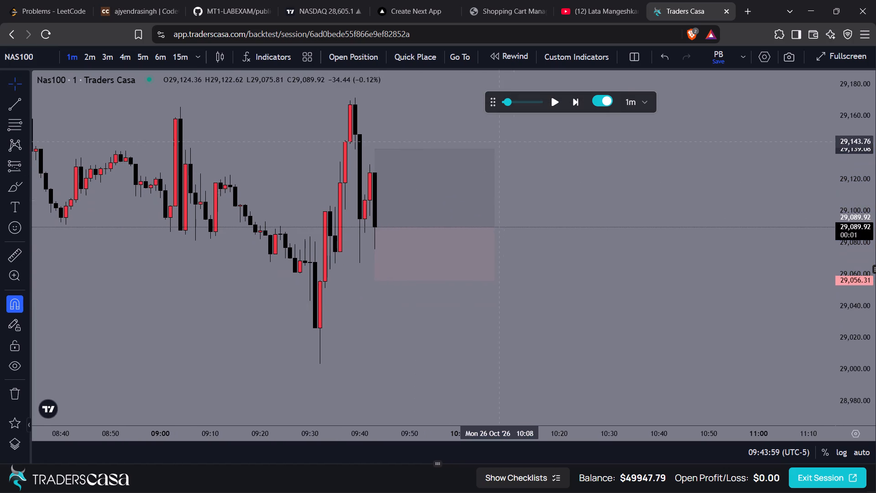
{"action": "left_click_drag", "start_coordinate": [377, 283], "coordinate": [387, 362]}
Place a sell limit trade from the projection: entry 29089.92, take profit 29004.7, stop loss 29139.08, risk 0.3% ($150).
{"action": "left_click", "coordinate": [334, 63]}
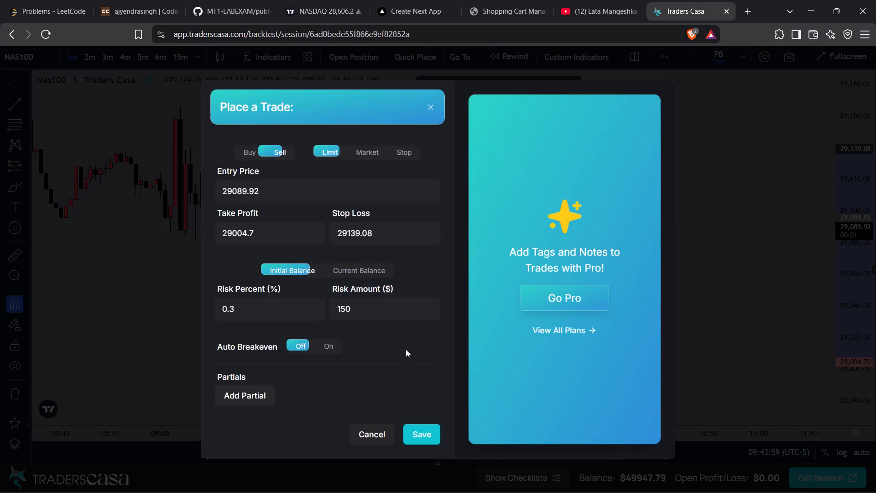
{"action": "left_click", "coordinate": [426, 429]}
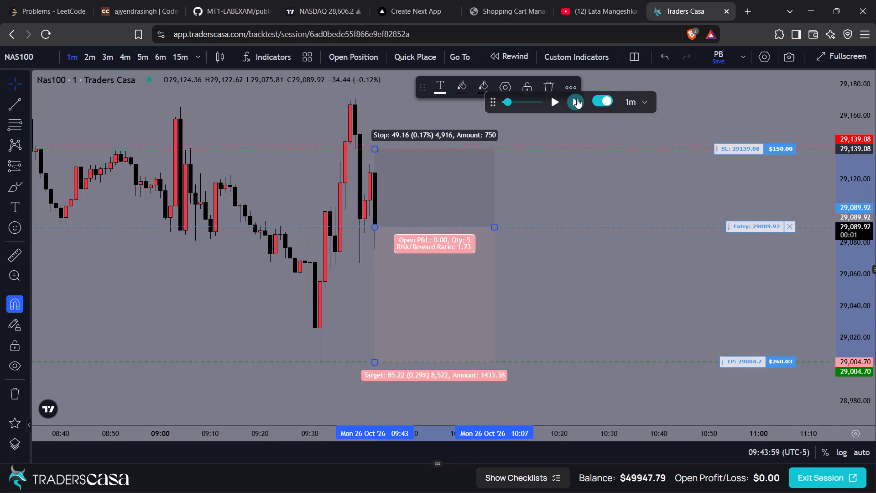
Advance the replay by thirteen one-minute candles, to 09:56, following the sell trade against its stop and target levels.
{"action": "left_click", "coordinate": [577, 99]}
{"action": "left_click", "coordinate": [577, 99]}
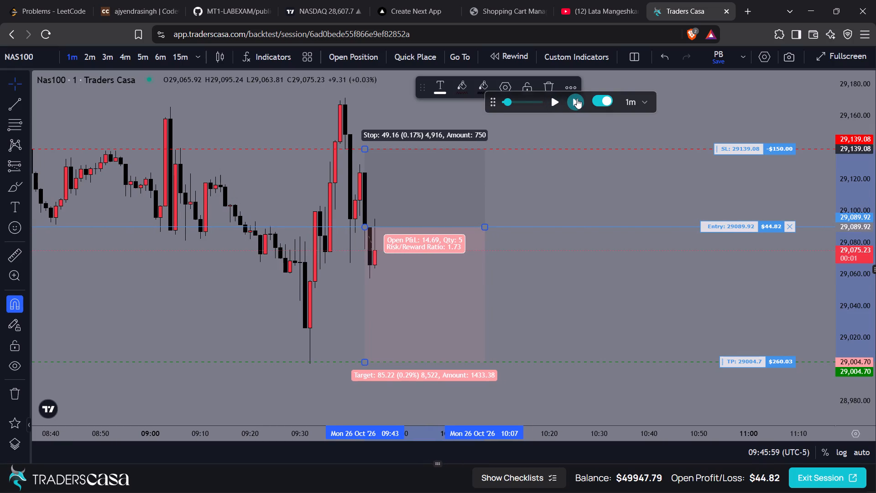
{"action": "left_click", "coordinate": [577, 99]}
{"action": "left_click", "coordinate": [577, 99]}
{"action": "left_click", "coordinate": [577, 99]}
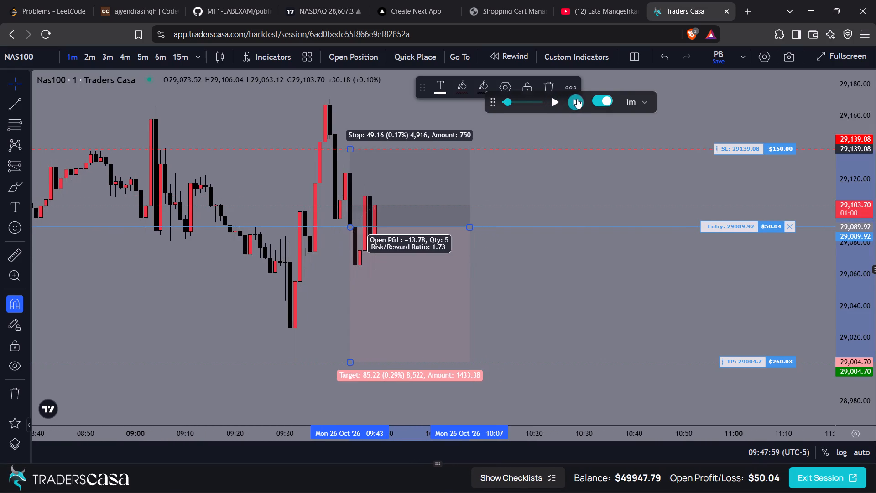
{"action": "left_click", "coordinate": [577, 99]}
{"action": "left_click", "coordinate": [577, 99]}
{"action": "left_click", "coordinate": [577, 99]}
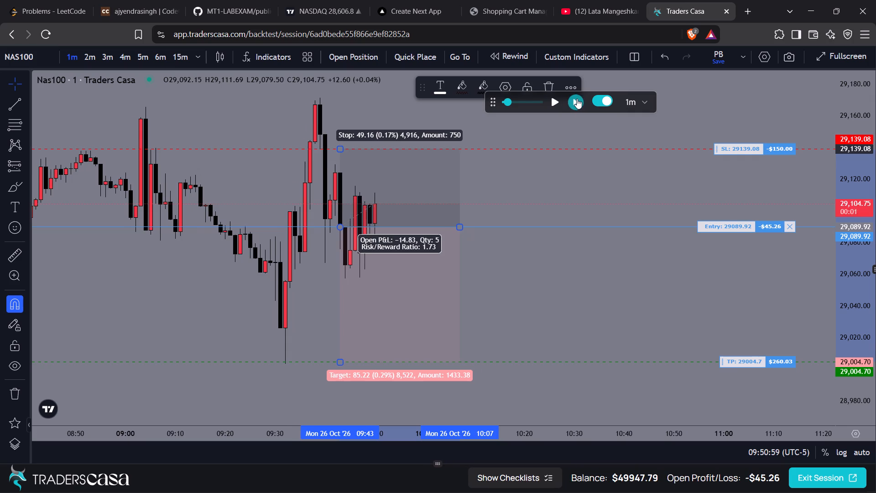
{"action": "left_click", "coordinate": [577, 99]}
{"action": "left_click", "coordinate": [577, 99]}
{"action": "left_click", "coordinate": [577, 99]}
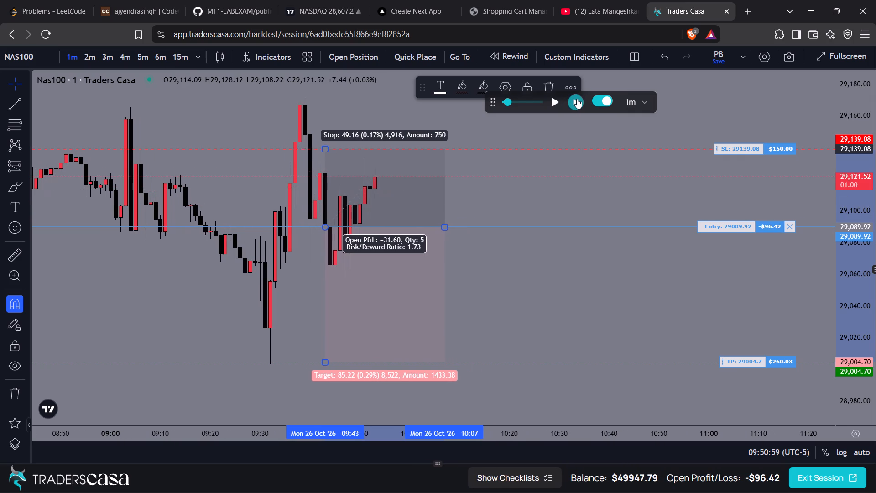
{"action": "left_click", "coordinate": [577, 99]}
{"action": "left_click", "coordinate": [577, 99]}
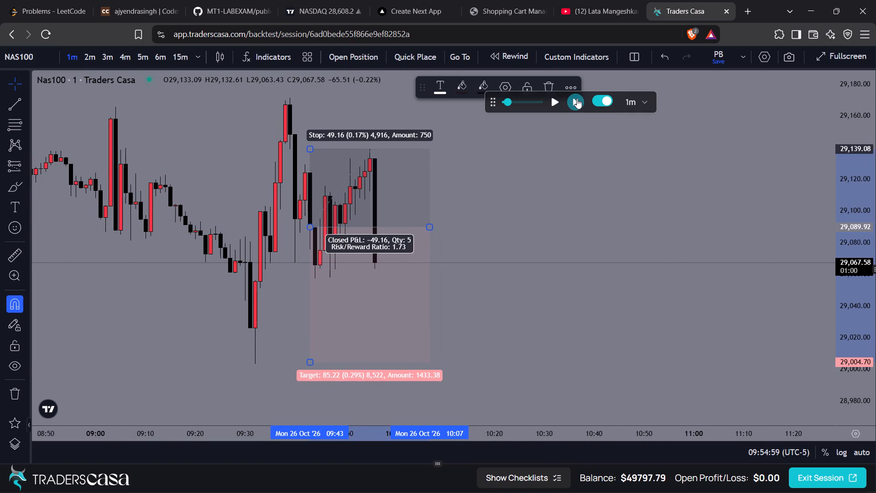
Advance the replay by nineteen one-minute candles, to 10:15.
{"action": "left_click", "coordinate": [577, 99]}
{"action": "left_click", "coordinate": [577, 99]}
{"action": "left_click", "coordinate": [577, 99]}
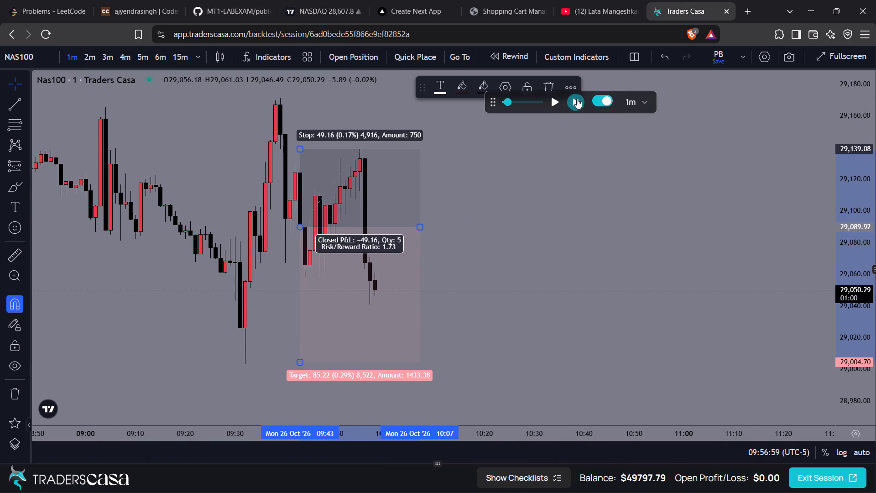
{"action": "left_click", "coordinate": [577, 99]}
{"action": "left_click", "coordinate": [577, 99]}
{"action": "double_click", "coordinate": [577, 99]}
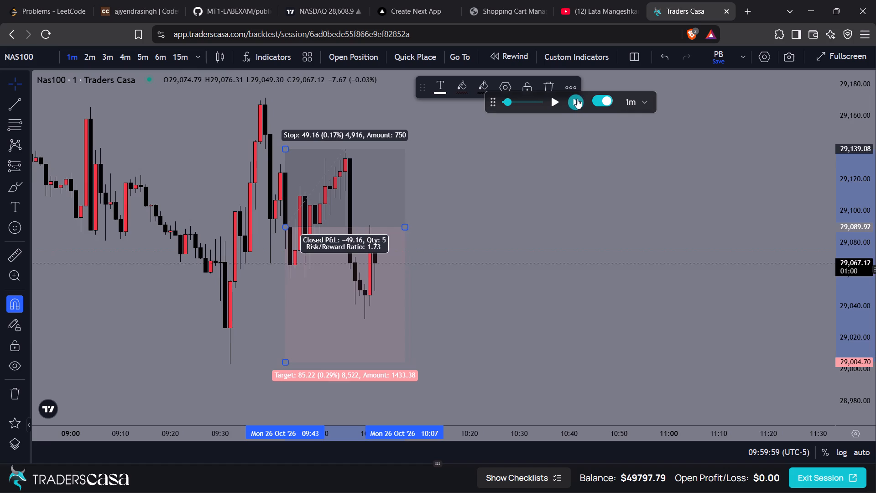
{"action": "left_click", "coordinate": [577, 99]}
{"action": "left_click", "coordinate": [577, 99]}
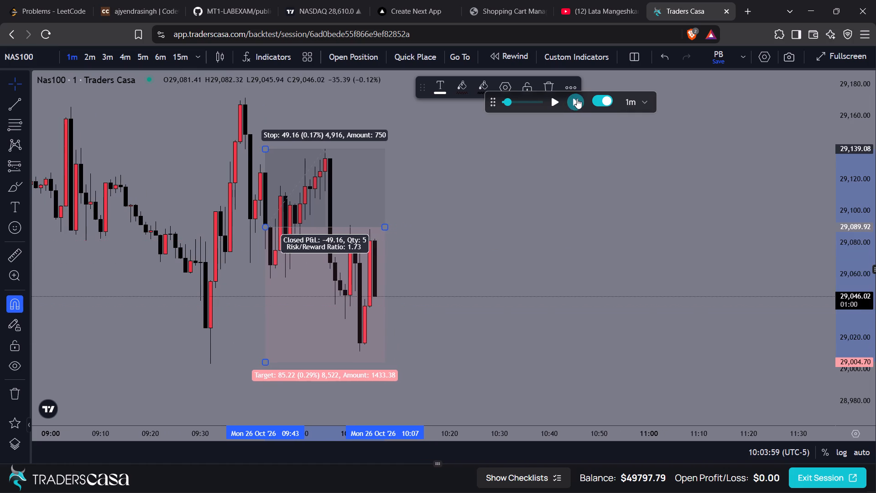
{"action": "triple_click", "coordinate": [577, 99]}
{"action": "triple_click", "coordinate": [577, 99]}
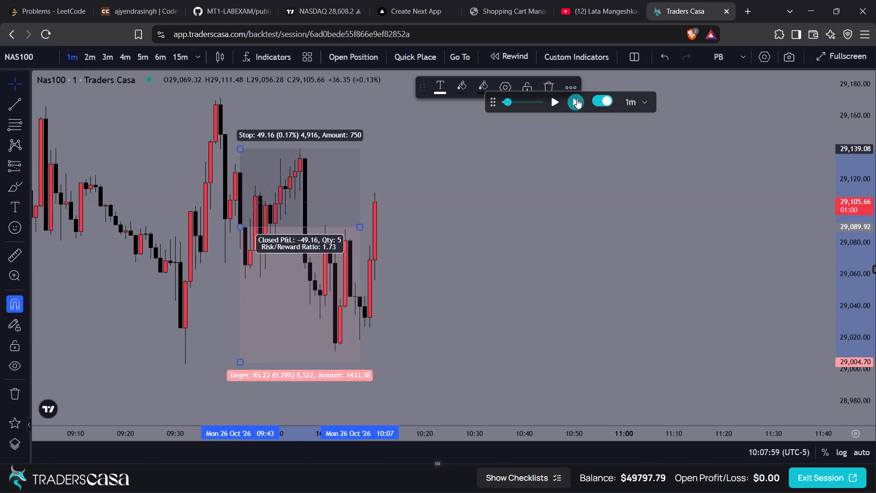
{"action": "triple_click", "coordinate": [577, 99]}
{"action": "left_click", "coordinate": [577, 99]}
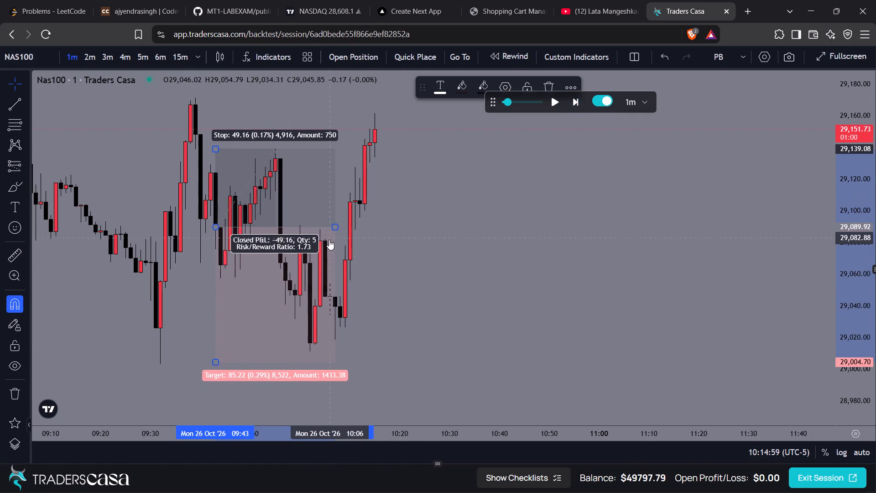
Delete the short position projection from the chart.
{"action": "left_click", "coordinate": [329, 240]}
{"action": "key", "text": "BackSpace"}
{"action": "key", "text": "Delete"}
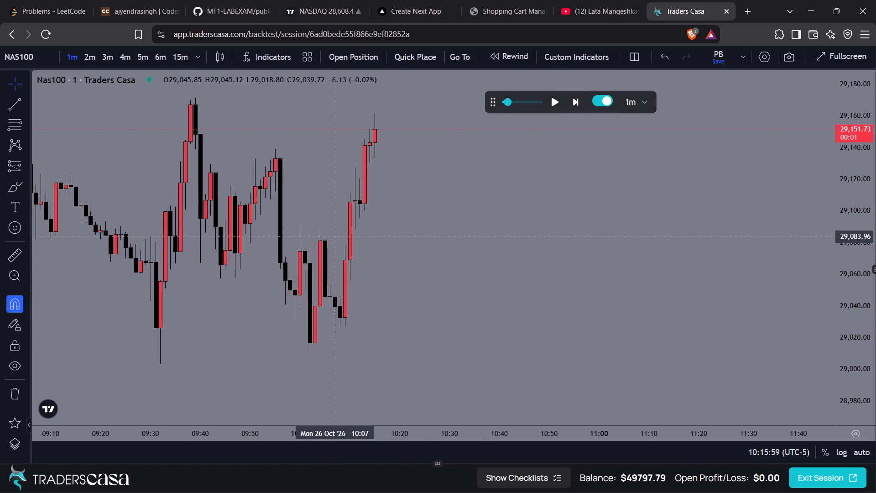
Advance the replay by fifteen one-minute candles, to 10:30, keeping the latest highs in view.
{"action": "left_click_drag", "start_coordinate": [418, 266], "coordinate": [418, 280]}
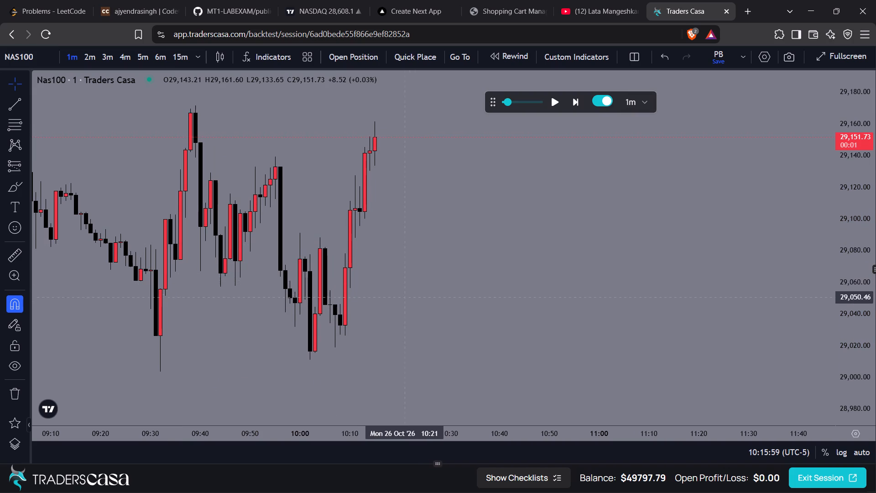
{"action": "left_click_drag", "start_coordinate": [476, 187], "coordinate": [485, 211]}
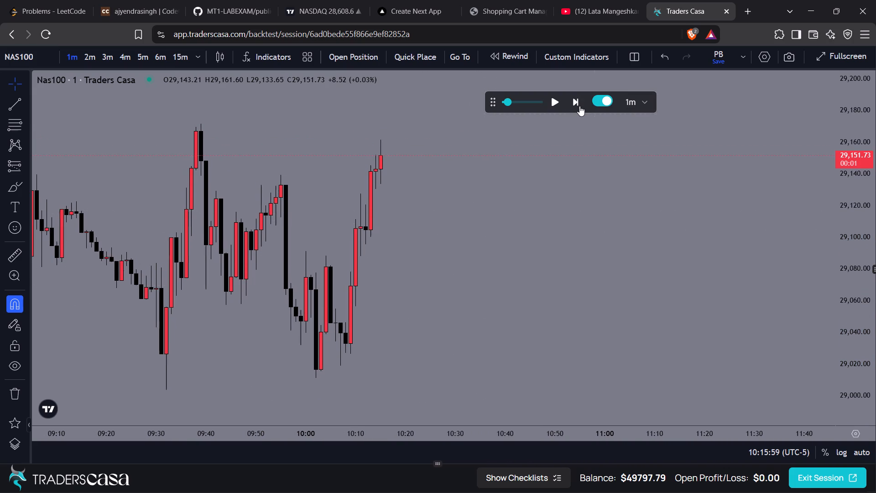
{"action": "left_click", "coordinate": [576, 105]}
{"action": "triple_click", "coordinate": [576, 105]}
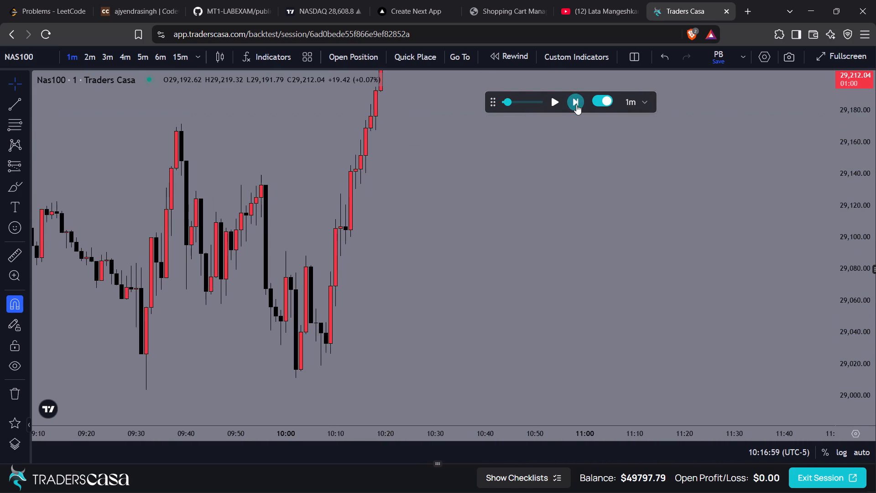
{"action": "left_click", "coordinate": [576, 105]}
{"action": "triple_click", "coordinate": [576, 105]}
{"action": "left_click_drag", "start_coordinate": [514, 159], "coordinate": [547, 258]}
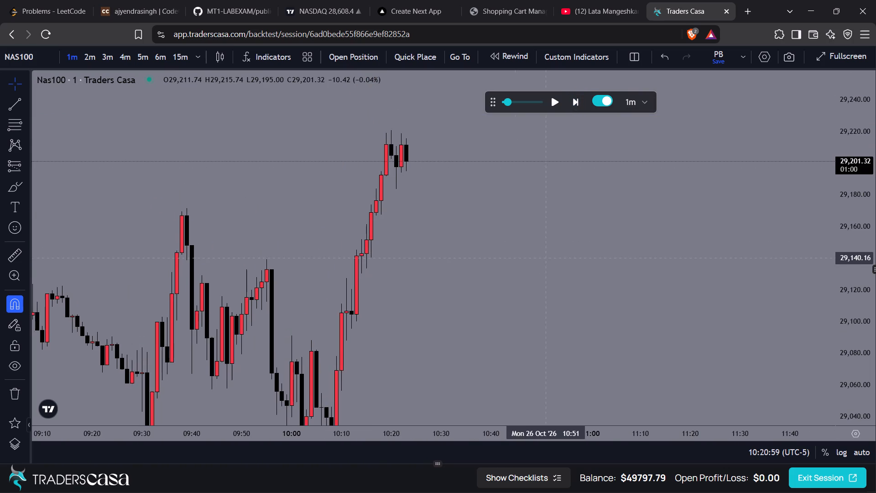
{"action": "double_click", "coordinate": [575, 106]}
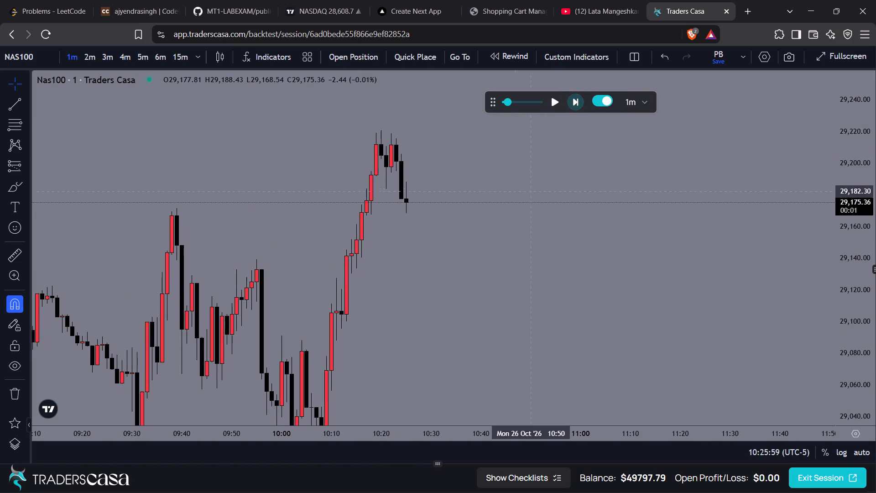
{"action": "left_click", "coordinate": [573, 108]}
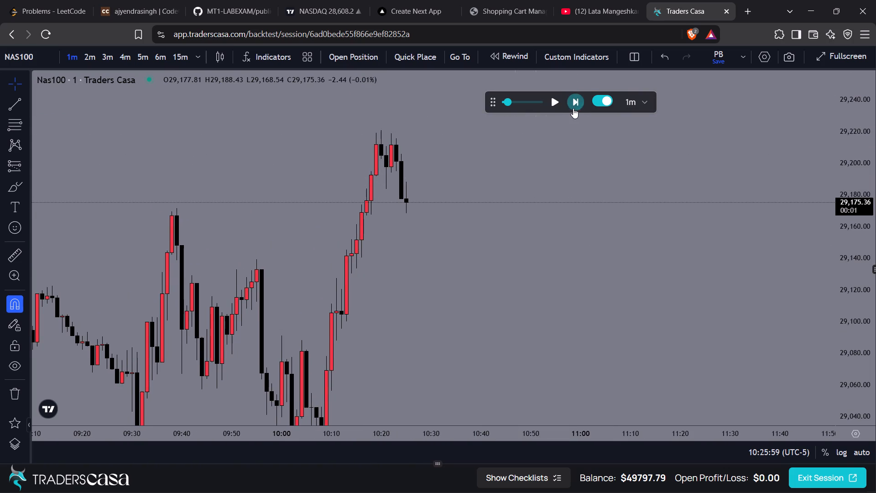
{"action": "left_click", "coordinate": [573, 108]}
{"action": "left_click", "coordinate": [573, 108]}
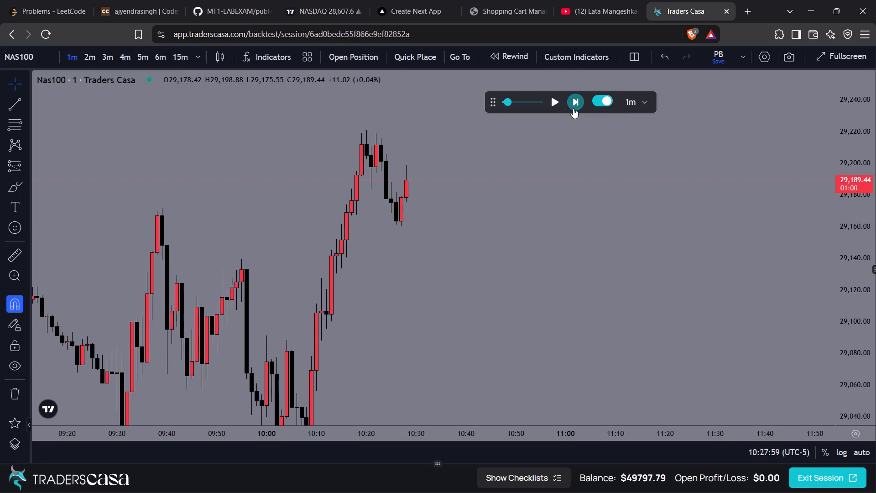
{"action": "left_click", "coordinate": [573, 108]}
{"action": "left_click", "coordinate": [573, 108]}
Project a short position from the 10:30 candle's close at 29,153.10, with stop at 29,195.63 and target at 29,027.76.
{"action": "left_click_drag", "start_coordinate": [512, 195], "coordinate": [447, 240]}
{"action": "left_click", "coordinate": [28, 163]}
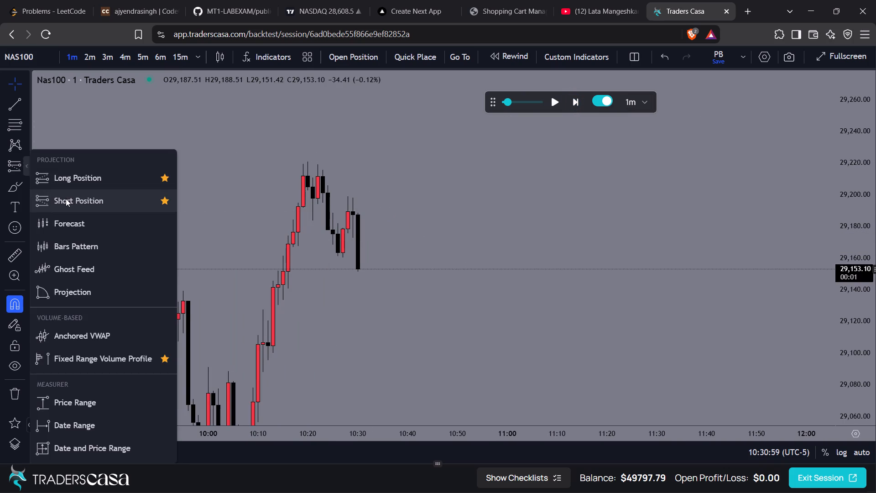
{"action": "left_click", "coordinate": [66, 199]}
{"action": "left_click", "coordinate": [358, 267]}
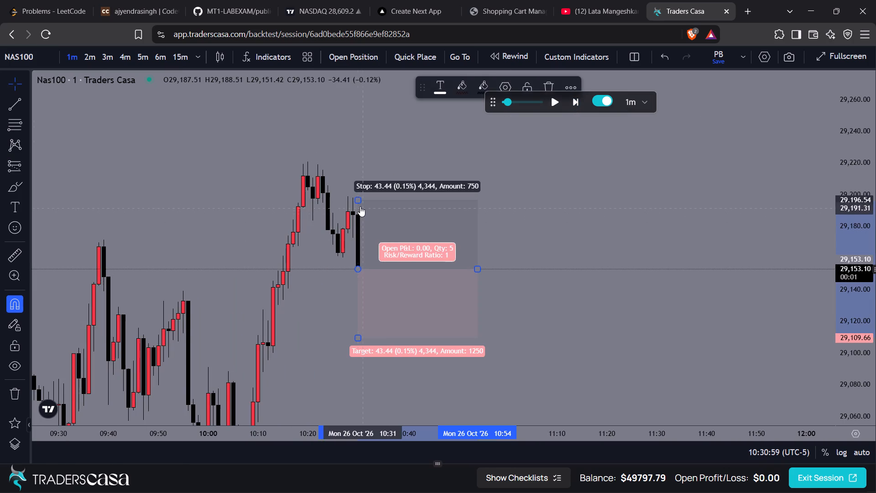
{"action": "left_click_drag", "start_coordinate": [358, 201], "coordinate": [365, 202]}
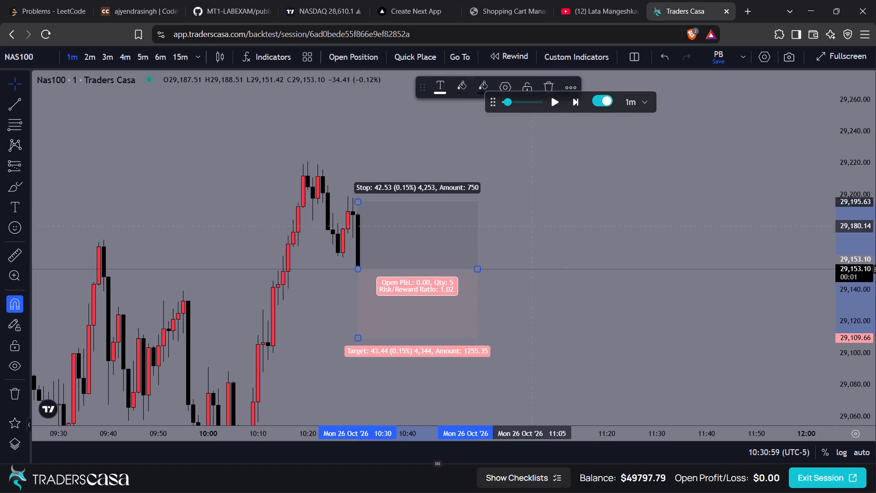
{"action": "left_click_drag", "start_coordinate": [567, 244], "coordinate": [571, 127]}
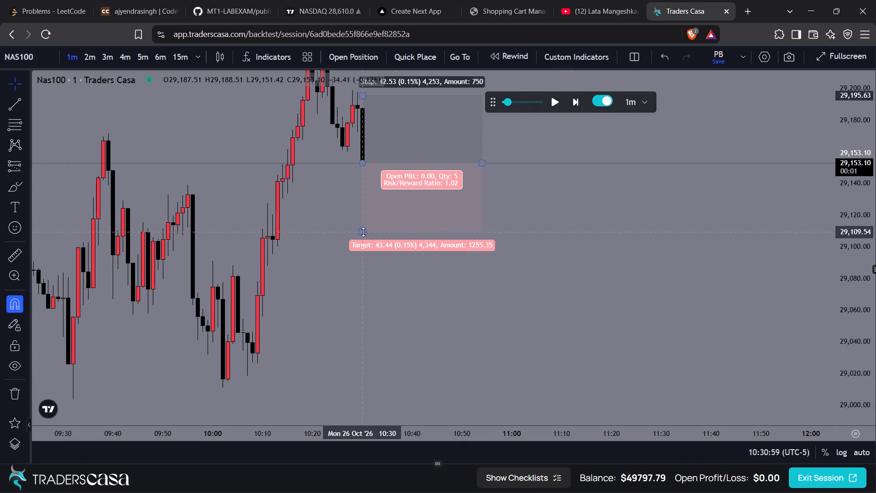
{"action": "left_click_drag", "start_coordinate": [363, 232], "coordinate": [379, 362]}
{"action": "left_click_drag", "start_coordinate": [493, 252], "coordinate": [481, 332]}
Open a sell trade from the projection at 29,153.10, with stop loss 29,195.63 and take profit 29,027.76.
{"action": "left_click", "coordinate": [429, 267]}
{"action": "left_click", "coordinate": [337, 51]}
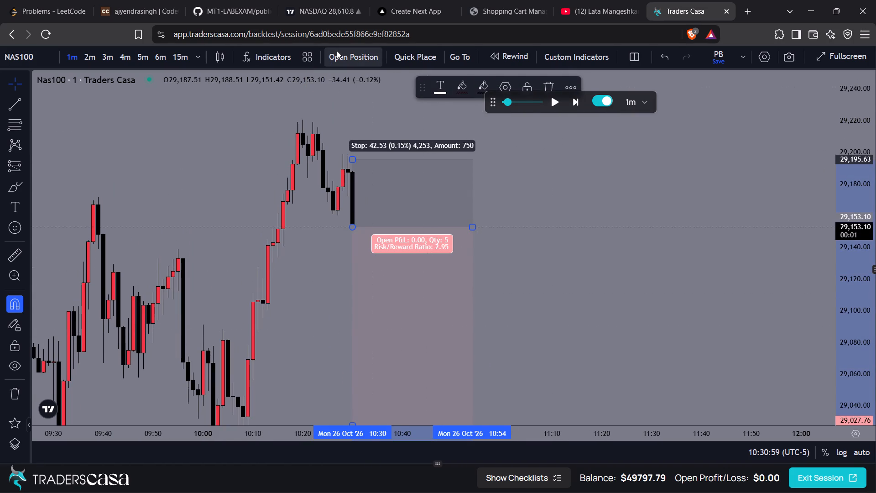
{"action": "left_click", "coordinate": [416, 434]}
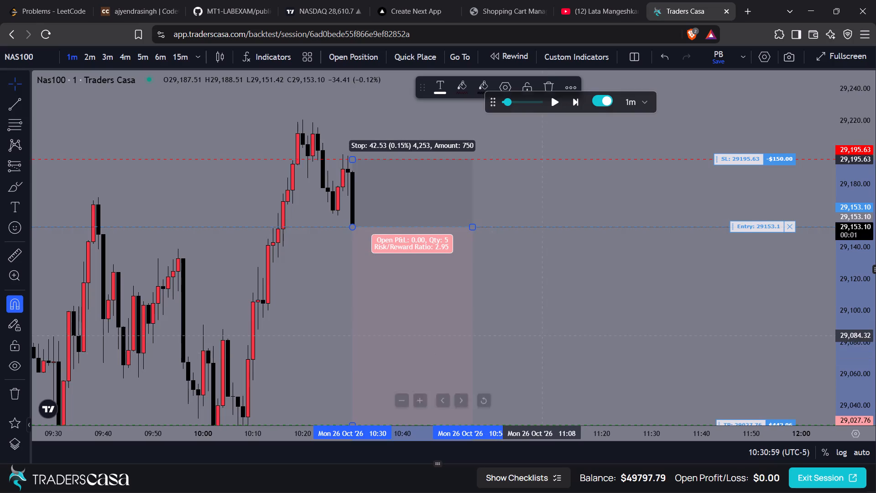
Advance the replay by eight one-minute candles, to 10:38, following the sell trade against its stop and target levels.
{"action": "scroll", "coordinate": [547, 335], "scroll_direction": "down", "scroll_amount": 2}
{"action": "left_click_drag", "start_coordinate": [611, 308], "coordinate": [572, 241]}
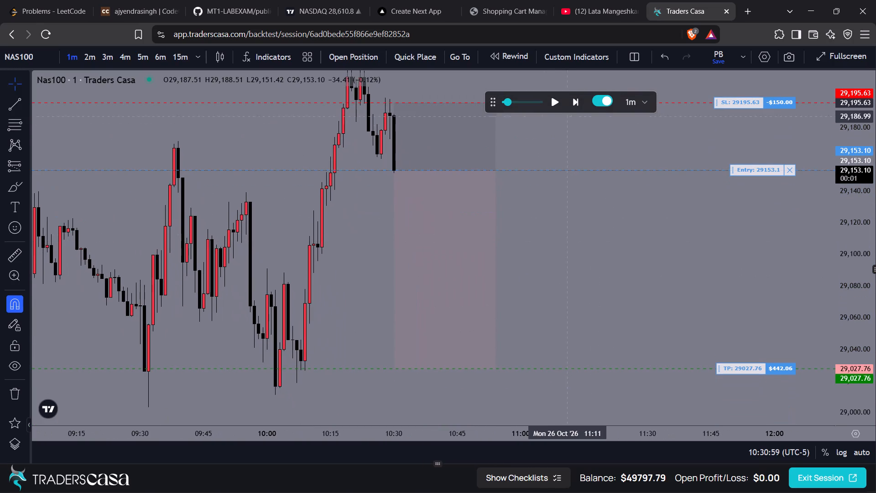
{"action": "left_click", "coordinate": [579, 104]}
{"action": "left_click", "coordinate": [579, 104]}
{"action": "left_click", "coordinate": [579, 104]}
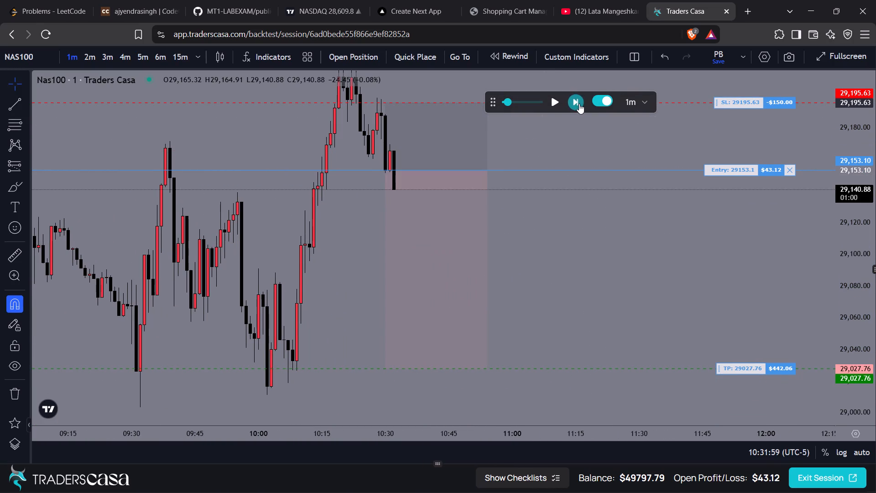
{"action": "left_click", "coordinate": [579, 104]}
{"action": "left_click", "coordinate": [579, 104]}
{"action": "left_click", "coordinate": [579, 104]}
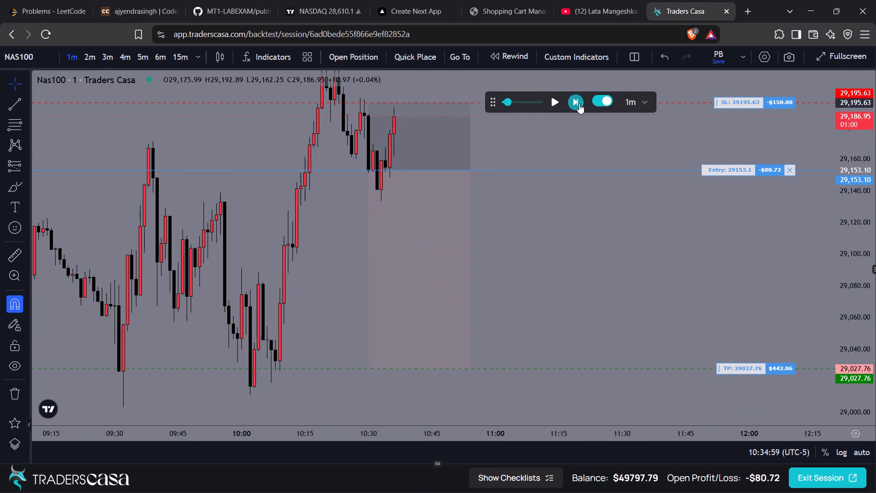
{"action": "left_click", "coordinate": [579, 104]}
{"action": "left_click", "coordinate": [579, 104]}
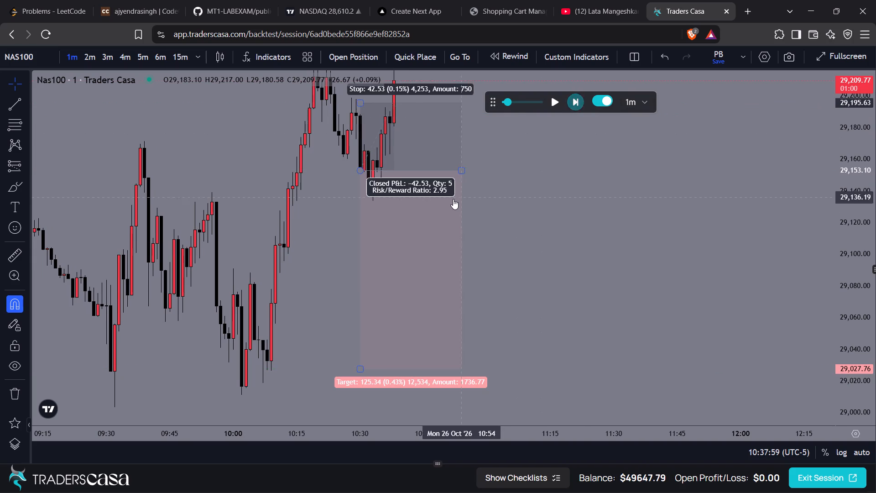
Delete the short position projection from the chart.
{"action": "left_click", "coordinate": [453, 199]}
{"action": "key", "text": "Delete"}
Advance the replay by fourteen one-minute candles, to 10:52.
{"action": "scroll", "coordinate": [453, 199], "scroll_direction": "down", "scroll_amount": 2}
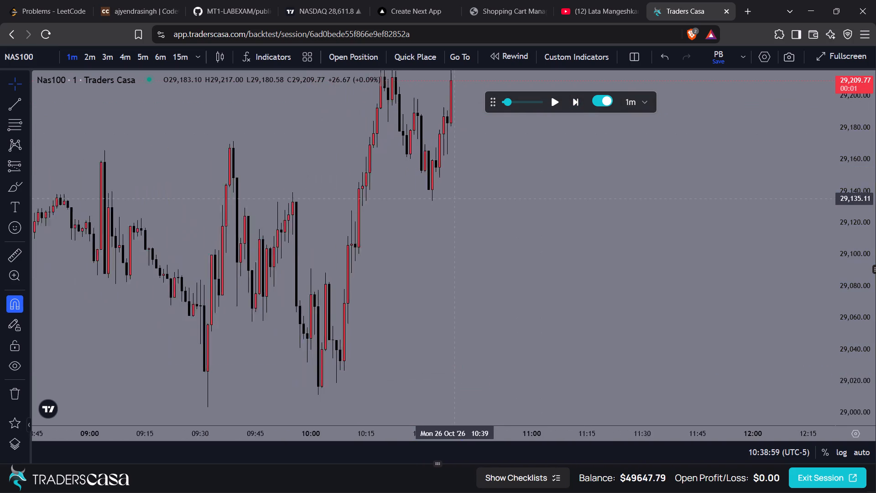
{"action": "scroll", "coordinate": [453, 199], "scroll_direction": "down", "scroll_amount": 3}
{"action": "scroll", "coordinate": [453, 199], "scroll_direction": "up", "scroll_amount": 5}
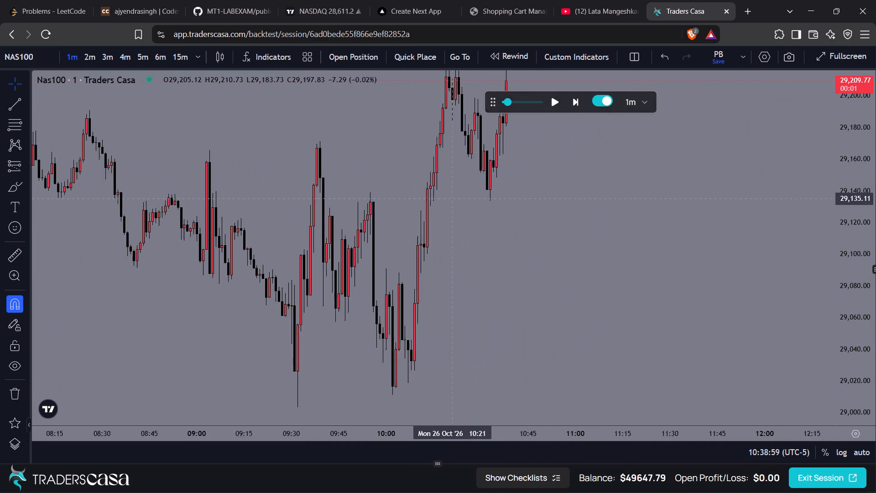
{"action": "scroll", "coordinate": [453, 199], "scroll_direction": "up", "scroll_amount": 1}
{"action": "left_click_drag", "start_coordinate": [476, 166], "coordinate": [472, 283]}
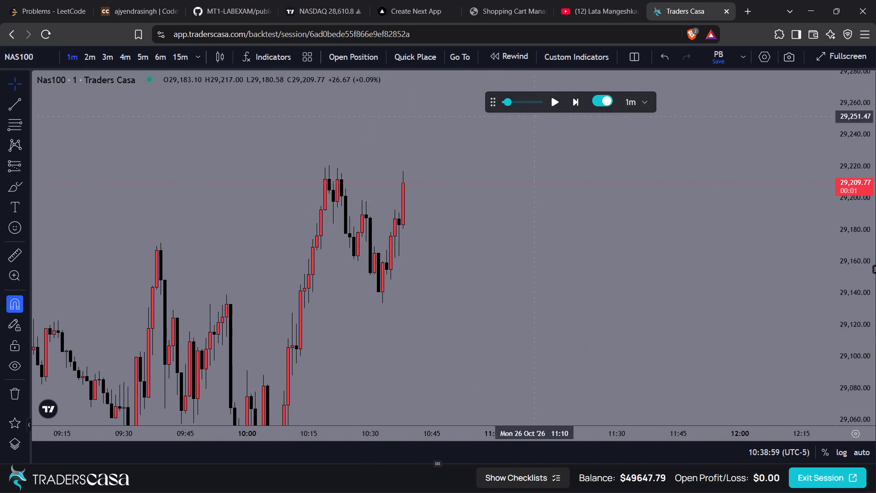
{"action": "left_click", "coordinate": [578, 103]}
{"action": "left_click", "coordinate": [578, 103]}
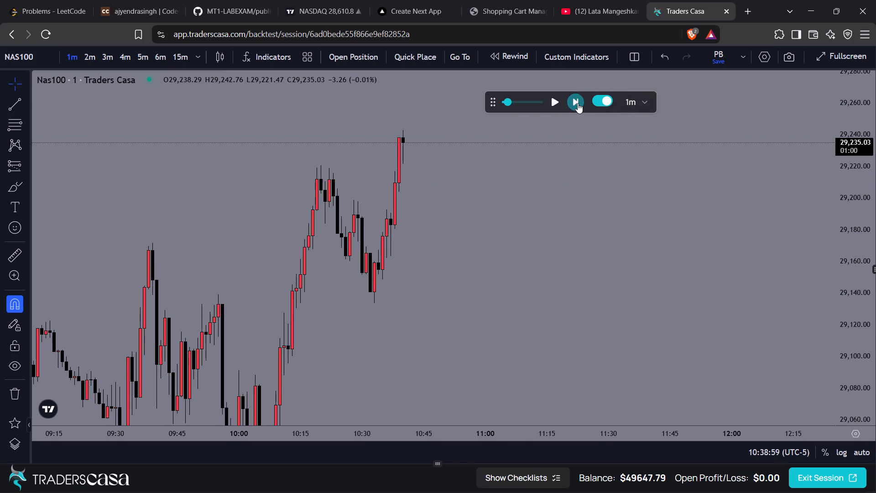
{"action": "left_click", "coordinate": [578, 103]}
{"action": "left_click", "coordinate": [578, 103]}
{"action": "left_click", "coordinate": [578, 103]}
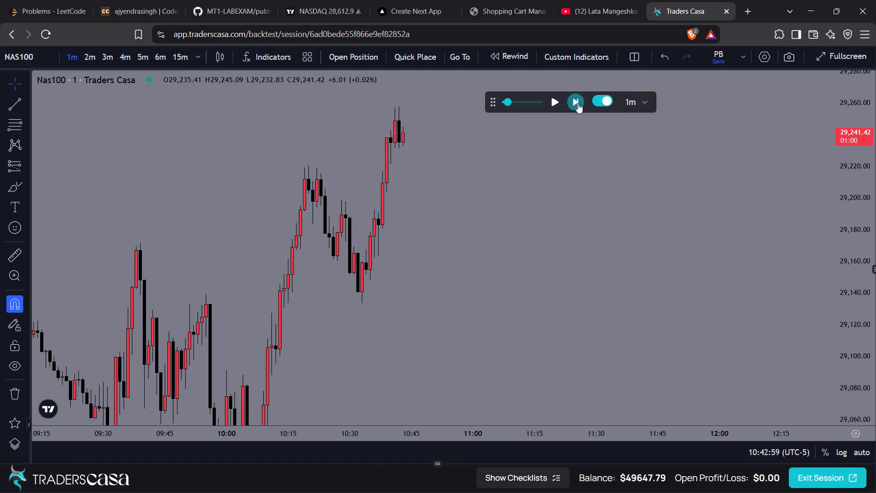
{"action": "left_click", "coordinate": [578, 103]}
{"action": "left_click", "coordinate": [578, 103]}
{"action": "triple_click", "coordinate": [578, 103]}
{"action": "triple_click", "coordinate": [578, 103]}
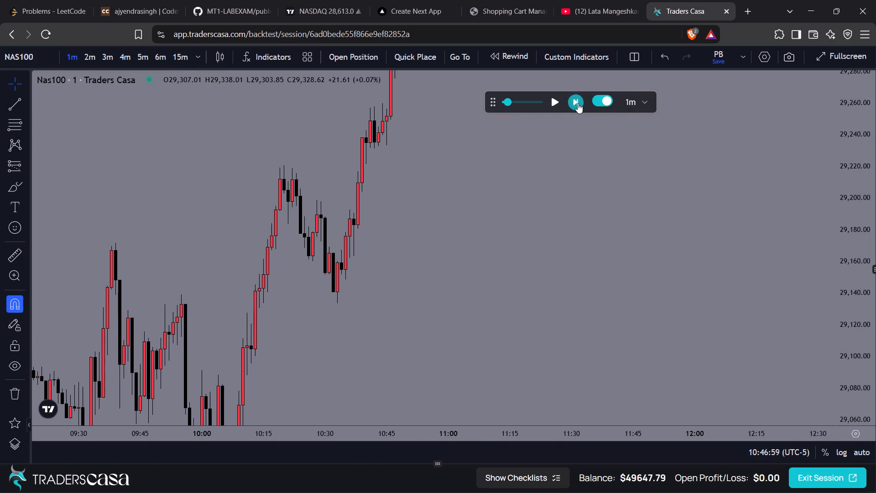
{"action": "left_click", "coordinate": [578, 103]}
Advance the replay by another fourteen one-minute candles, to 11:06.
{"action": "left_click_drag", "start_coordinate": [511, 142], "coordinate": [519, 309]}
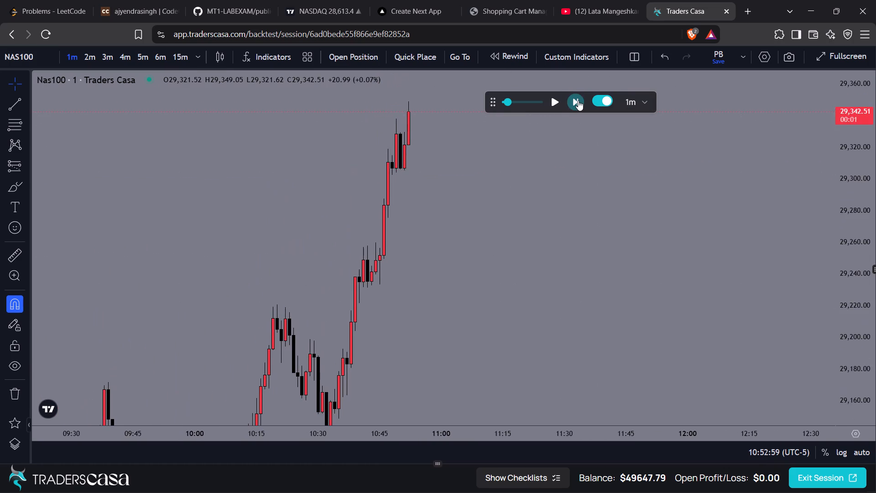
{"action": "triple_click", "coordinate": [578, 100]}
{"action": "triple_click", "coordinate": [578, 100]}
{"action": "triple_click", "coordinate": [578, 100]}
{"action": "triple_click", "coordinate": [578, 100]}
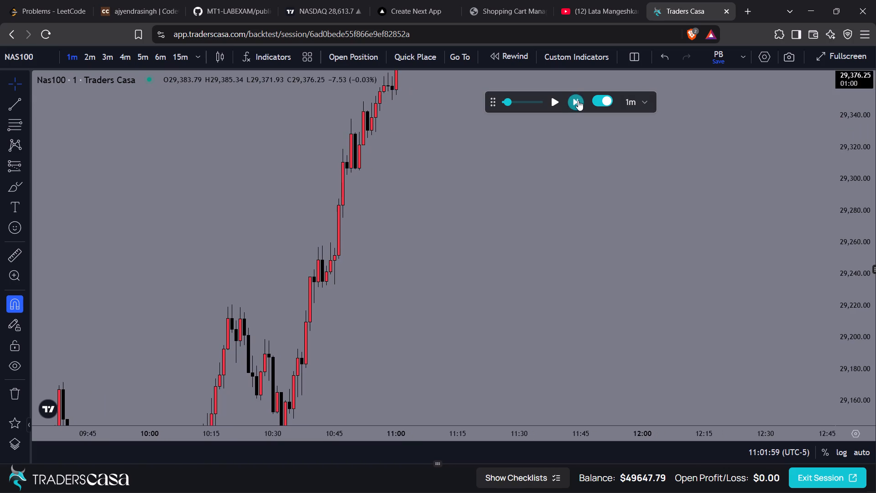
{"action": "double_click", "coordinate": [578, 100]}
Advance the replay by twenty-nine one-minute candles, to 11:35, keeping the latest highs in view.
{"action": "left_click_drag", "start_coordinate": [541, 126], "coordinate": [545, 309]}
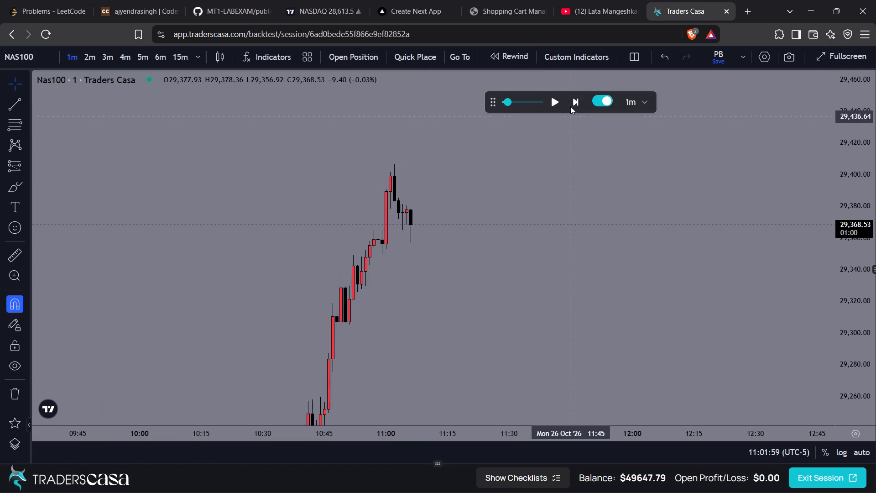
{"action": "triple_click", "coordinate": [574, 102]}
{"action": "triple_click", "coordinate": [574, 102]}
{"action": "triple_click", "coordinate": [574, 102]}
{"action": "triple_click", "coordinate": [574, 102]}
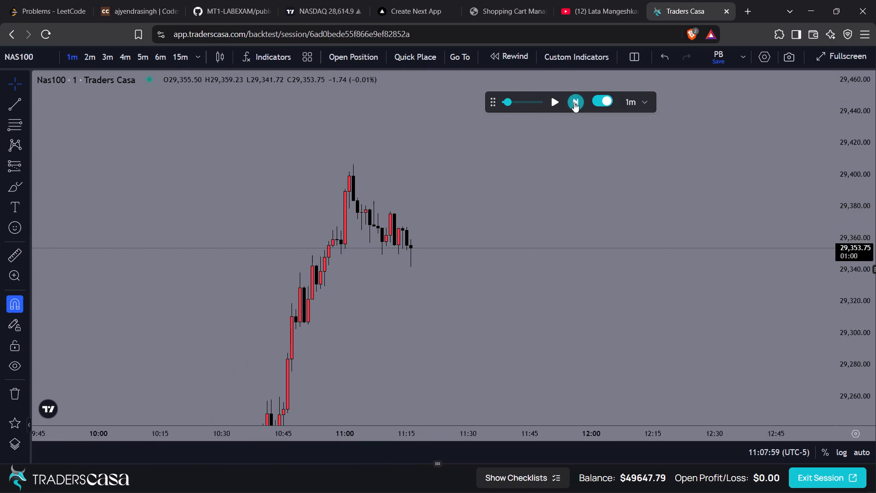
{"action": "triple_click", "coordinate": [574, 102]}
{"action": "triple_click", "coordinate": [574, 102]}
{"action": "triple_click", "coordinate": [574, 102]}
{"action": "triple_click", "coordinate": [574, 102]}
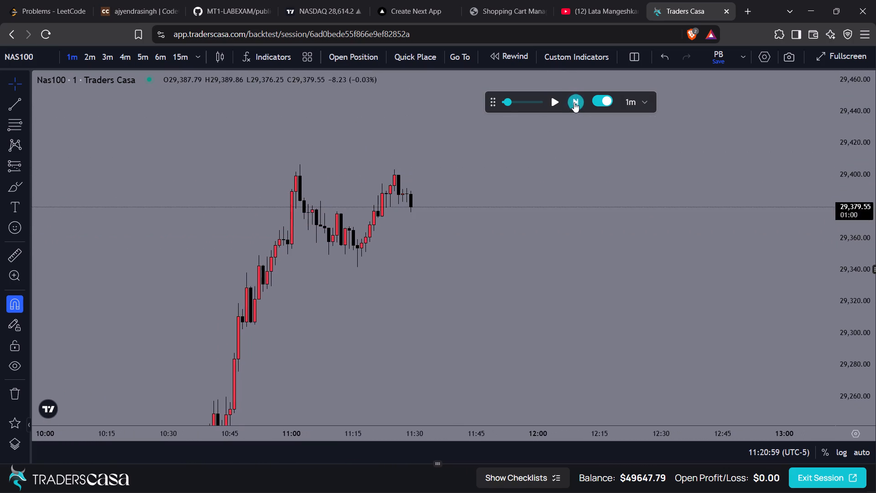
{"action": "triple_click", "coordinate": [574, 102]}
{"action": "double_click", "coordinate": [574, 102]}
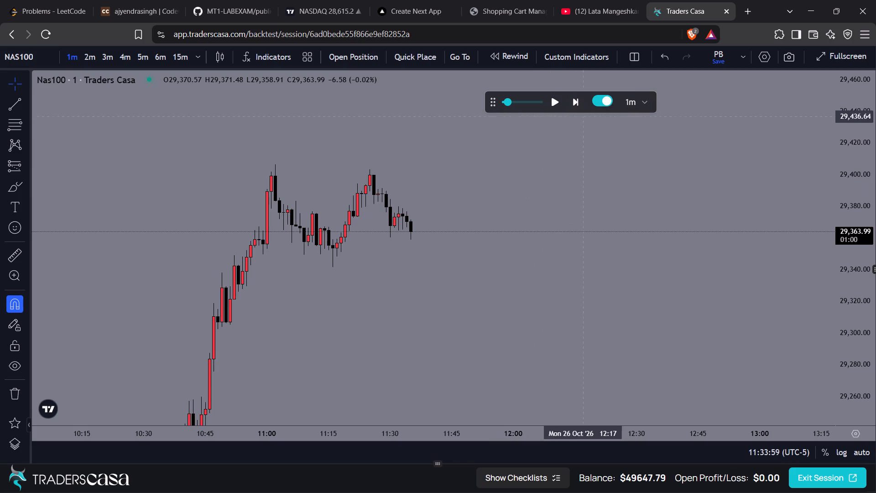
Advance the replay by twelve one-minute candles, to 11:47, with the price scale stretched around the latest candles.
{"action": "left_click_drag", "start_coordinate": [513, 237], "coordinate": [612, 265]}
{"action": "left_click_drag", "start_coordinate": [857, 395], "coordinate": [849, 271]}
{"action": "scroll", "coordinate": [607, 305], "scroll_direction": "up", "scroll_amount": 1}
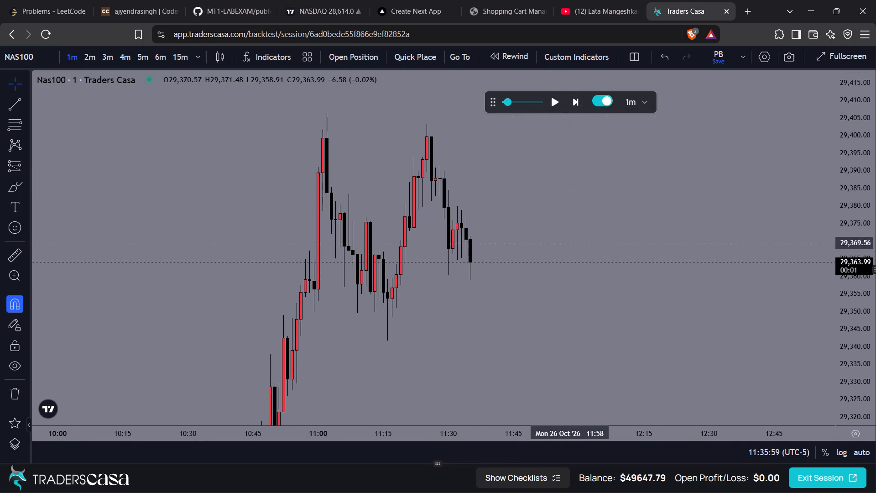
{"action": "triple_click", "coordinate": [576, 105]}
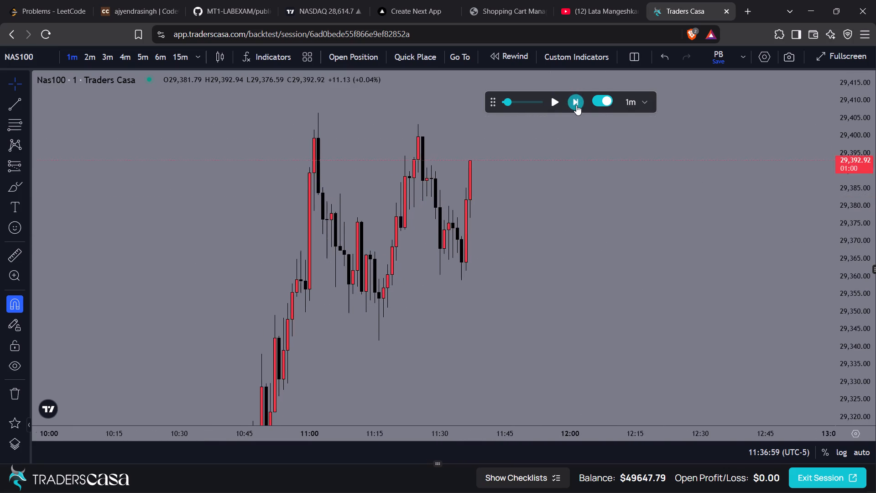
{"action": "double_click", "coordinate": [576, 105]}
{"action": "triple_click", "coordinate": [576, 105]}
{"action": "triple_click", "coordinate": [576, 105]}
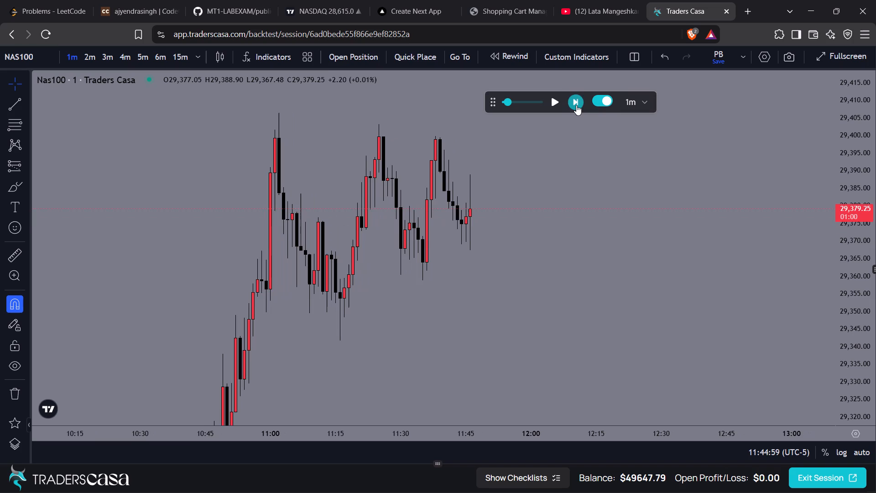
{"action": "triple_click", "coordinate": [576, 105]}
{"action": "triple_click", "coordinate": [576, 105]}
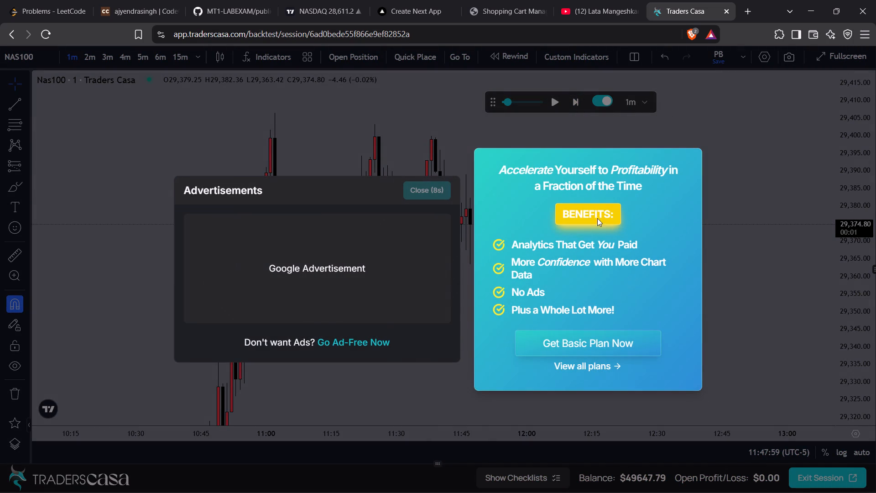
Close the advertisement covering the chart.
{"action": "left_click", "coordinate": [436, 194]}
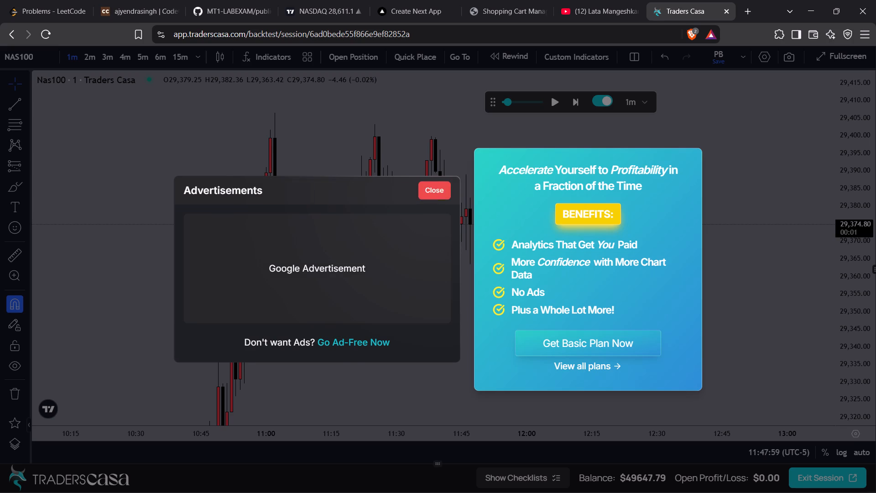
Advance the replay by five one-minute candles, to 11:52.
{"action": "left_click", "coordinate": [576, 102]}
{"action": "left_click", "coordinate": [576, 102]}
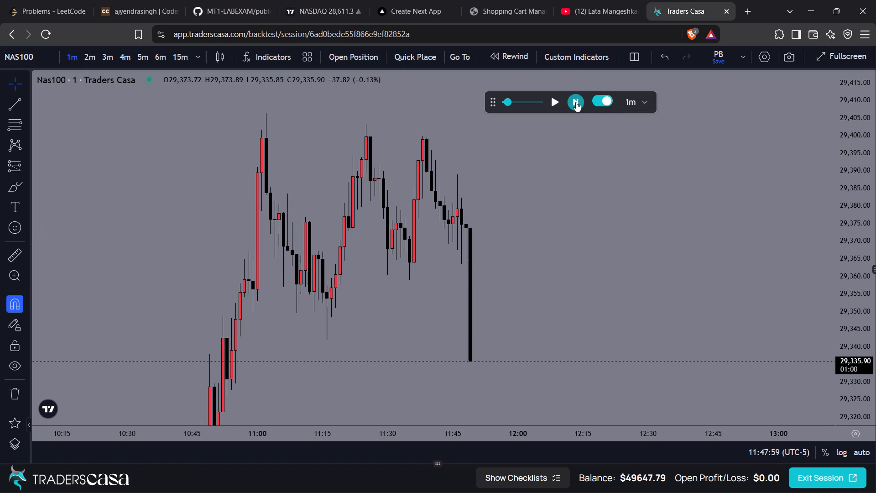
{"action": "left_click", "coordinate": [576, 102]}
{"action": "left_click", "coordinate": [576, 102]}
{"action": "left_click", "coordinate": [576, 102]}
Advance the replay by fifteen one-minute candles, to 12:07, keeping the latest lows in view.
{"action": "left_click_drag", "start_coordinate": [526, 339], "coordinate": [523, 194]}
{"action": "left_click", "coordinate": [573, 105]}
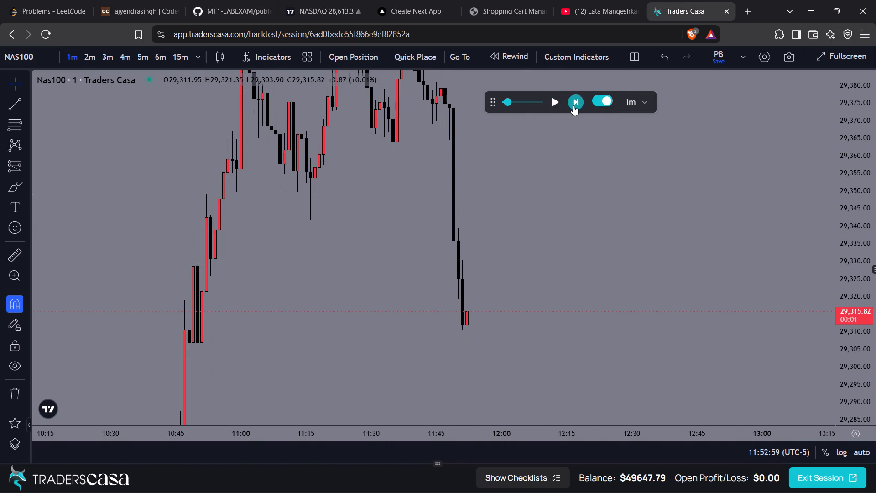
{"action": "left_click", "coordinate": [573, 105]}
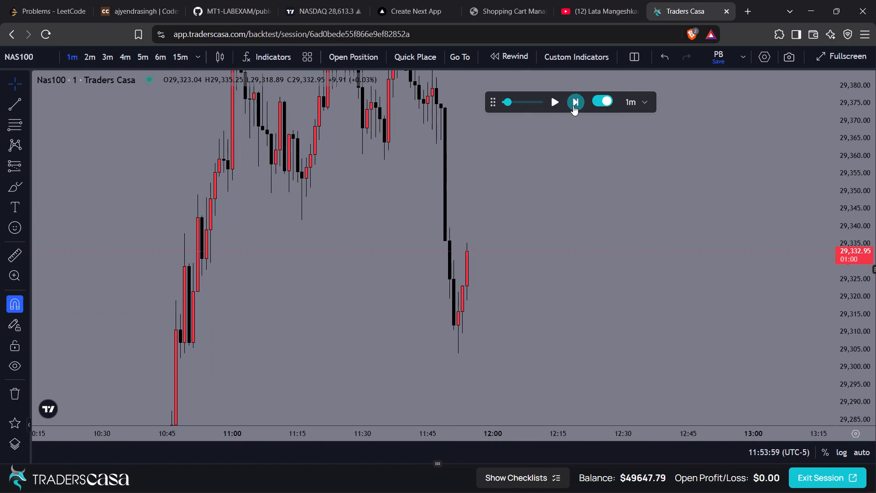
{"action": "left_click", "coordinate": [573, 105]}
{"action": "left_click", "coordinate": [573, 105]}
{"action": "left_click", "coordinate": [573, 105]}
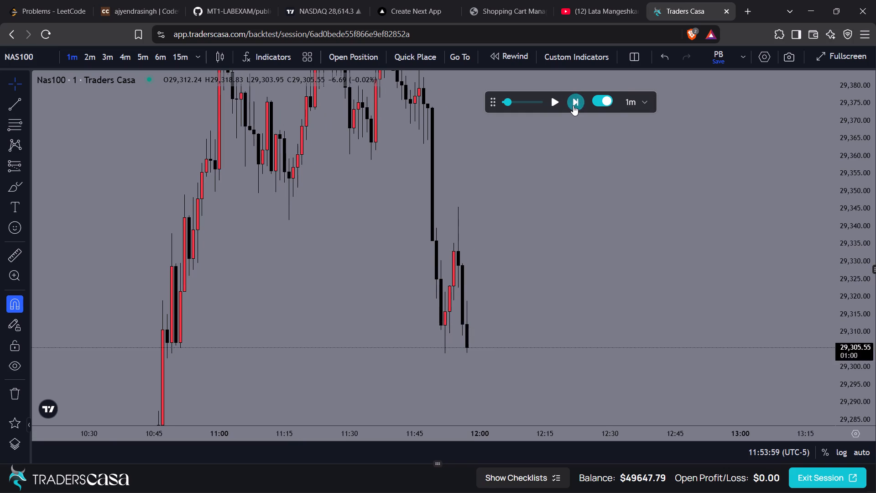
{"action": "left_click", "coordinate": [573, 105]}
{"action": "left_click", "coordinate": [573, 105]}
{"action": "left_click", "coordinate": [573, 105]}
{"action": "triple_click", "coordinate": [573, 105]}
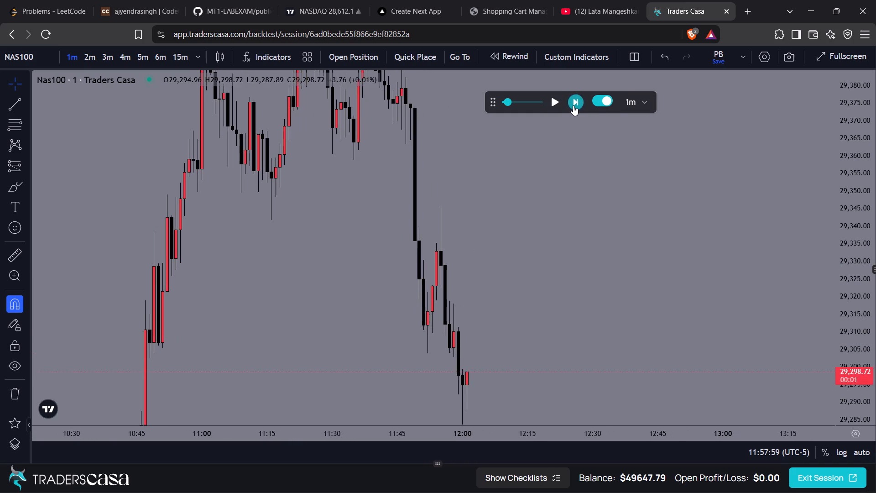
{"action": "triple_click", "coordinate": [573, 105]}
{"action": "left_click", "coordinate": [573, 105]}
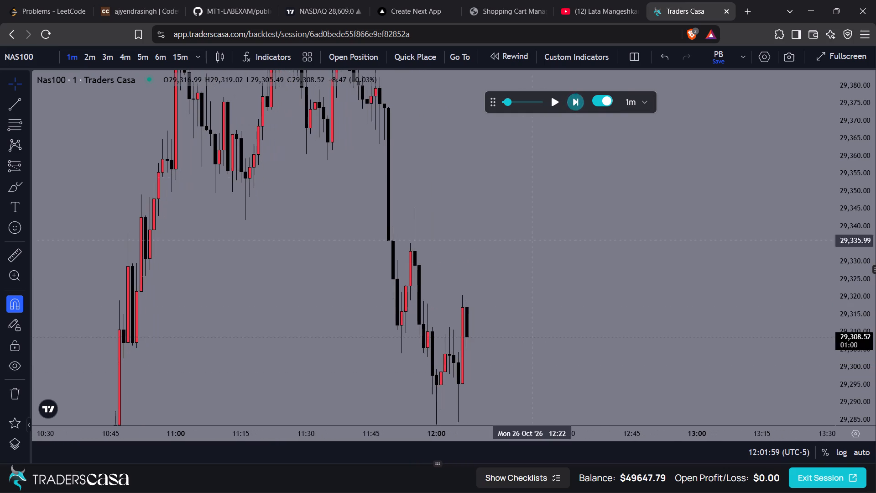
Advance the replay by thirty-five one-minute candles, to 12:42.
{"action": "left_click_drag", "start_coordinate": [521, 283], "coordinate": [539, 172]}
{"action": "triple_click", "coordinate": [573, 102]}
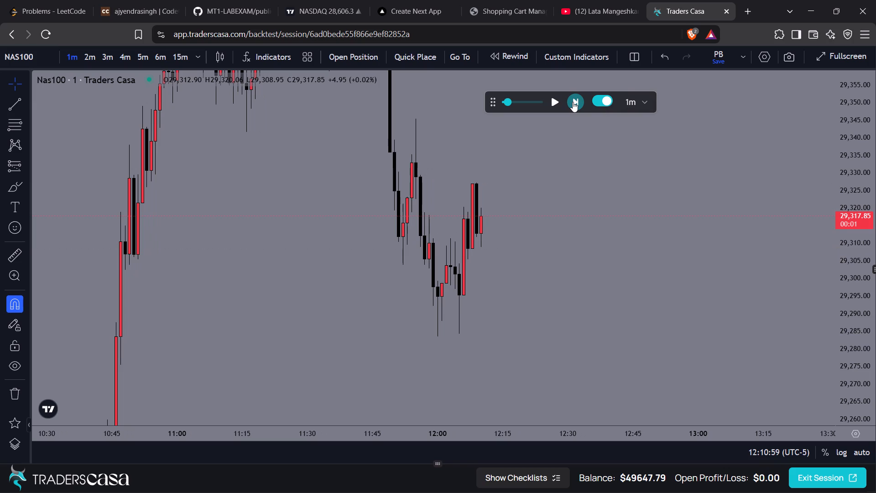
{"action": "triple_click", "coordinate": [573, 102]}
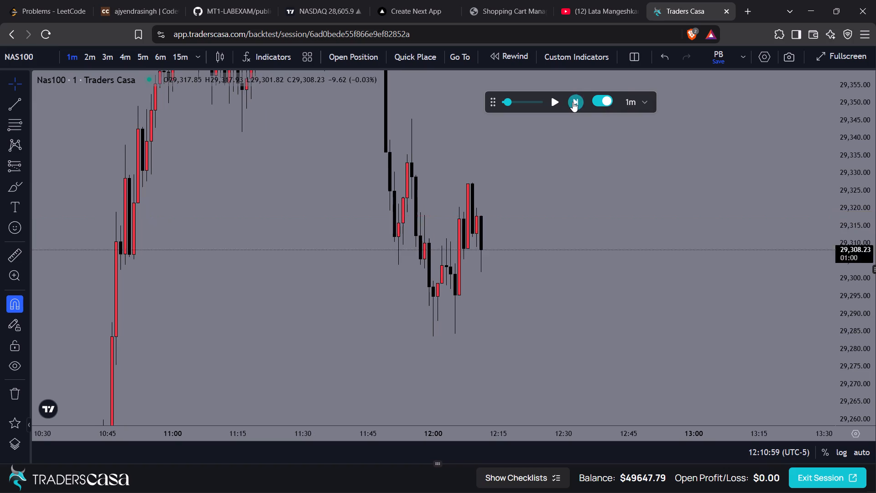
{"action": "left_click", "coordinate": [573, 102]}
{"action": "triple_click", "coordinate": [573, 102]}
{"action": "triple_click", "coordinate": [573, 102]}
{"action": "triple_click", "coordinate": [573, 102]}
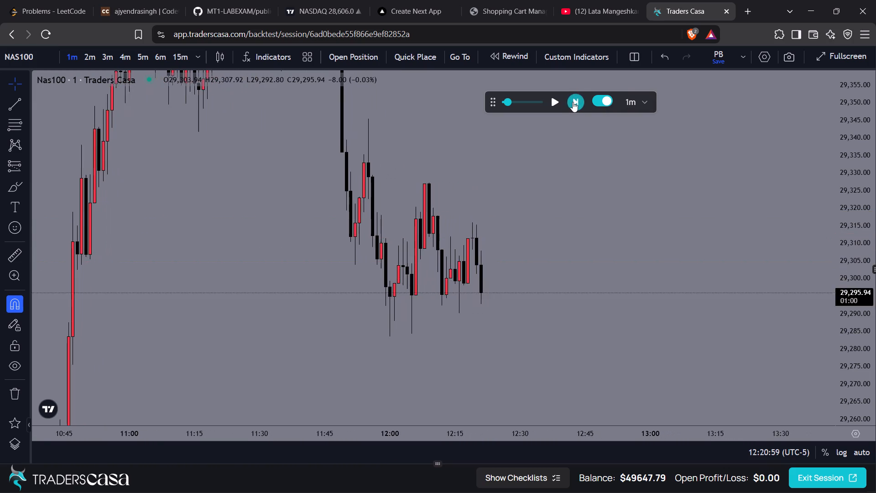
{"action": "triple_click", "coordinate": [573, 102]}
{"action": "triple_click", "coordinate": [573, 102]}
{"action": "triple_click", "coordinate": [573, 102]}
{"action": "triple_click", "coordinate": [573, 102]}
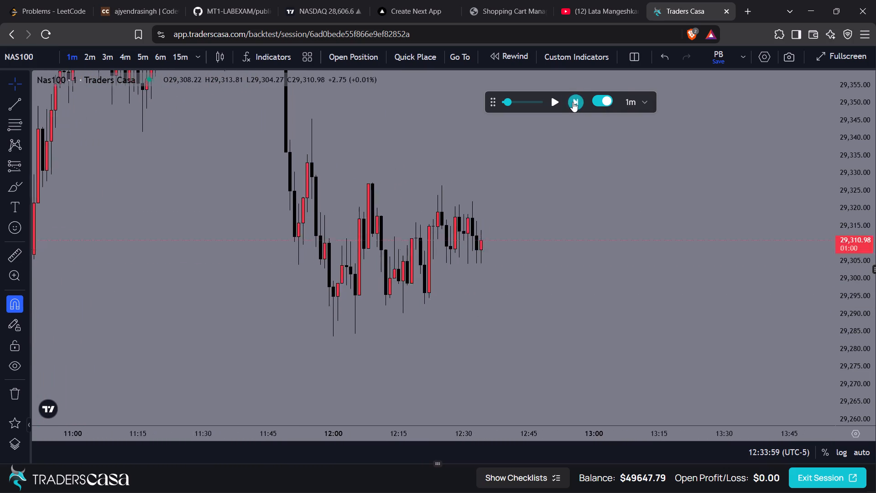
{"action": "triple_click", "coordinate": [573, 102]}
{"action": "triple_click", "coordinate": [573, 102]}
{"action": "left_click", "coordinate": [573, 102]}
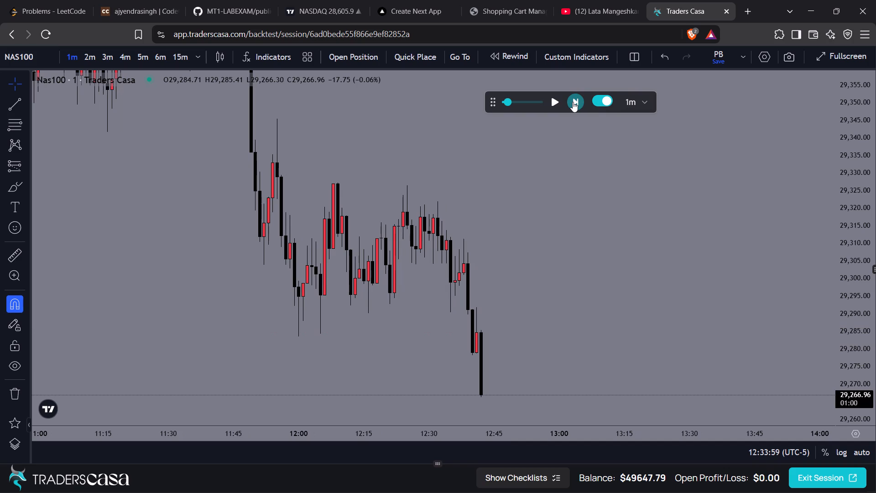
Switch to the 15-minute interval and play the replay at maximum speed, pausing at 00:44 on 27 October.
{"action": "left_click", "coordinate": [554, 159]}
{"action": "type", "text": "15"}
{"action": "key", "text": "Return"}
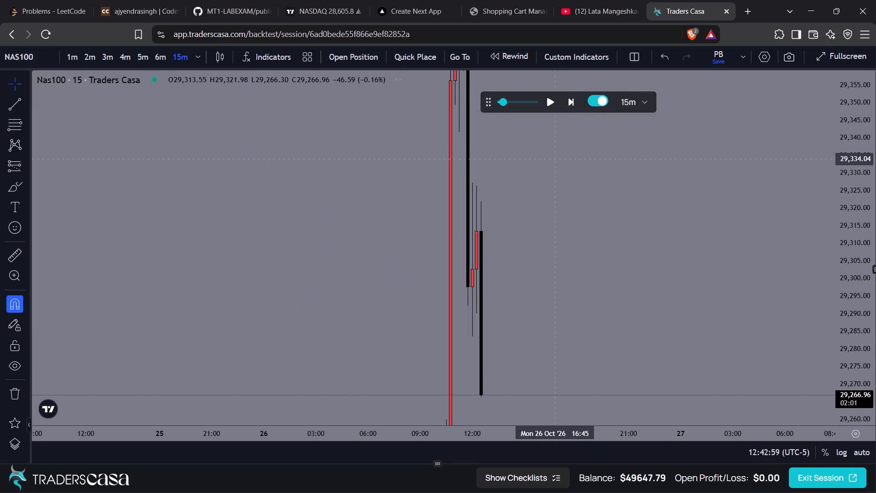
{"action": "left_click_drag", "start_coordinate": [854, 90], "coordinate": [839, 399]}
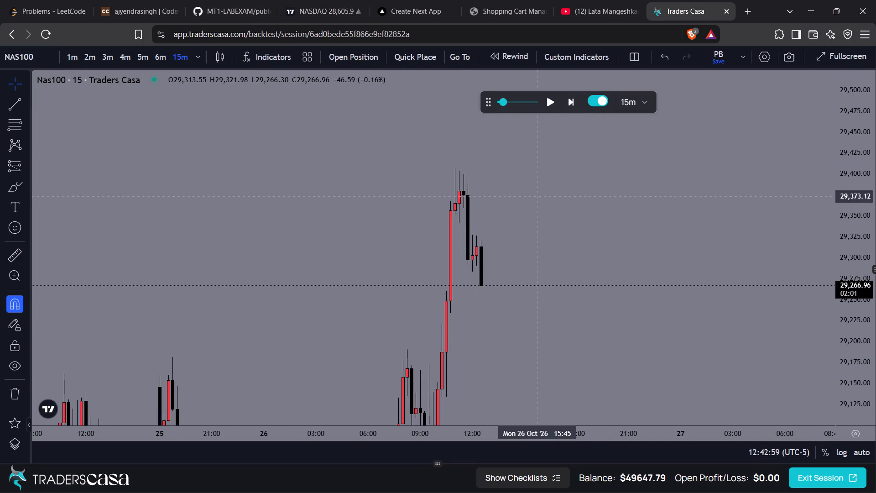
{"action": "left_click_drag", "start_coordinate": [505, 104], "coordinate": [547, 104]}
{"action": "left_click", "coordinate": [548, 104]}
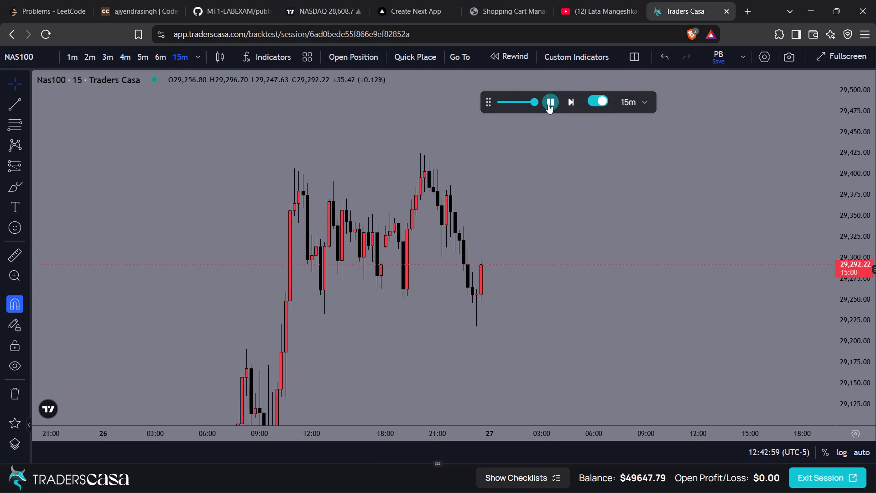
{"action": "left_click", "coordinate": [548, 104]}
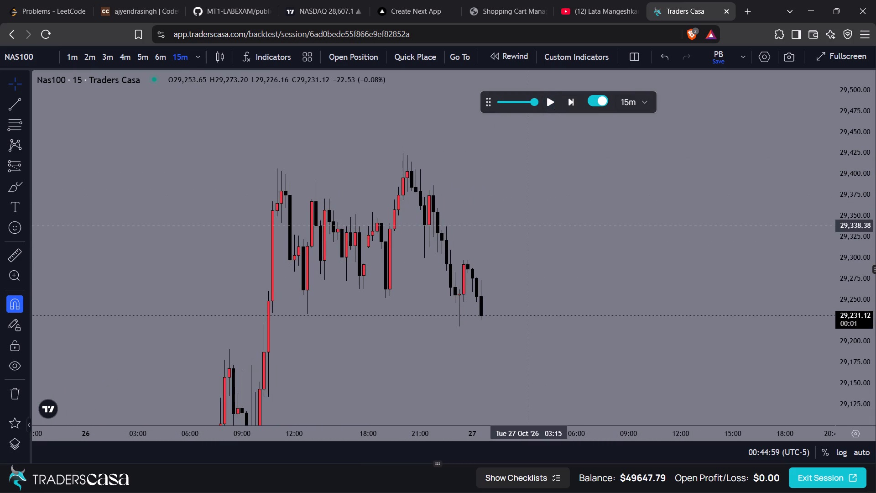
Advance the replay by six 15-minute candles, to 02:14 on 27 October.
{"action": "left_click_drag", "start_coordinate": [567, 110], "coordinate": [571, 104]}
{"action": "triple_click", "coordinate": [571, 104]}
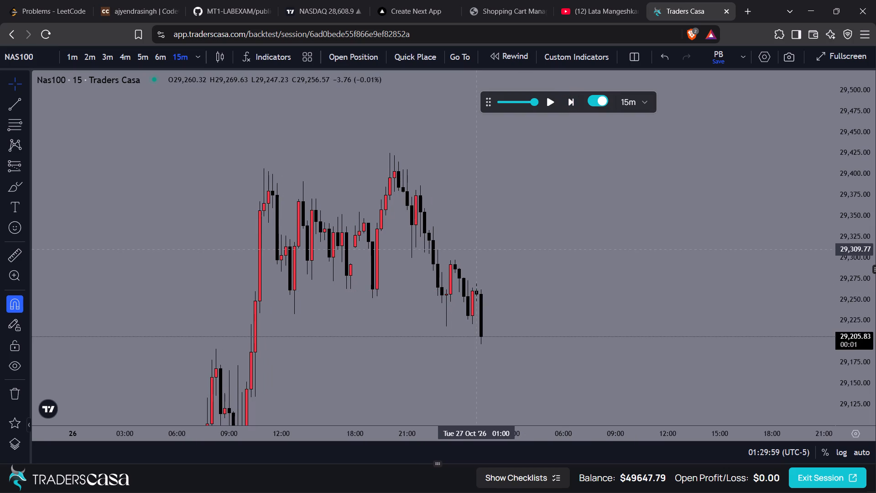
{"action": "triple_click", "coordinate": [571, 104]}
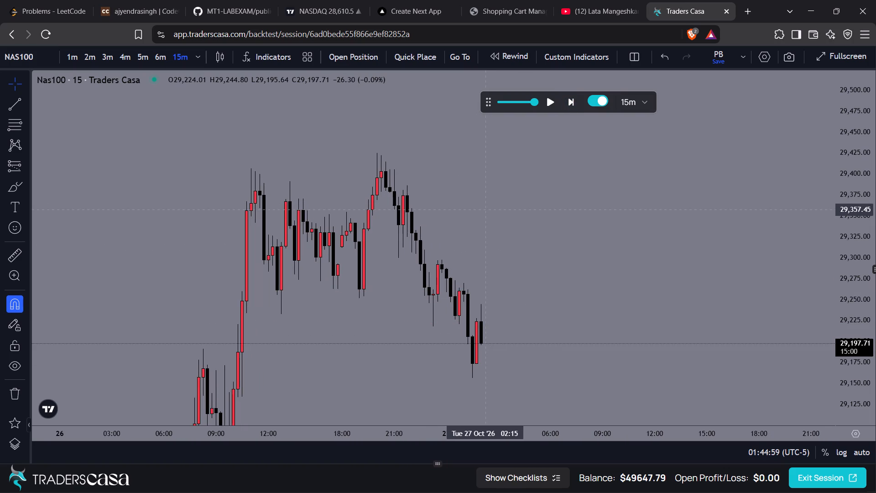
Switch the chart back to the 1-minute interval.
{"action": "left_click", "coordinate": [508, 220]}
{"action": "key", "text": "1"}
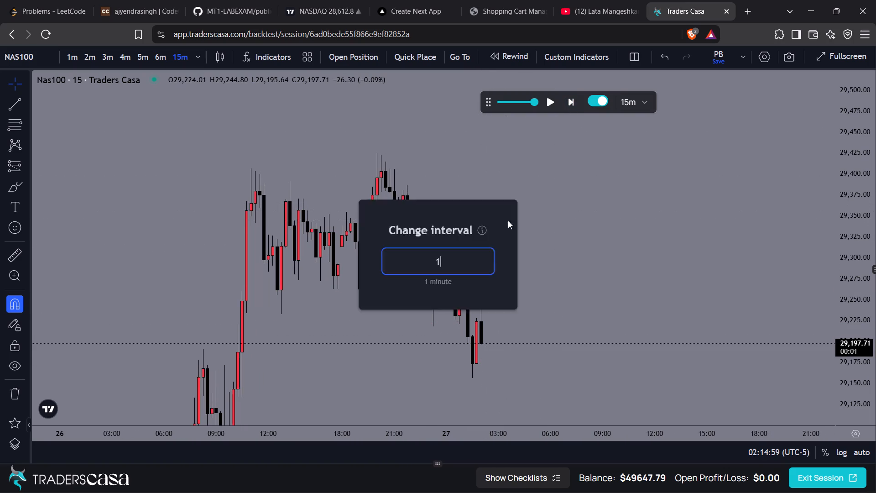
{"action": "key", "text": "Return"}
Advance the replay by five one-minute candles, to 02:19, with the latest candles enlarged.
{"action": "scroll", "coordinate": [508, 220], "scroll_direction": "down", "scroll_amount": 3}
{"action": "left_click_drag", "start_coordinate": [845, 386], "coordinate": [822, 201]}
{"action": "left_click_drag", "start_coordinate": [705, 301], "coordinate": [660, 71]}
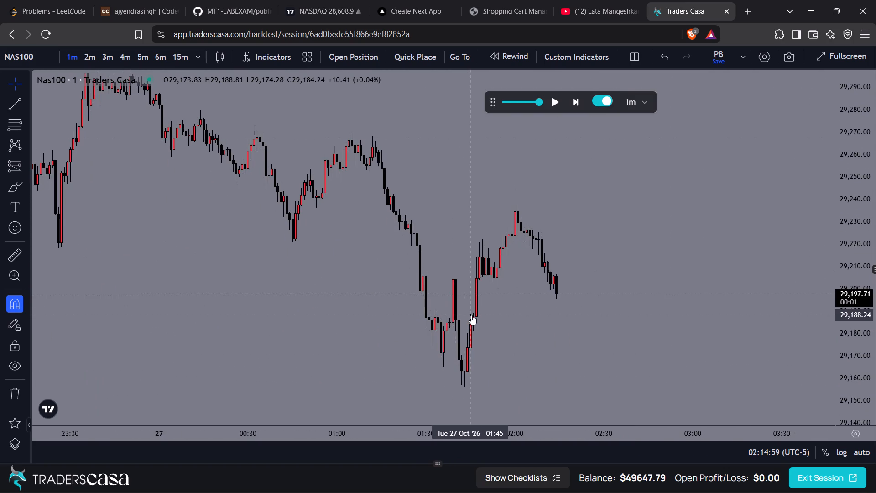
{"action": "left_click", "coordinate": [491, 333]}
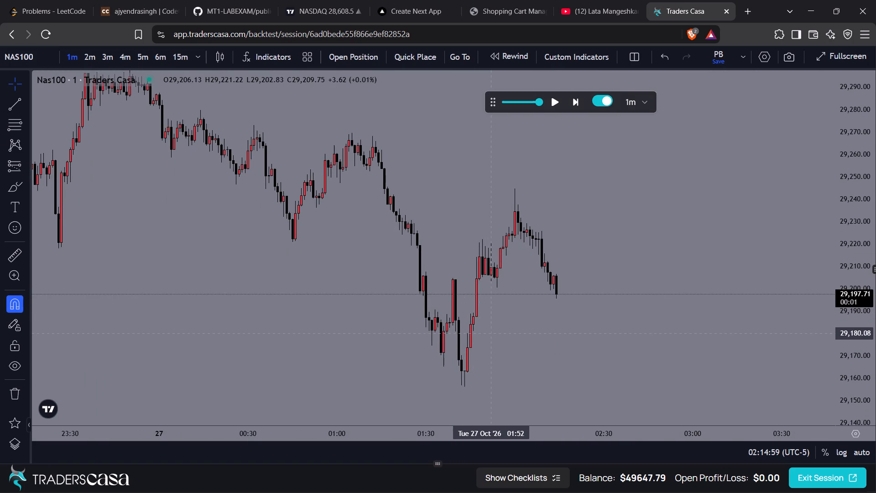
{"action": "left_click", "coordinate": [510, 323]}
{"action": "scroll", "coordinate": [510, 323], "scroll_direction": "up", "scroll_amount": 3}
{"action": "left_click_drag", "start_coordinate": [519, 336], "coordinate": [571, 297]}
{"action": "left_click_drag", "start_coordinate": [851, 342], "coordinate": [824, 143]}
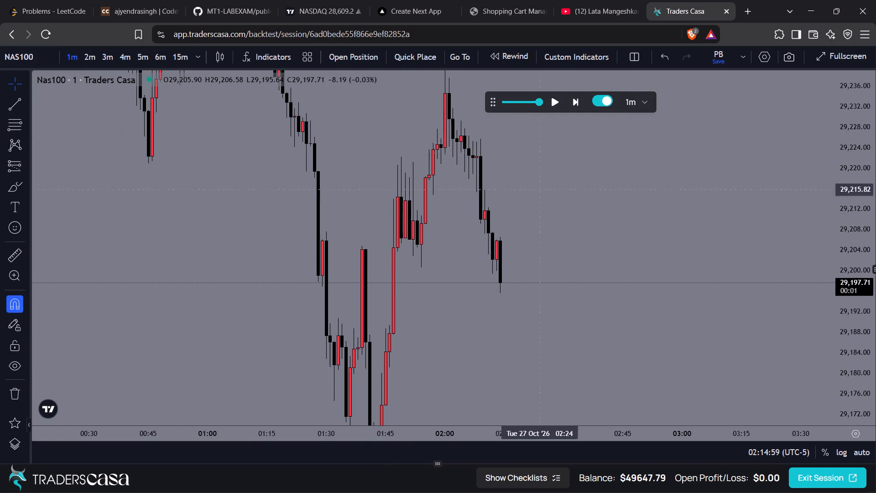
{"action": "scroll", "coordinate": [485, 209], "scroll_direction": "up", "scroll_amount": 2}
{"action": "left_click_drag", "start_coordinate": [498, 184], "coordinate": [495, 194]}
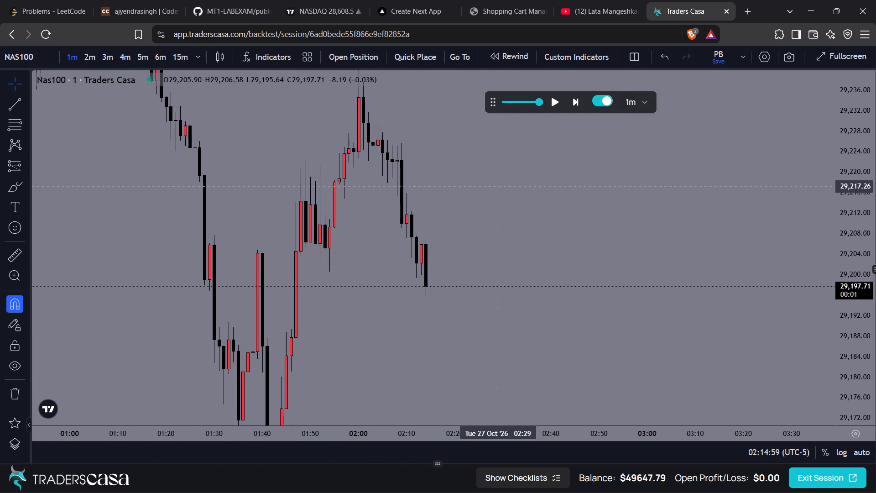
{"action": "left_click", "coordinate": [577, 101]}
{"action": "left_click", "coordinate": [577, 101]}
{"action": "left_click", "coordinate": [577, 101]}
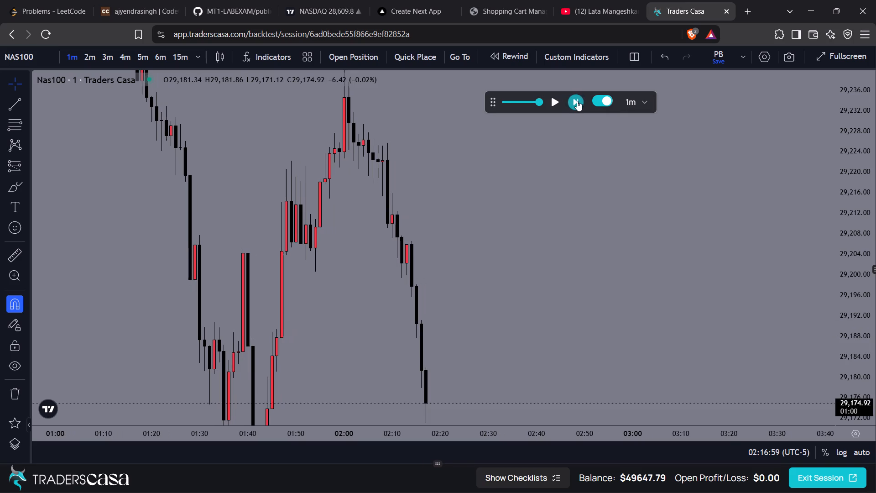
{"action": "double_click", "coordinate": [577, 101]}
Advance the replay by fourteen one-minute candles, to 02:33, keeping the recent lows in view.
{"action": "left_click_drag", "start_coordinate": [577, 101], "coordinate": [508, 344]}
{"action": "left_click_drag", "start_coordinate": [508, 344], "coordinate": [506, 176]}
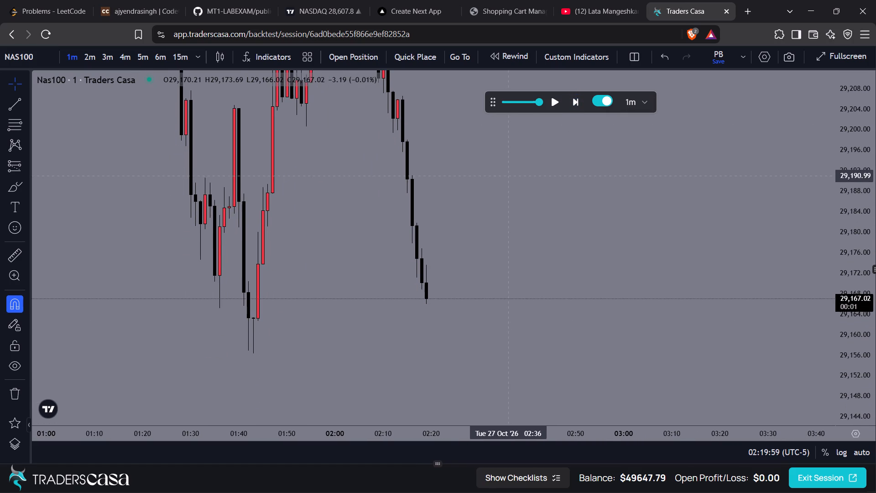
{"action": "left_click", "coordinate": [574, 100]}
{"action": "left_click", "coordinate": [574, 100]}
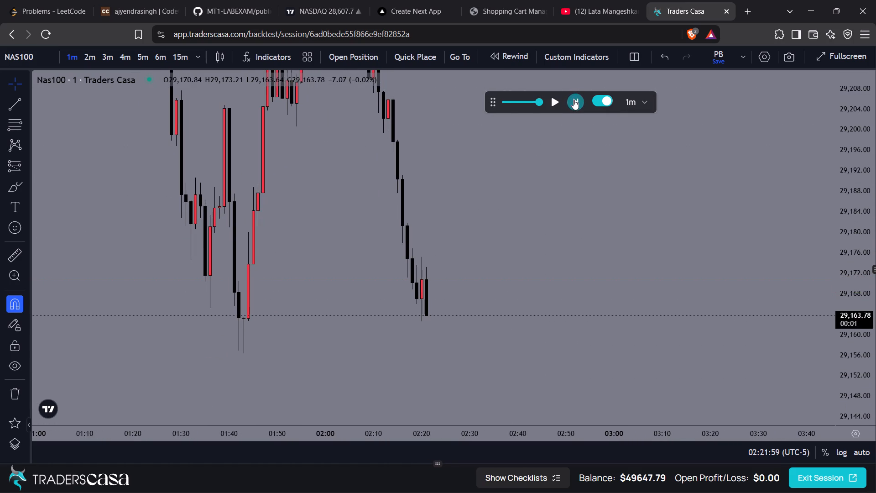
{"action": "left_click", "coordinate": [574, 100]}
{"action": "triple_click", "coordinate": [574, 100]}
{"action": "left_click", "coordinate": [574, 100]}
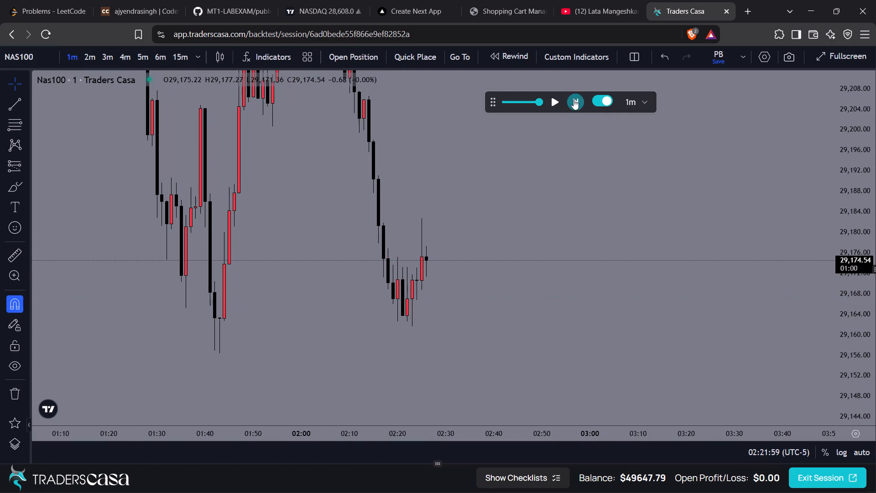
{"action": "triple_click", "coordinate": [574, 100]}
{"action": "triple_click", "coordinate": [574, 100]}
{"action": "left_click", "coordinate": [574, 100]}
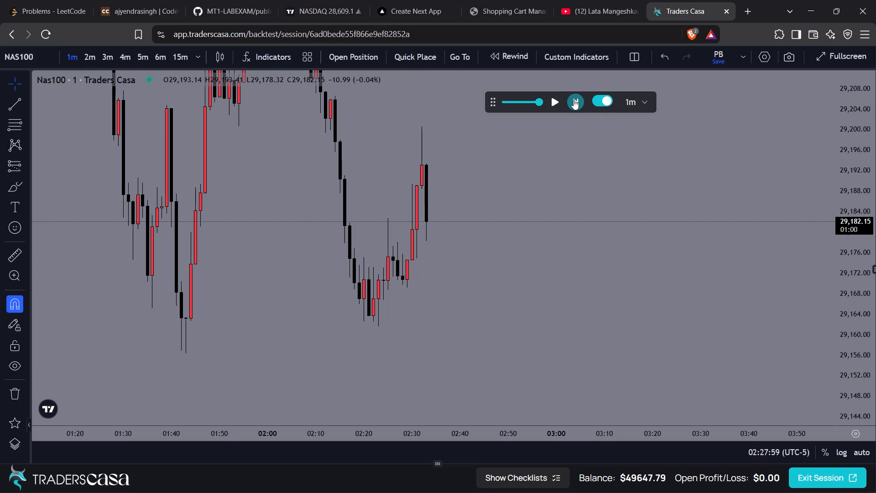
Advance the replay by twelve one-minute candles, to 02:45.
{"action": "left_click", "coordinate": [574, 100]}
{"action": "left_click", "coordinate": [574, 100]}
{"action": "left_click", "coordinate": [574, 100]}
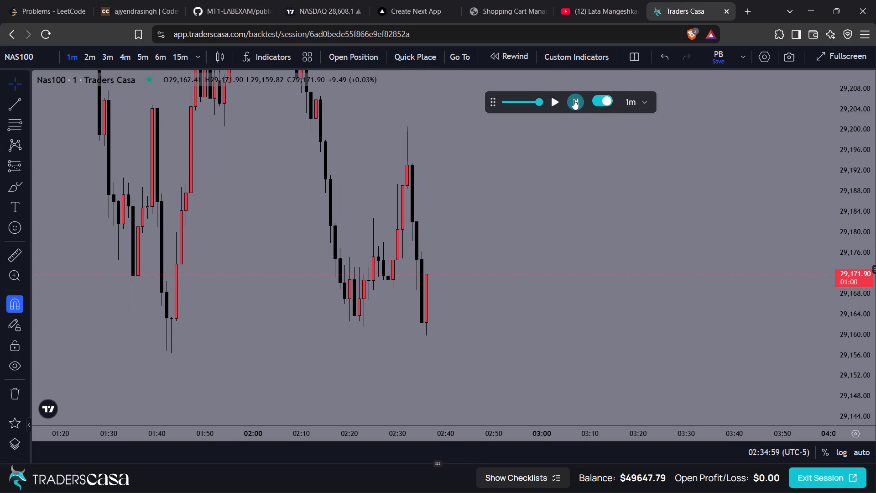
{"action": "left_click", "coordinate": [574, 100]}
{"action": "left_click", "coordinate": [574, 100]}
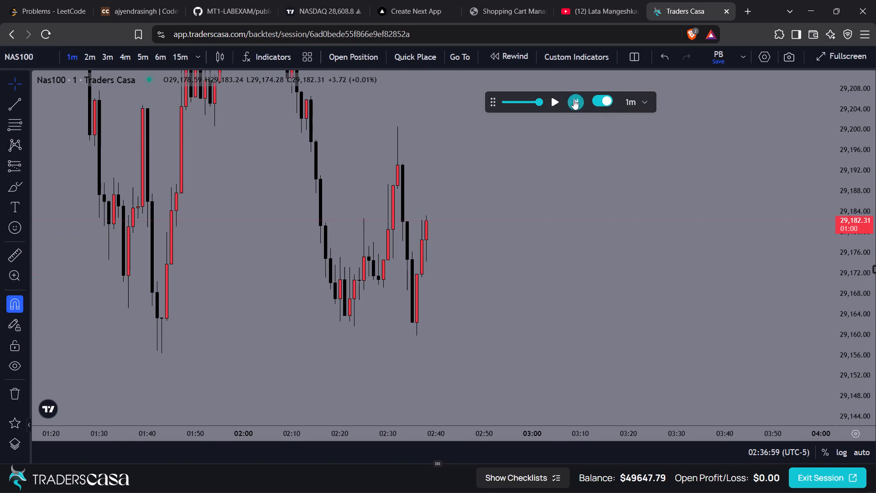
{"action": "left_click", "coordinate": [574, 100]}
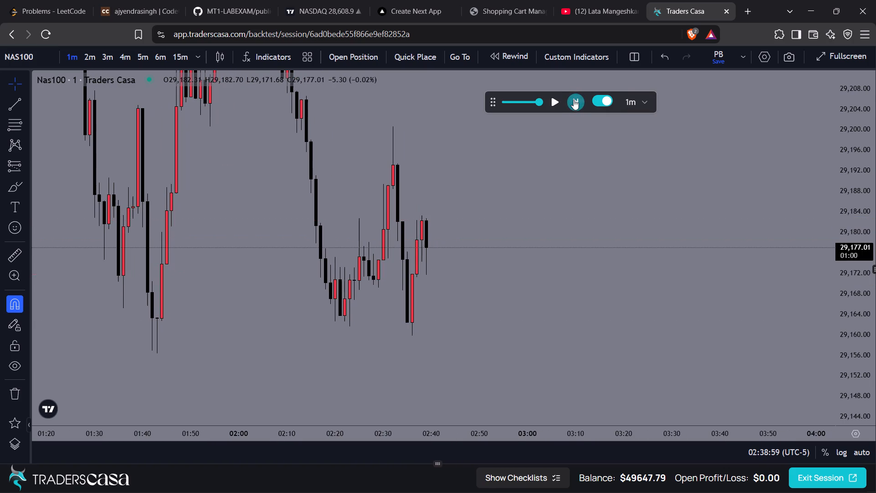
{"action": "left_click", "coordinate": [574, 100]}
{"action": "left_click", "coordinate": [574, 100]}
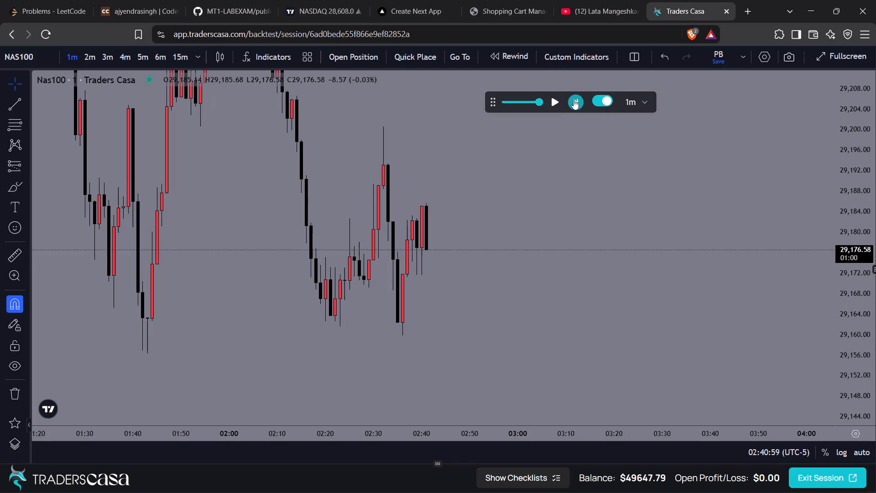
{"action": "left_click", "coordinate": [574, 100]}
{"action": "left_click", "coordinate": [574, 100]}
{"action": "double_click", "coordinate": [574, 100]}
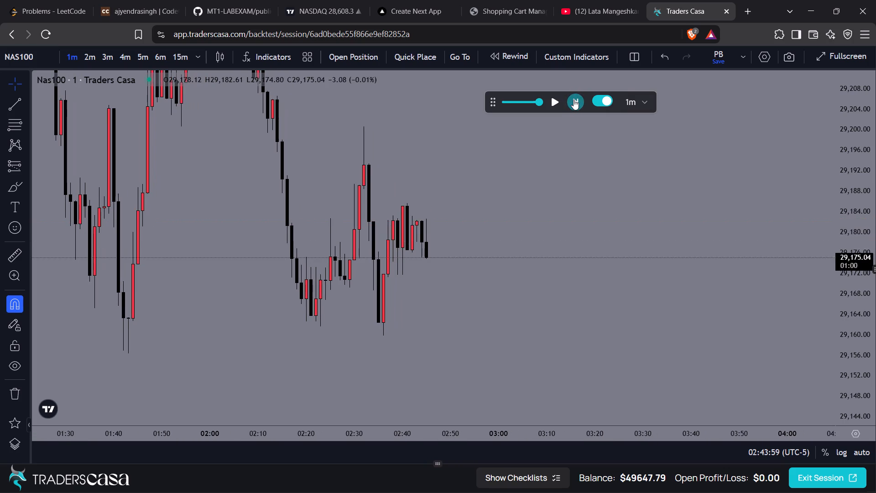
Advance the replay by eighteen one-minute candles, to 03:03.
{"action": "triple_click", "coordinate": [574, 100]}
{"action": "triple_click", "coordinate": [574, 100]}
{"action": "left_click", "coordinate": [574, 100]}
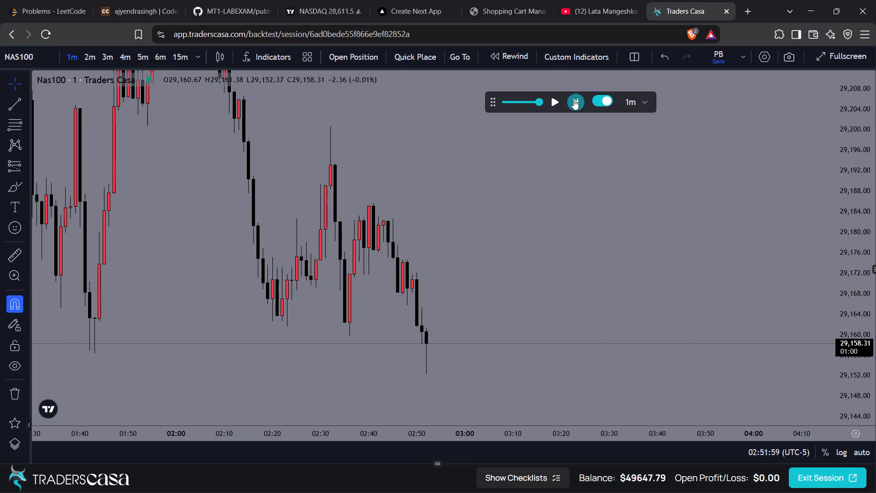
{"action": "left_click", "coordinate": [574, 100]}
{"action": "left_click", "coordinate": [574, 100]}
{"action": "left_click", "coordinate": [574, 100]}
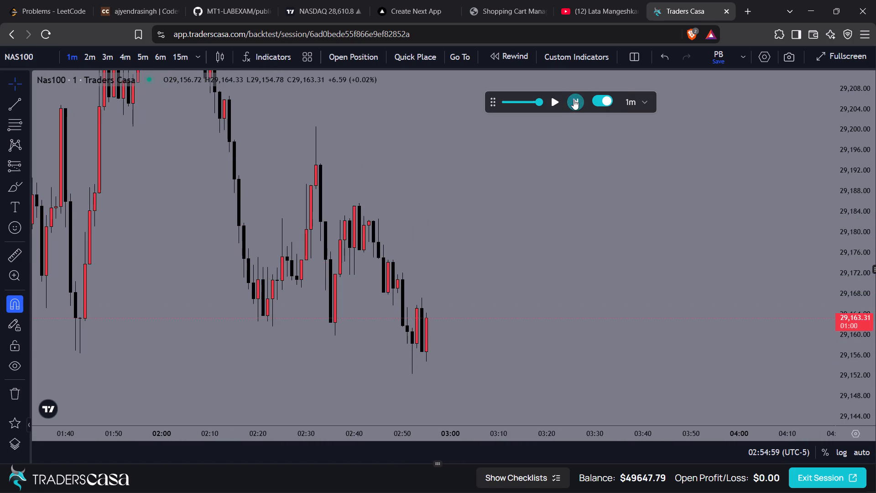
{"action": "triple_click", "coordinate": [574, 100]}
{"action": "left_click", "coordinate": [574, 100]}
{"action": "triple_click", "coordinate": [574, 100]}
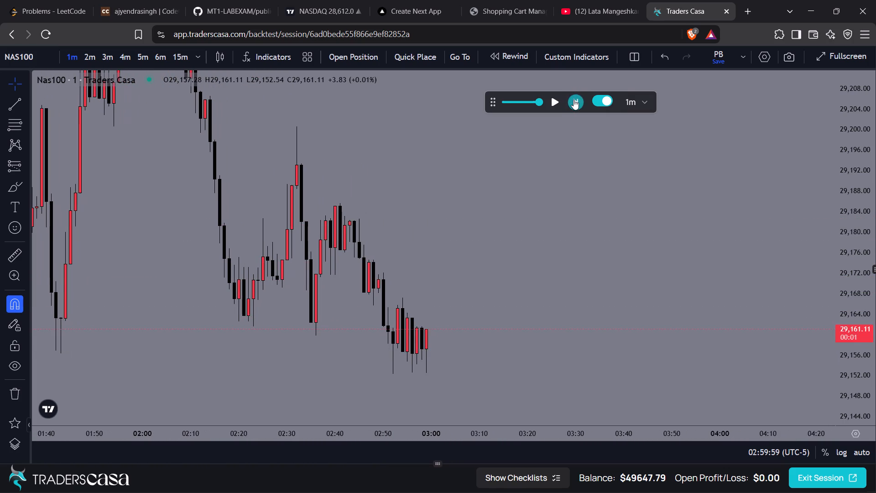
{"action": "left_click", "coordinate": [574, 100]}
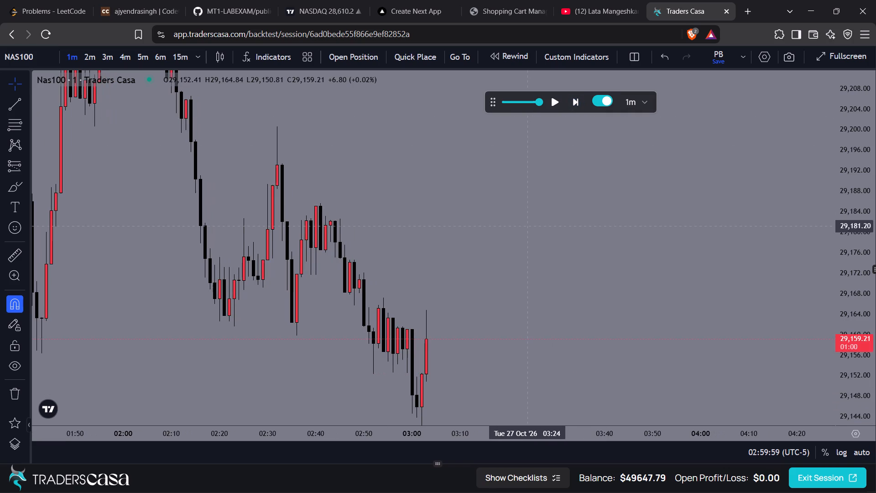
Advance the replay by three one-minute candles, to 03:06, keeping the latest lows in view.
{"action": "left_click_drag", "start_coordinate": [530, 226], "coordinate": [534, 177]}
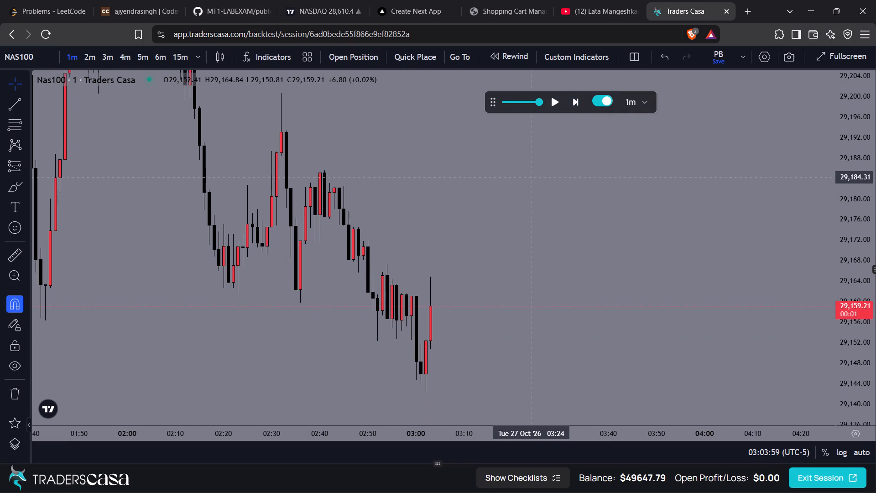
{"action": "left_click", "coordinate": [579, 100]}
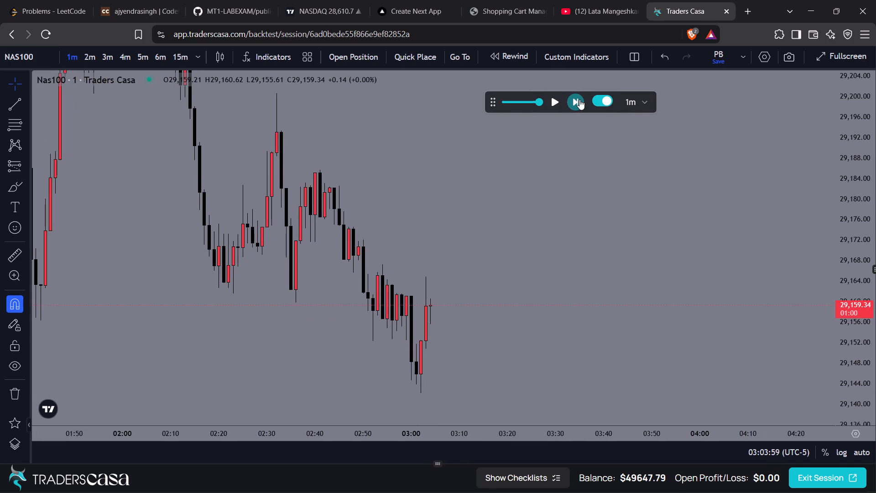
{"action": "left_click", "coordinate": [579, 100]}
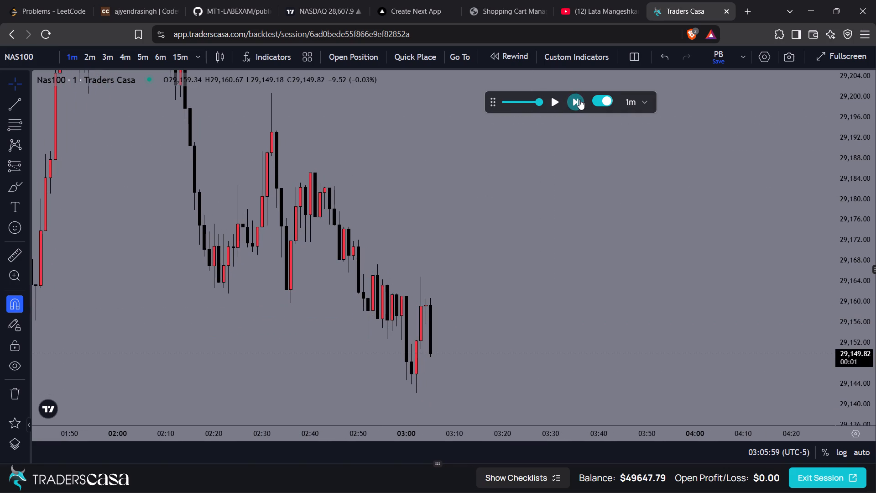
{"action": "left_click", "coordinate": [579, 100]}
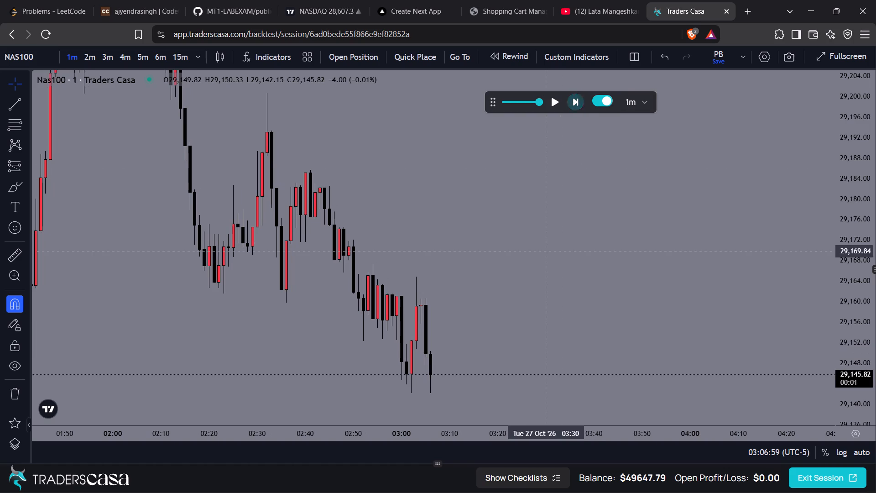
{"action": "left_click_drag", "start_coordinate": [546, 251], "coordinate": [562, 162]}
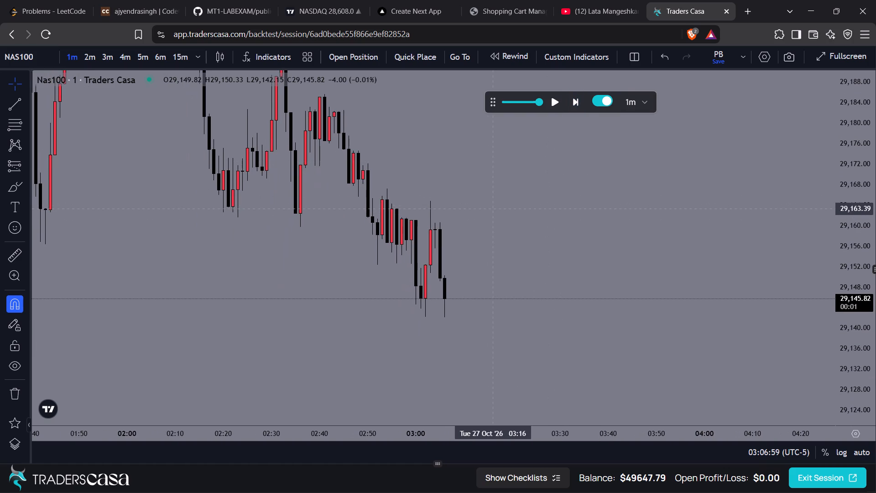
Advance the replay by six one-minute candles, to 03:12, checking the wider price history along the way.
{"action": "left_click", "coordinate": [576, 104]}
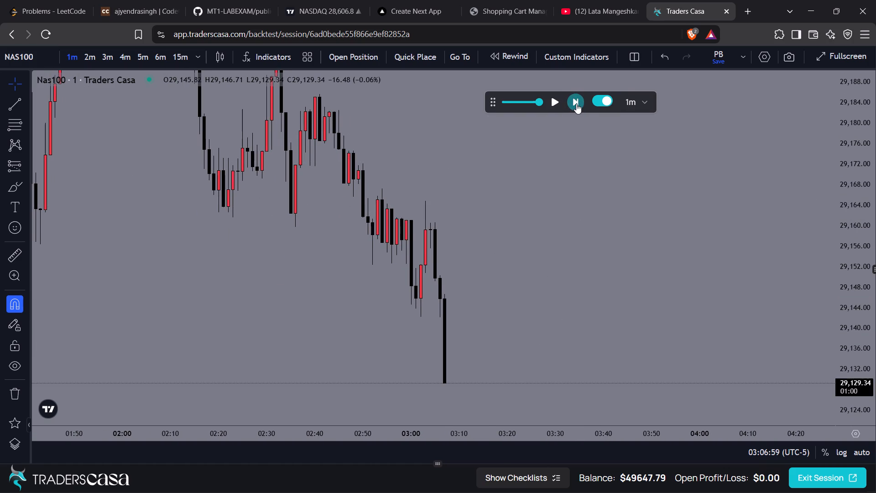
{"action": "left_click", "coordinate": [576, 104]}
{"action": "double_click", "coordinate": [576, 104]}
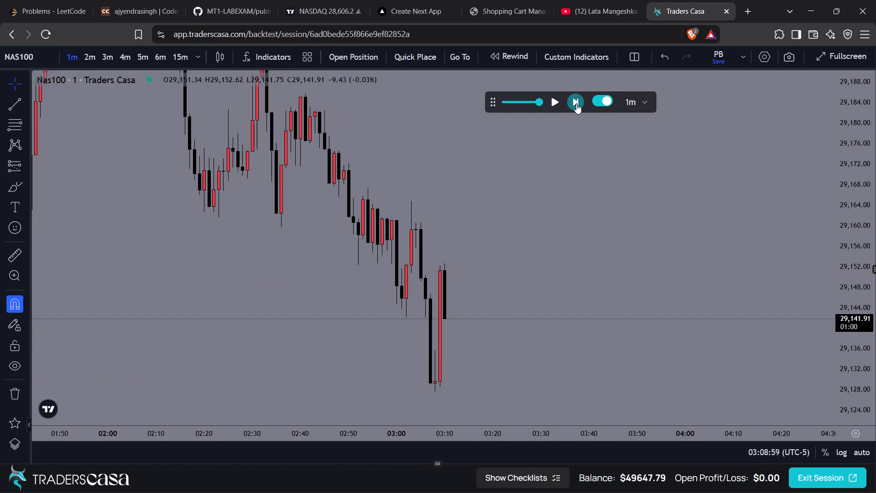
{"action": "scroll", "coordinate": [540, 323], "scroll_direction": "down", "scroll_amount": 10}
{"action": "scroll", "coordinate": [540, 323], "scroll_direction": "up", "scroll_amount": 1}
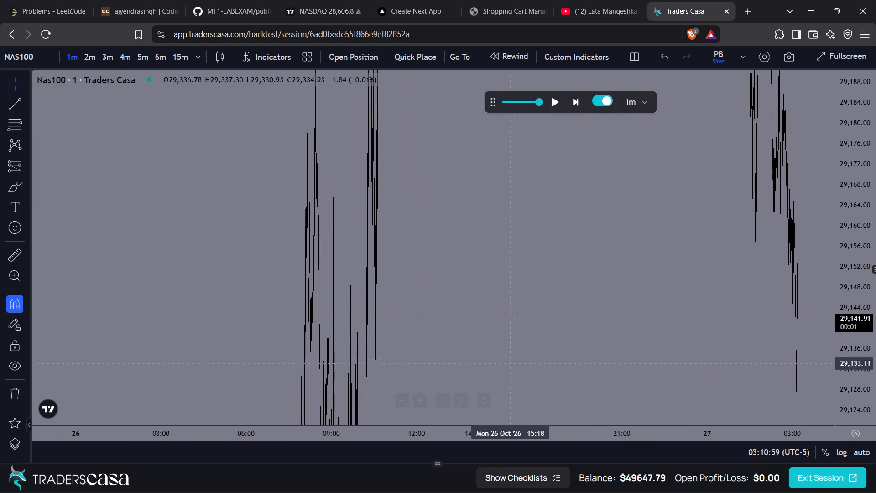
{"action": "scroll", "coordinate": [511, 365], "scroll_direction": "up", "scroll_amount": 8}
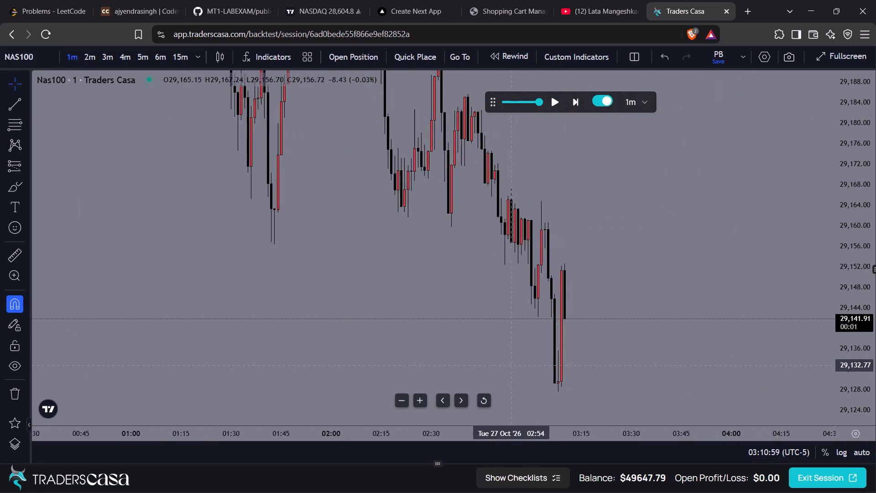
{"action": "scroll", "coordinate": [511, 365], "scroll_direction": "up", "scroll_amount": 1}
{"action": "left_click", "coordinate": [572, 104]}
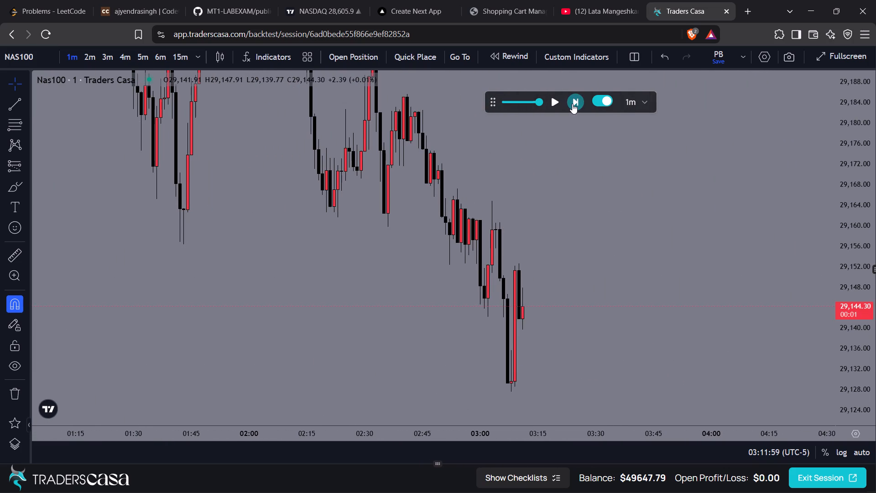
{"action": "left_click", "coordinate": [572, 104]}
Draw a long position projection from the 03:12 candle with entry 29,154.33, stop 29,135.22 and target 29,185.65.
{"action": "left_click_drag", "start_coordinate": [580, 245], "coordinate": [421, 184]}
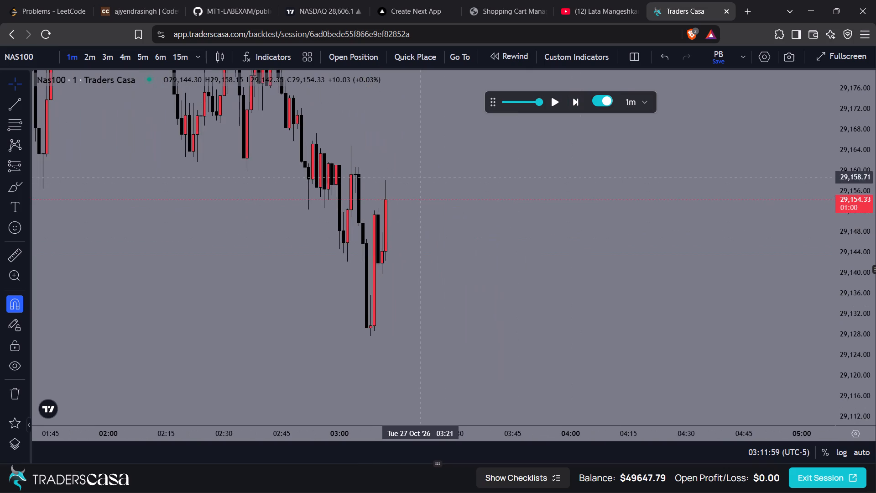
{"action": "left_click", "coordinate": [26, 168]}
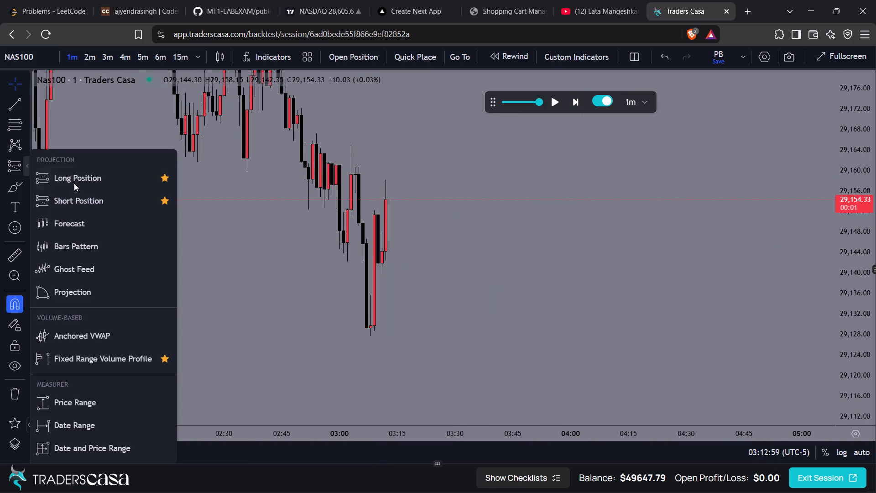
{"action": "left_click", "coordinate": [79, 185]}
{"action": "left_click", "coordinate": [386, 199]}
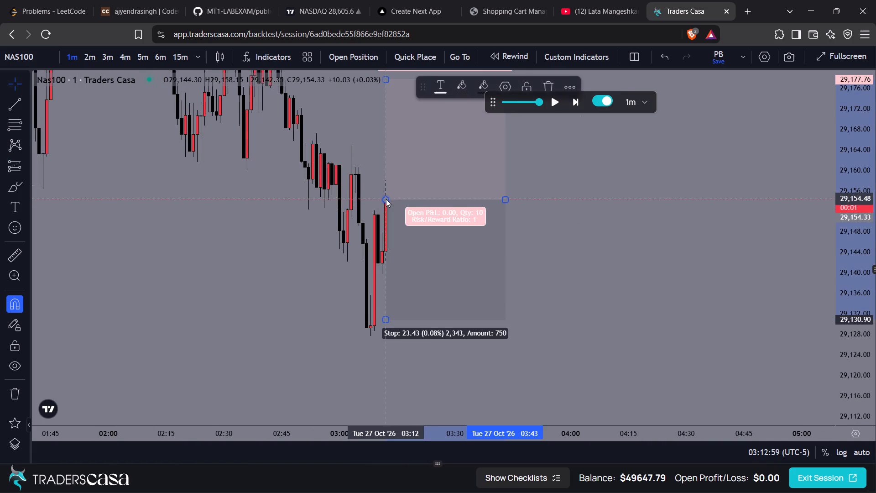
{"action": "left_click_drag", "start_coordinate": [387, 323], "coordinate": [413, 299]}
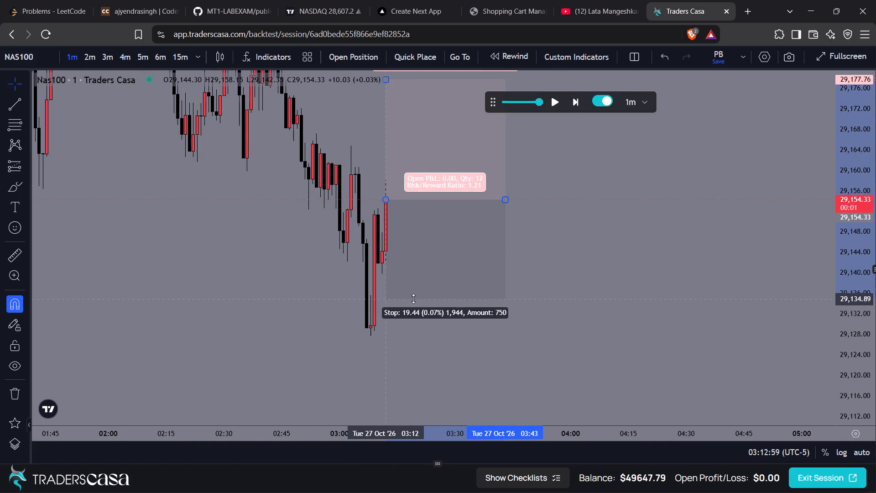
{"action": "left_click_drag", "start_coordinate": [413, 299], "coordinate": [417, 298]}
{"action": "left_click_drag", "start_coordinate": [617, 192], "coordinate": [634, 316]}
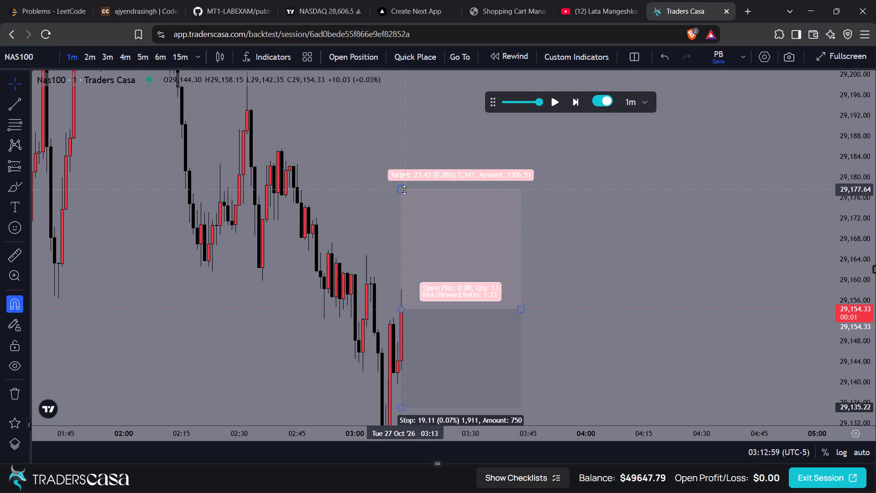
{"action": "left_click_drag", "start_coordinate": [404, 190], "coordinate": [414, 148]}
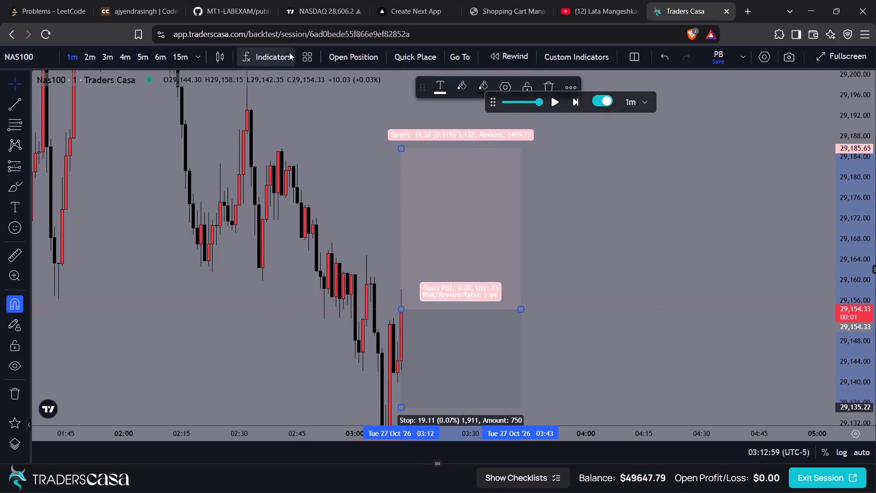
Place a buy limit order at 29154.33 with take profit 29185.65, stop loss 29135.22 and 0.3% risk.
{"action": "left_click", "coordinate": [351, 48]}
{"action": "left_click", "coordinate": [424, 441]}
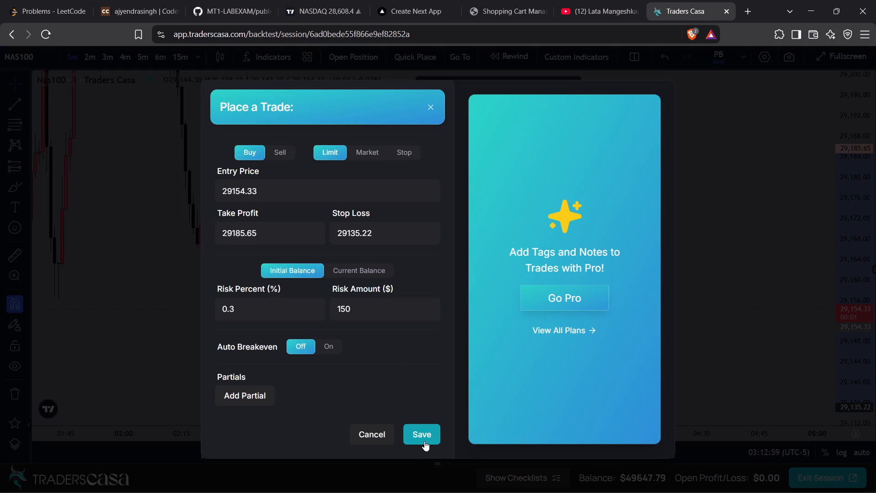
Advance the replay by fourteen one-minute candles, to 03:26, following the buy trade.
{"action": "left_click_drag", "start_coordinate": [617, 282], "coordinate": [577, 229]}
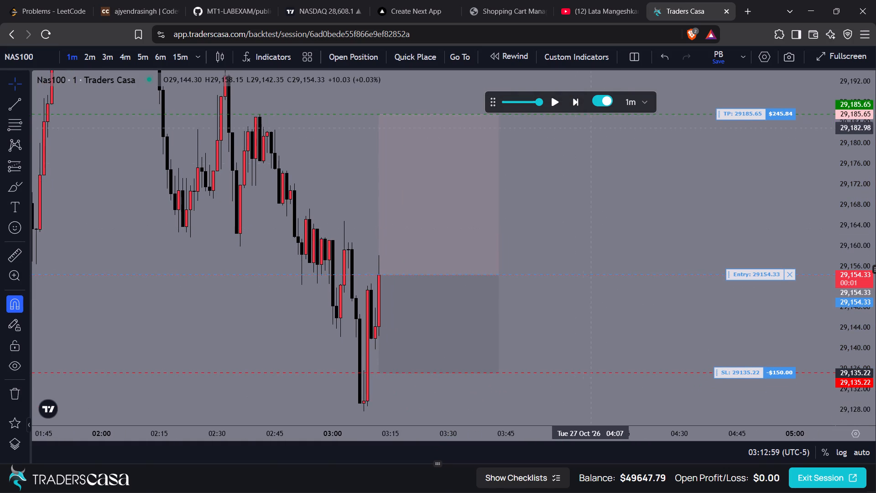
{"action": "left_click", "coordinate": [574, 104]}
{"action": "left_click", "coordinate": [574, 104]}
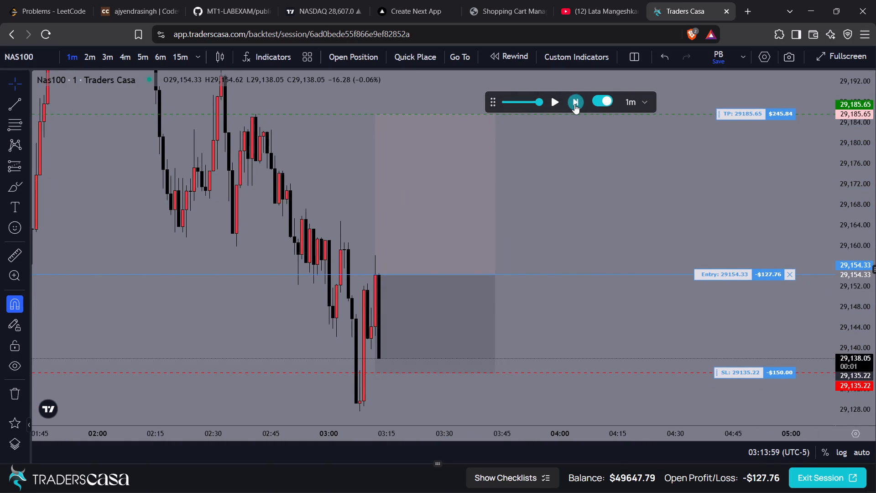
{"action": "left_click", "coordinate": [574, 104]}
{"action": "left_click", "coordinate": [574, 104]}
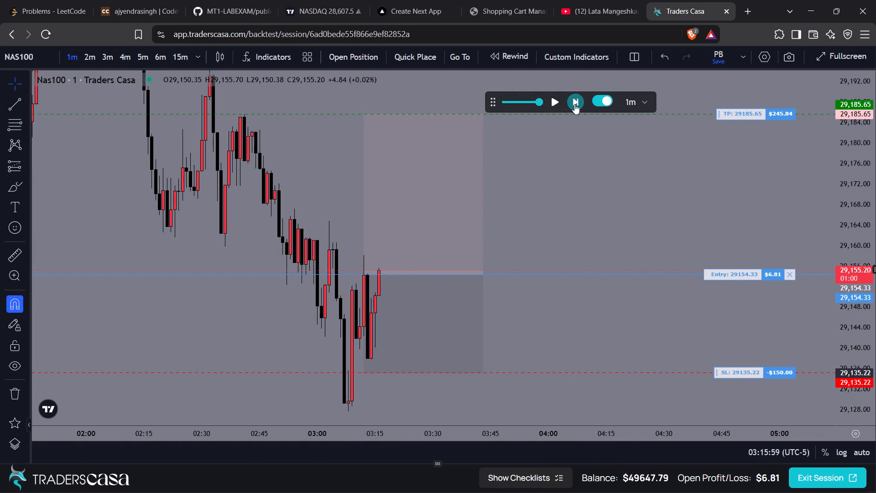
{"action": "left_click", "coordinate": [574, 104]}
{"action": "left_click", "coordinate": [574, 104]}
{"action": "left_click", "coordinate": [574, 104]}
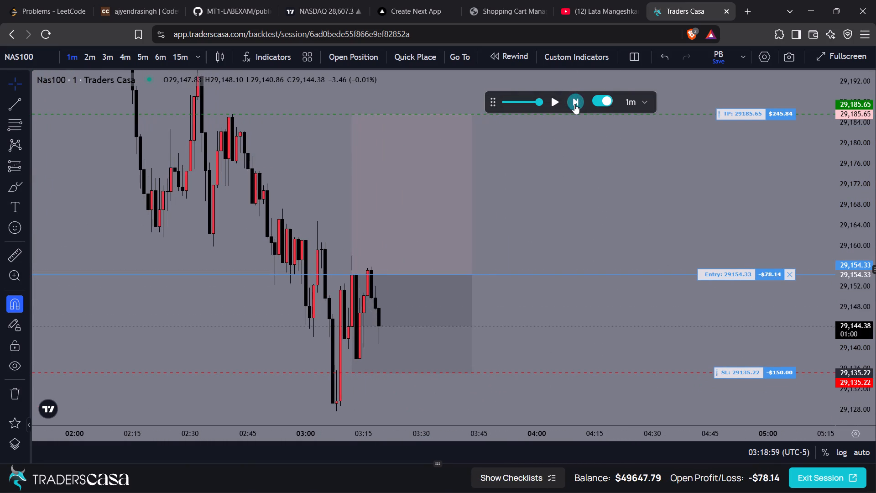
{"action": "left_click", "coordinate": [574, 104]}
{"action": "left_click", "coordinate": [574, 104]}
{"action": "left_click", "coordinate": [574, 104]}
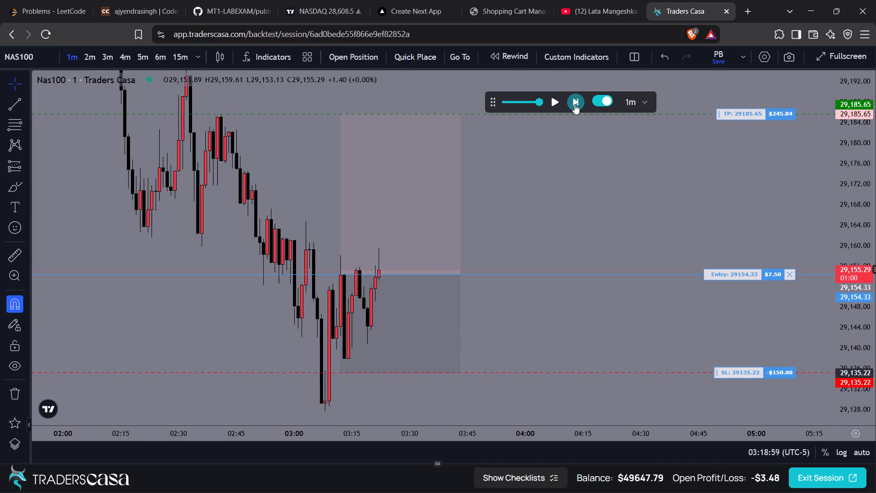
{"action": "left_click", "coordinate": [574, 104]}
{"action": "left_click", "coordinate": [574, 104]}
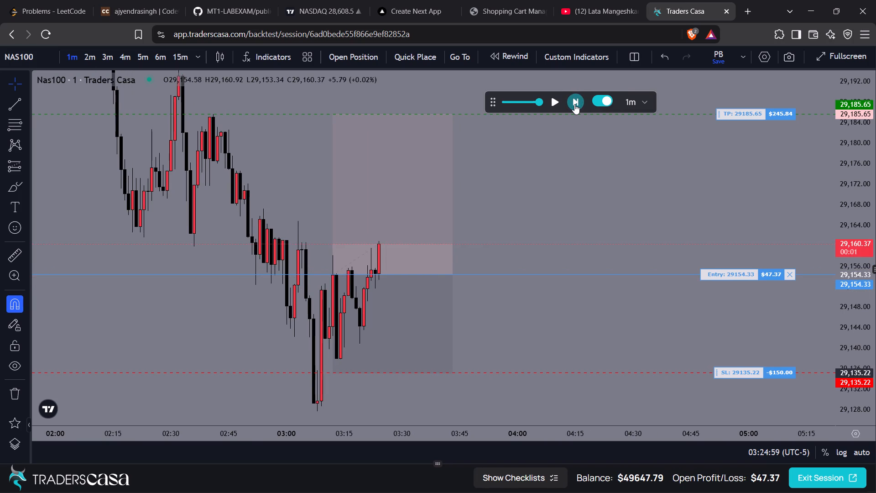
{"action": "left_click", "coordinate": [574, 104]}
{"action": "left_click", "coordinate": [574, 104]}
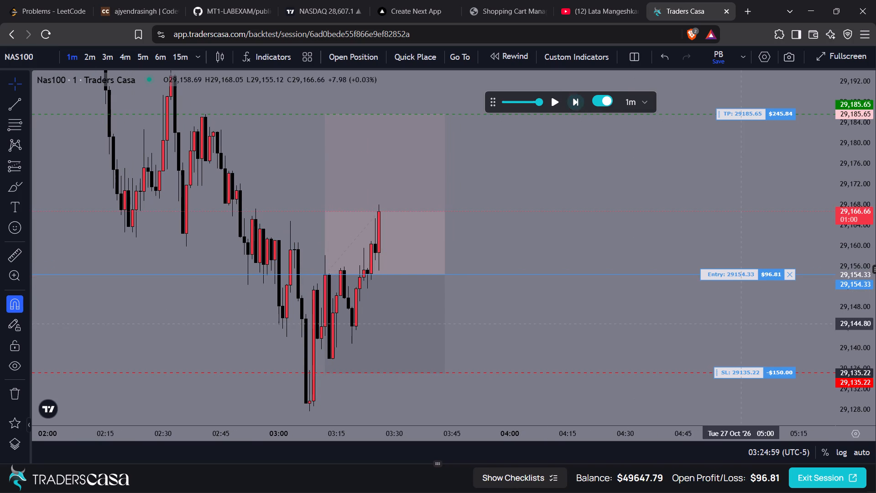
Move the buy trade's stop loss up to 29154.7, just above the entry price.
{"action": "left_click_drag", "start_coordinate": [730, 373], "coordinate": [773, 278]}
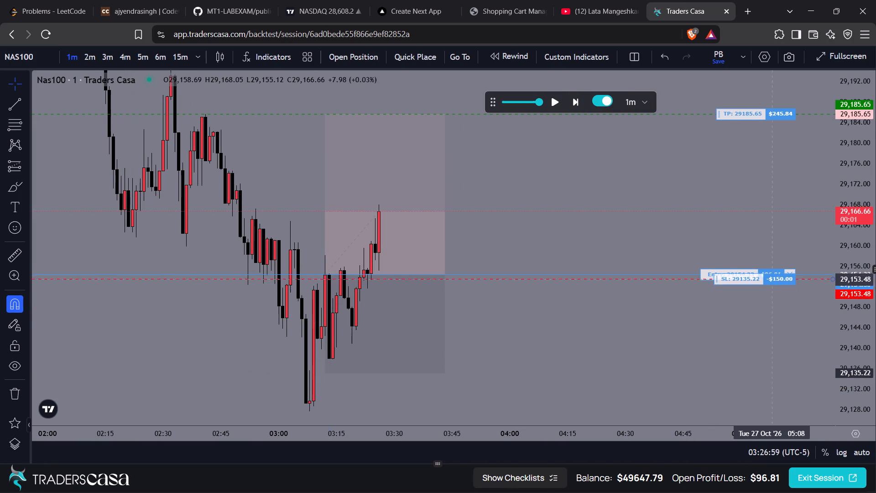
{"action": "left_click_drag", "start_coordinate": [773, 278], "coordinate": [782, 273]}
Advance the replay by seventeen one-minute candles, to 03:43, with the buy trade's stop near breakeven.
{"action": "left_click_drag", "start_coordinate": [708, 230], "coordinate": [710, 253]}
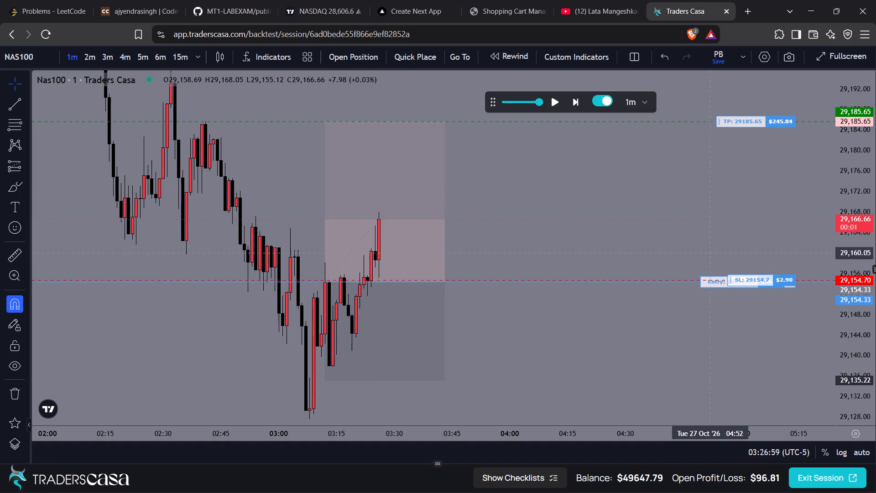
{"action": "left_click", "coordinate": [575, 99]}
{"action": "left_click", "coordinate": [575, 99]}
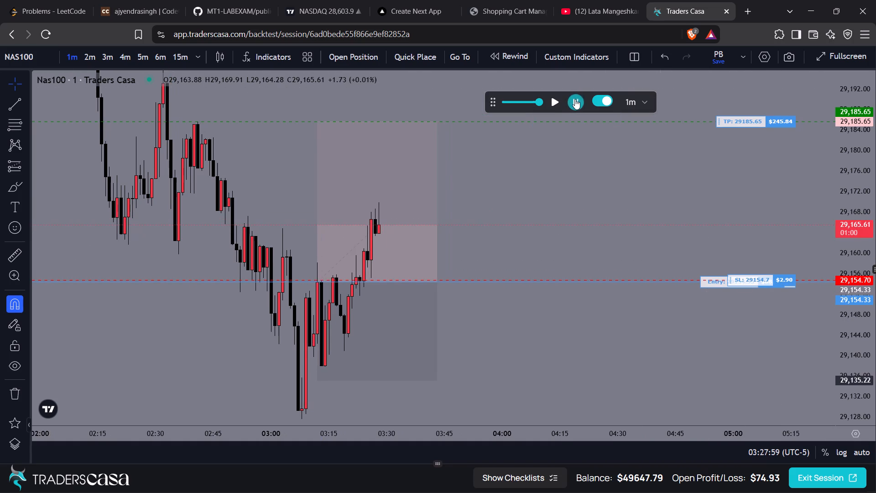
{"action": "left_click", "coordinate": [575, 99]}
{"action": "left_click", "coordinate": [575, 99]}
{"action": "left_click", "coordinate": [575, 99]}
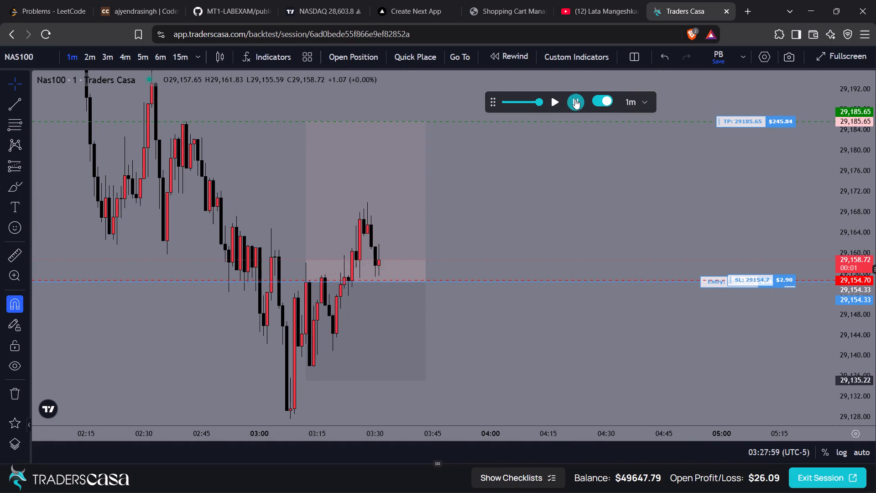
{"action": "left_click", "coordinate": [575, 99]}
{"action": "left_click", "coordinate": [575, 99]}
{"action": "left_click", "coordinate": [575, 99]}
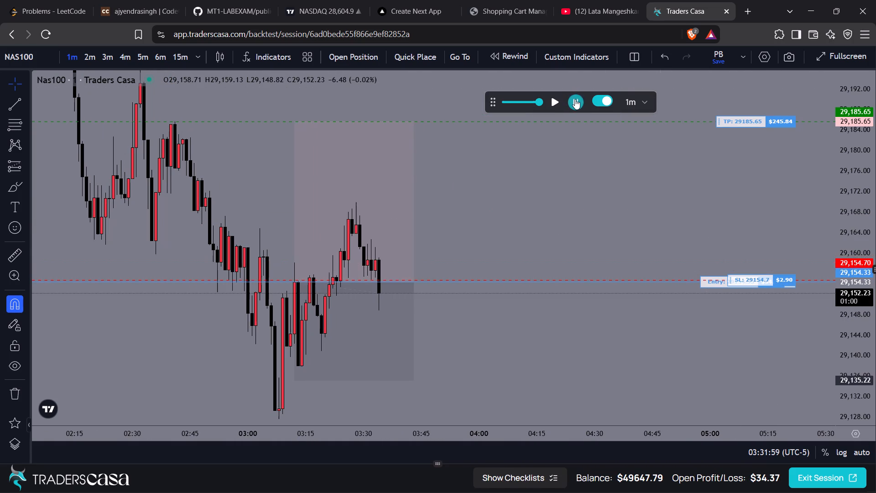
{"action": "left_click", "coordinate": [575, 99]}
{"action": "triple_click", "coordinate": [575, 99]}
{"action": "triple_click", "coordinate": [575, 99]}
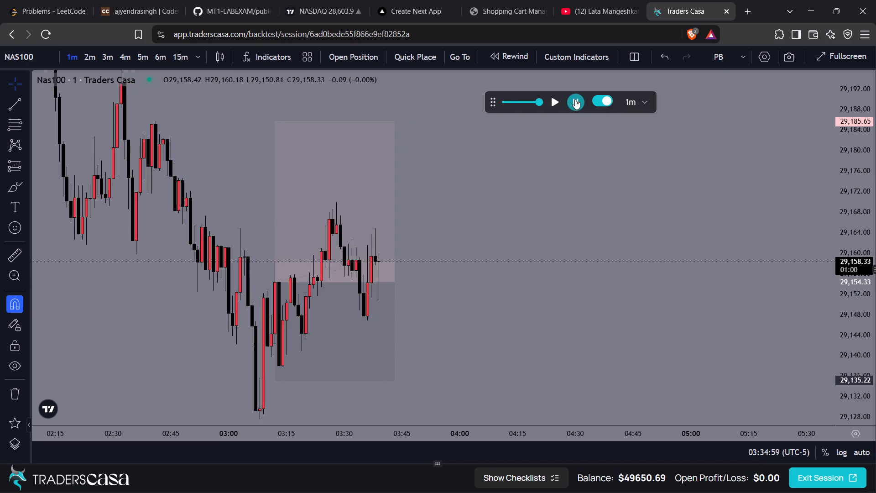
{"action": "double_click", "coordinate": [575, 99]}
Delete the long position projection that starts at the 03:12 candle.
{"action": "left_click_drag", "start_coordinate": [521, 164], "coordinate": [550, 151]}
{"action": "left_click", "coordinate": [369, 286]}
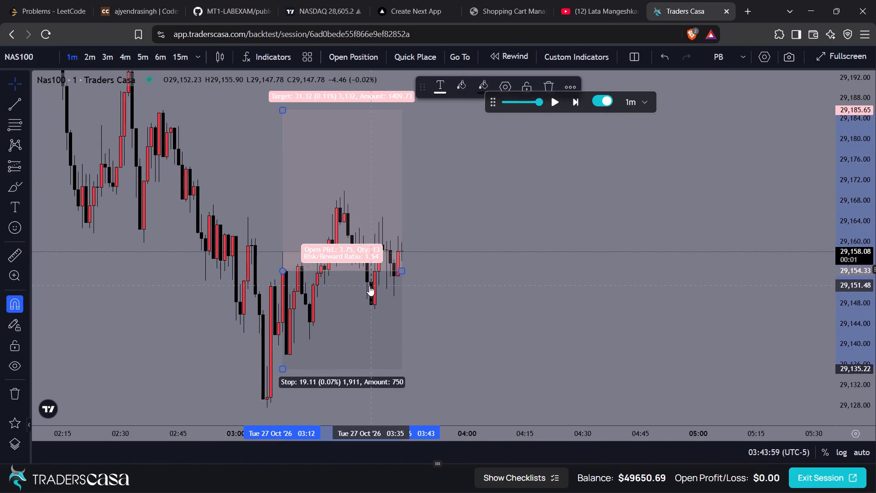
{"action": "key", "text": "Delete"}
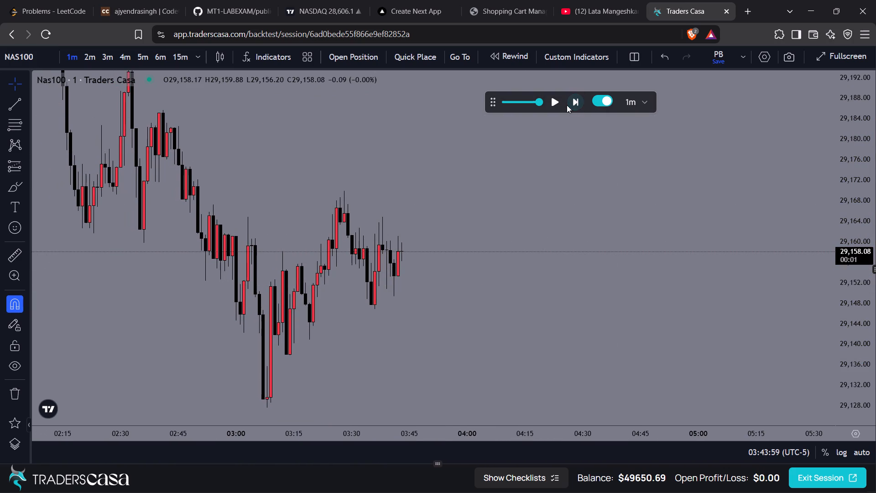
Advance the replay by nineteen one-minute candles, to 04:02.
{"action": "left_click", "coordinate": [572, 105]}
{"action": "left_click", "coordinate": [572, 105]}
{"action": "triple_click", "coordinate": [572, 105]}
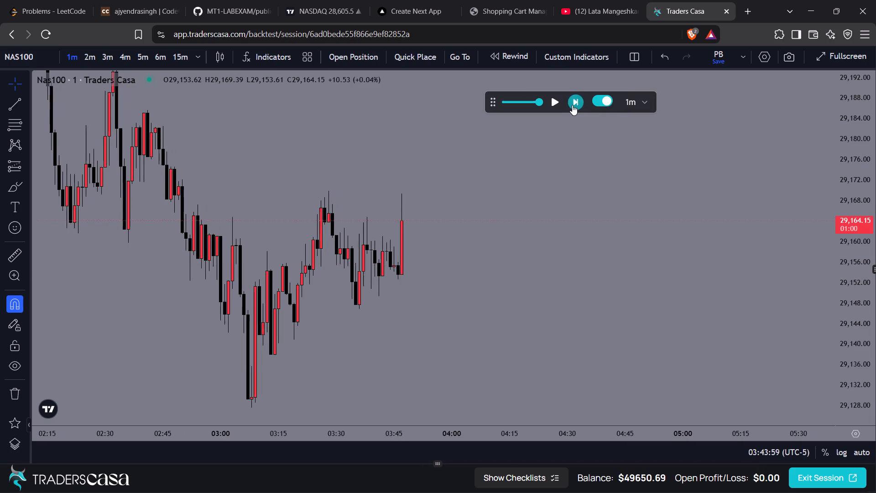
{"action": "left_click", "coordinate": [572, 105]}
{"action": "triple_click", "coordinate": [572, 105]}
{"action": "double_click", "coordinate": [572, 105]}
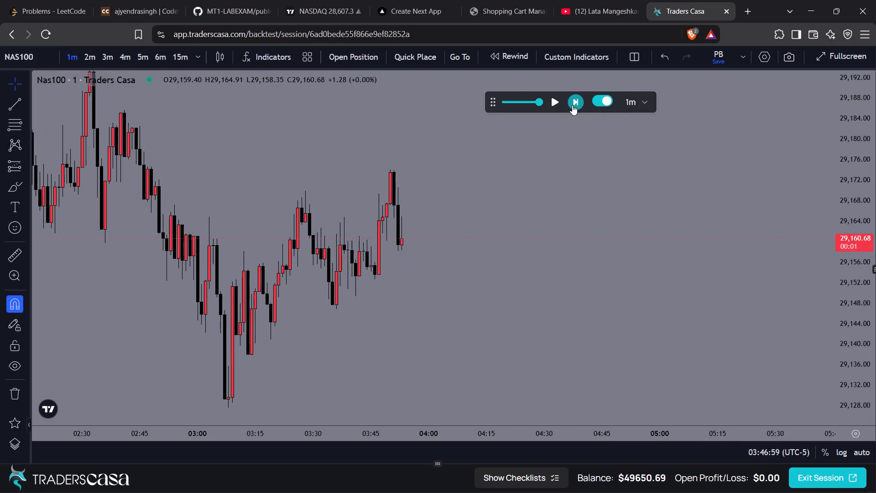
{"action": "triple_click", "coordinate": [572, 105]}
{"action": "triple_click", "coordinate": [572, 105]}
{"action": "double_click", "coordinate": [572, 105]}
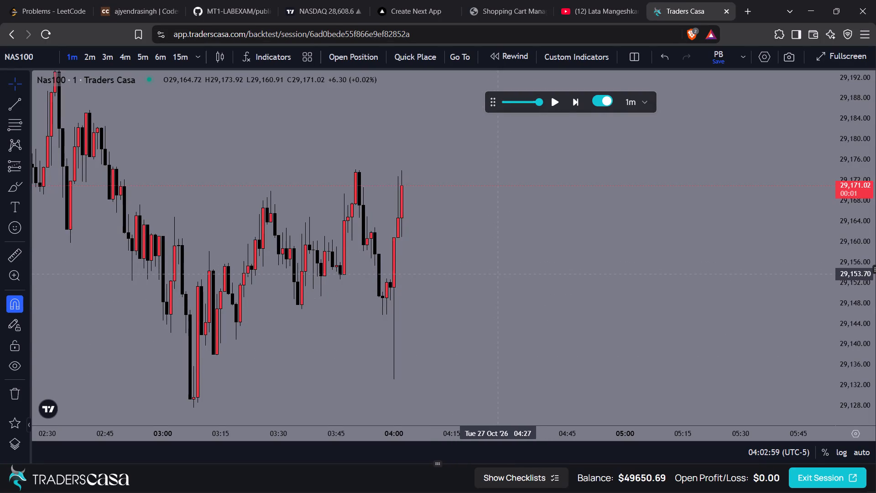
Advance the replay by twelve one-minute candles, to 04:14, keeping the latest highs in view.
{"action": "left_click", "coordinate": [573, 106]}
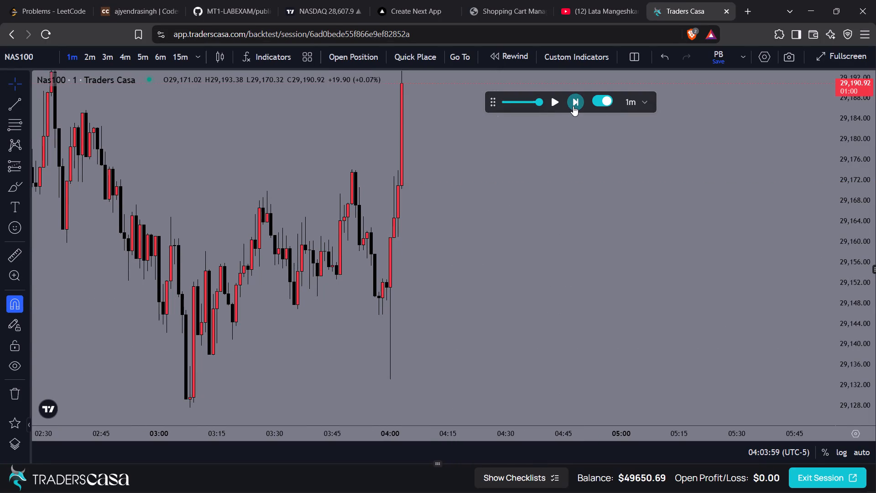
{"action": "left_click", "coordinate": [573, 106]}
{"action": "left_click_drag", "start_coordinate": [523, 151], "coordinate": [573, 296]}
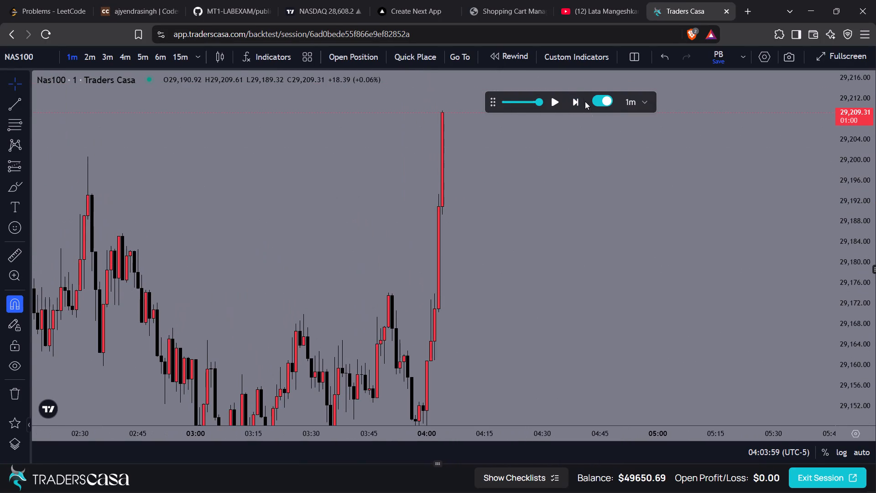
{"action": "left_click", "coordinate": [576, 105]}
{"action": "triple_click", "coordinate": [576, 105]}
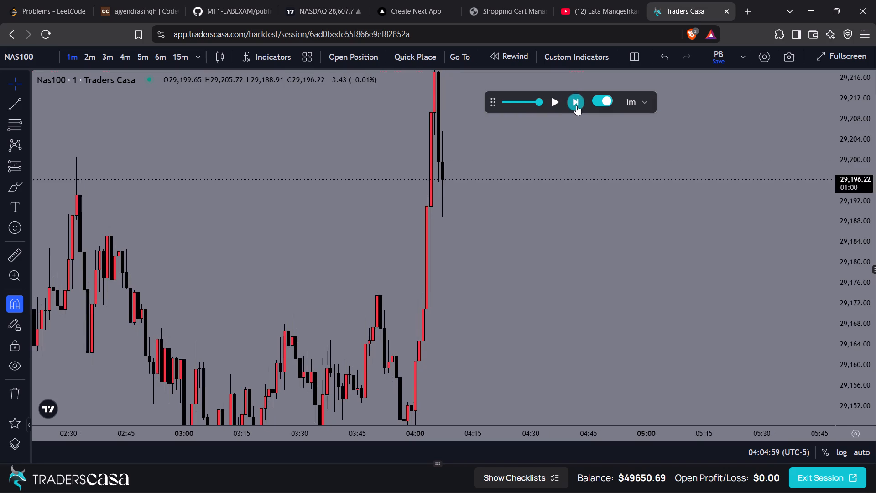
{"action": "triple_click", "coordinate": [576, 105]}
{"action": "left_click", "coordinate": [576, 105]}
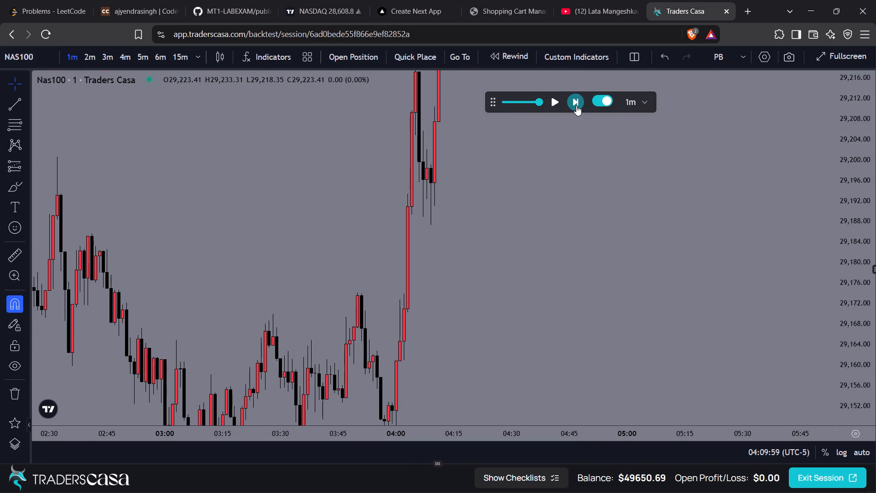
{"action": "left_click_drag", "start_coordinate": [547, 149], "coordinate": [534, 247]}
{"action": "double_click", "coordinate": [576, 106]}
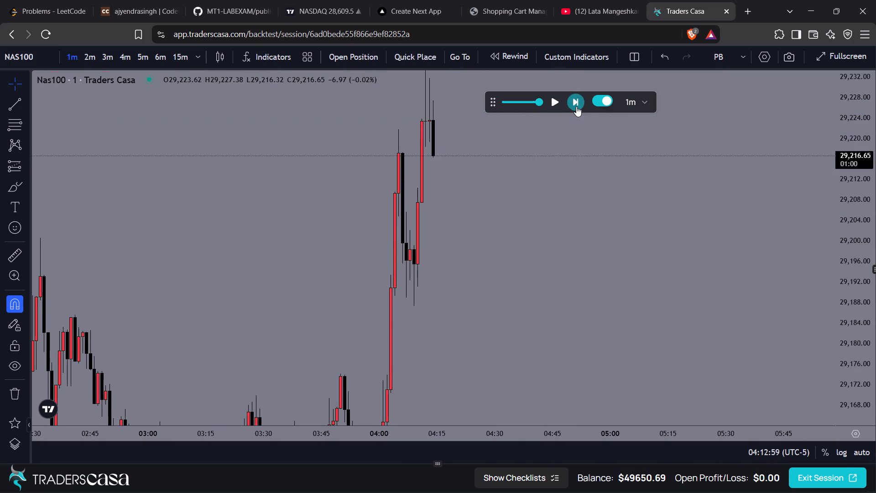
Advance the replay by seventeen one-minute candles, to 04:31.
{"action": "left_click", "coordinate": [576, 106]}
{"action": "triple_click", "coordinate": [576, 106]}
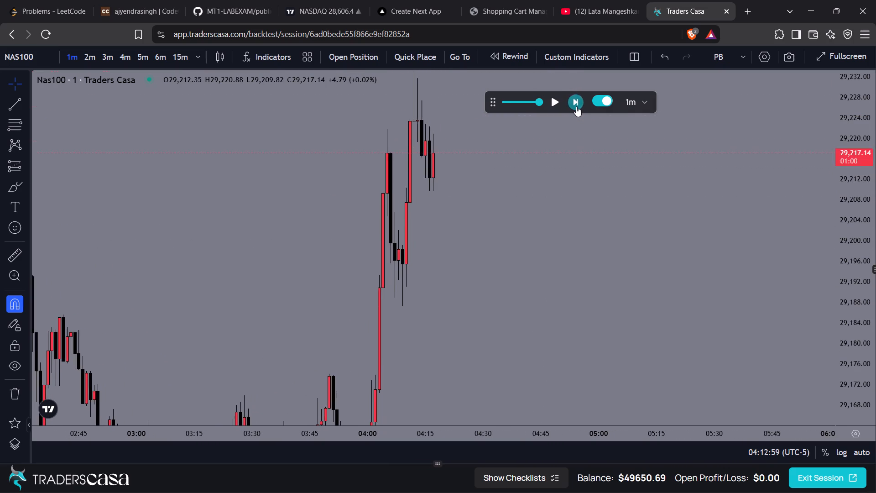
{"action": "triple_click", "coordinate": [576, 106]}
{"action": "double_click", "coordinate": [576, 106]}
{"action": "left_click_drag", "start_coordinate": [553, 131], "coordinate": [542, 302]}
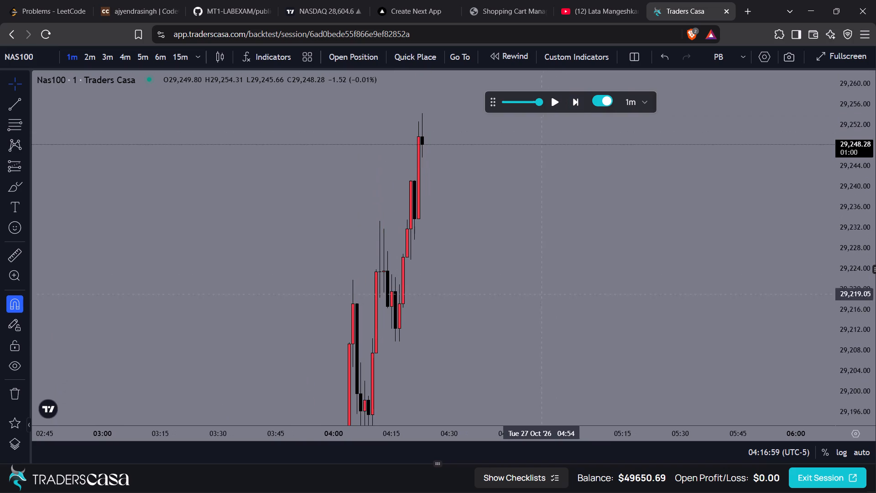
{"action": "triple_click", "coordinate": [580, 97]}
{"action": "left_click", "coordinate": [580, 97]}
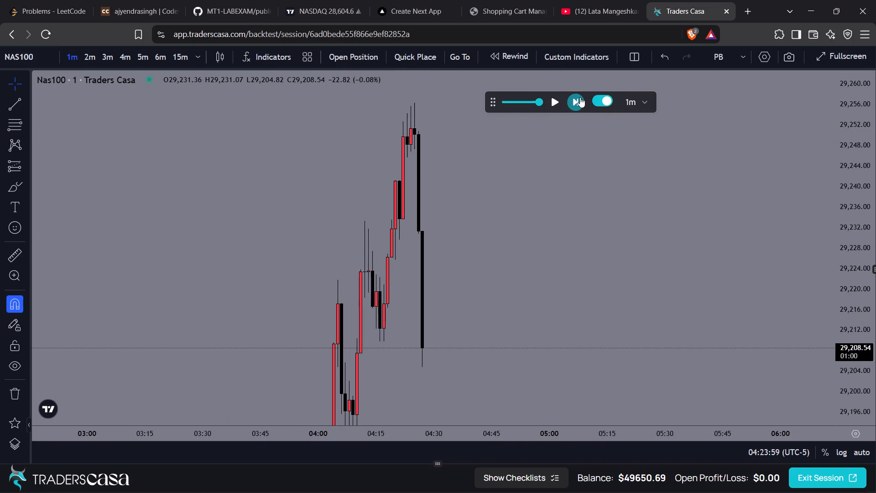
{"action": "left_click_drag", "start_coordinate": [539, 195], "coordinate": [542, 158]}
{"action": "left_click", "coordinate": [574, 100]}
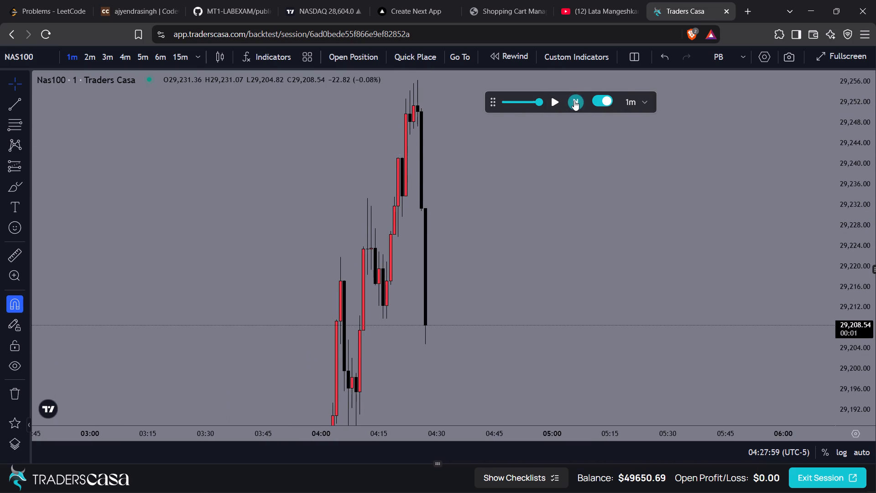
{"action": "left_click", "coordinate": [574, 100]}
{"action": "left_click", "coordinate": [574, 100]}
{"action": "left_click", "coordinate": [574, 100]}
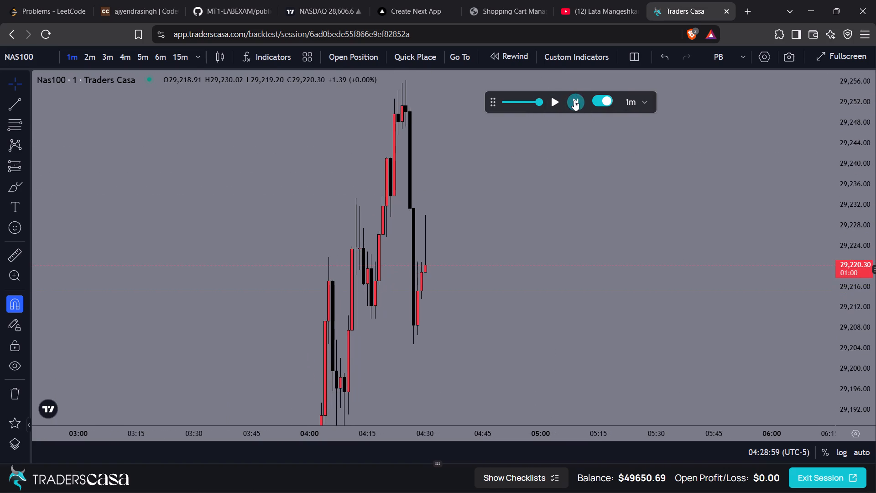
Project a short position from the 04:31 candle's close at 29,205.38, with the stop at 29,246.40 and the target at 29,134.31.
{"action": "left_click_drag", "start_coordinate": [529, 245], "coordinate": [474, 220]}
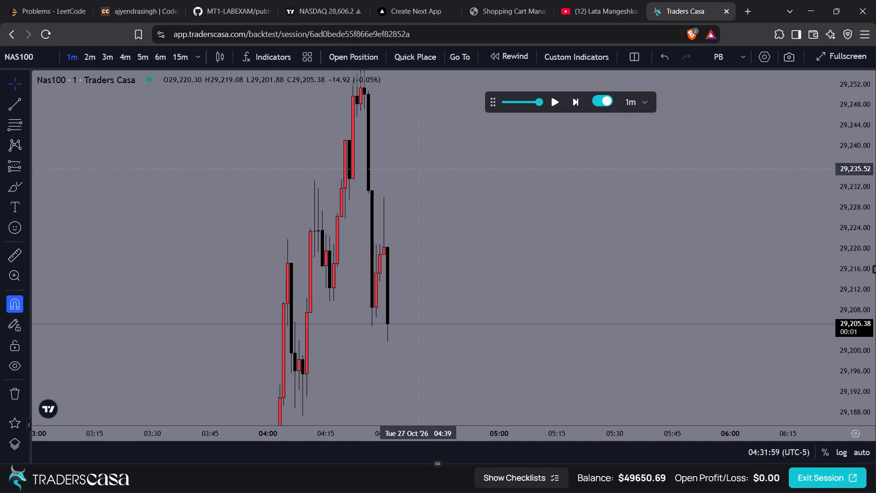
{"action": "left_click_drag", "start_coordinate": [449, 324], "coordinate": [442, 170]}
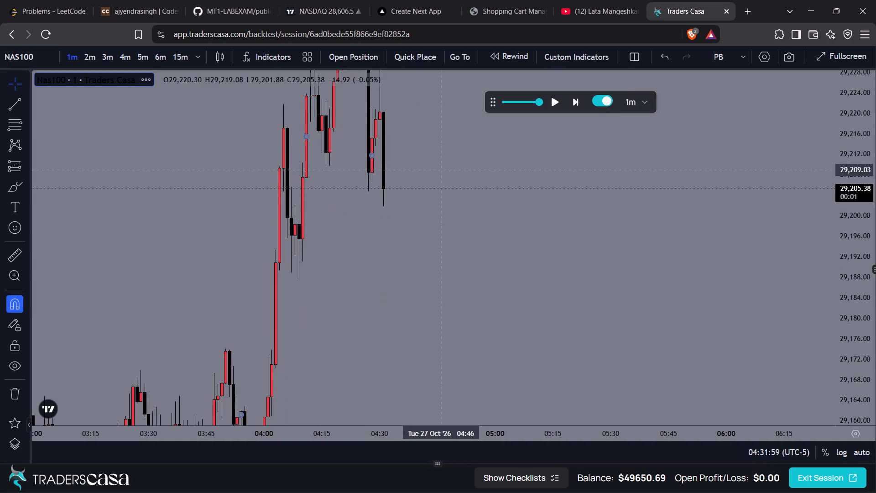
{"action": "left_click_drag", "start_coordinate": [848, 126], "coordinate": [838, 316]}
{"action": "left_click_drag", "start_coordinate": [573, 281], "coordinate": [518, 265]}
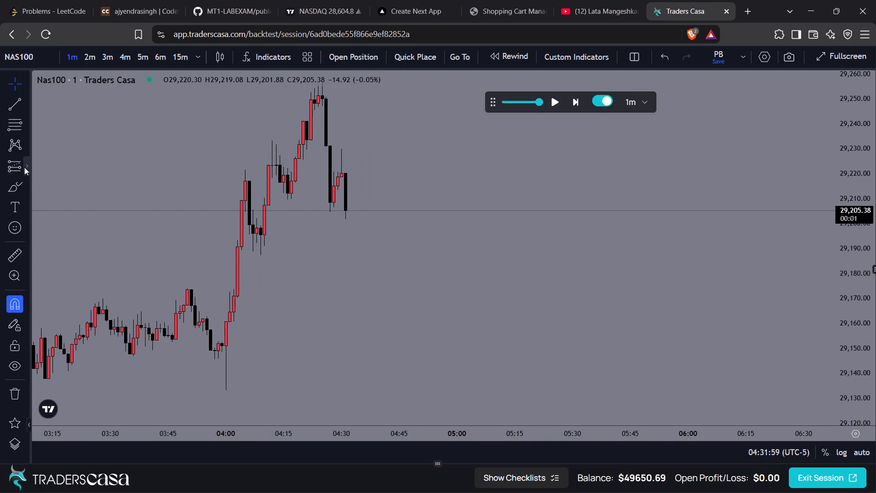
{"action": "left_click", "coordinate": [24, 167]}
{"action": "left_click", "coordinate": [67, 205]}
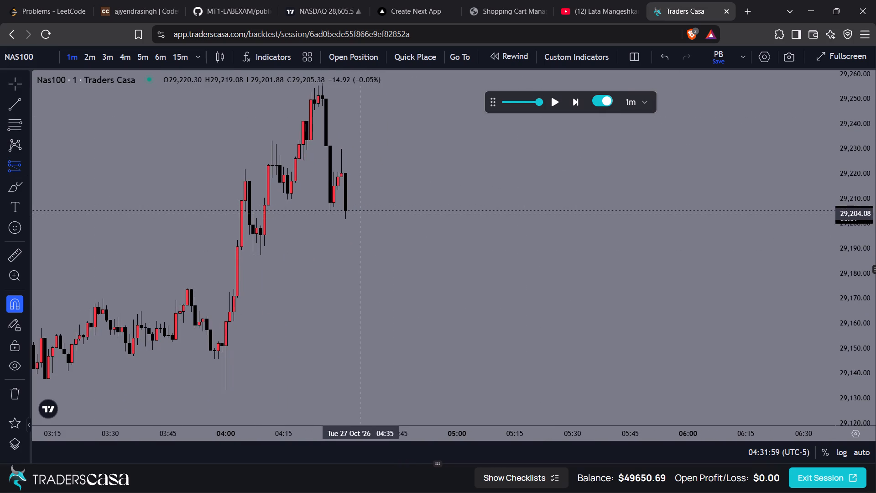
{"action": "left_click", "coordinate": [344, 210]}
{"action": "left_click_drag", "start_coordinate": [346, 146], "coordinate": [374, 104]}
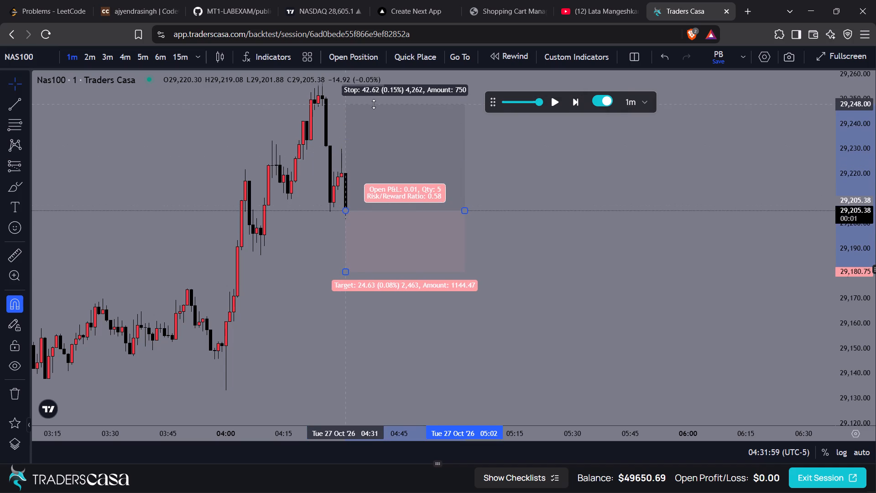
{"action": "left_click_drag", "start_coordinate": [374, 104], "coordinate": [376, 108]}
{"action": "left_click_drag", "start_coordinate": [487, 182], "coordinate": [466, 107]}
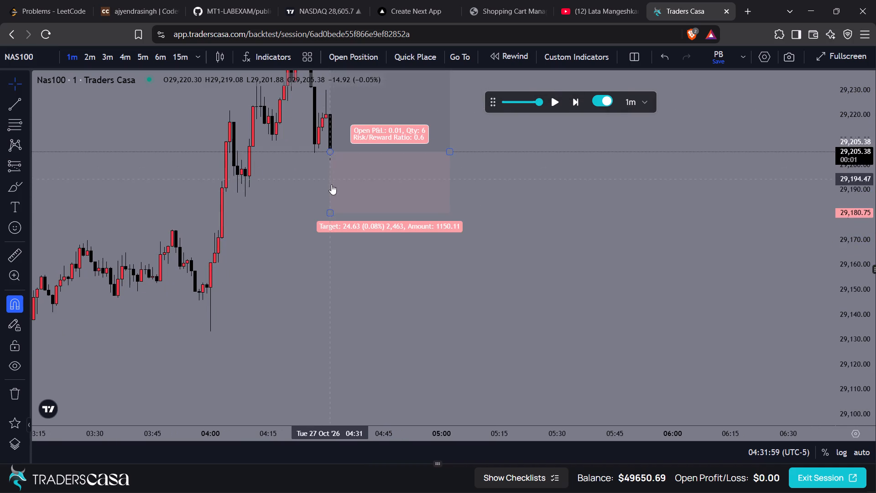
{"action": "left_click_drag", "start_coordinate": [328, 211], "coordinate": [339, 329]}
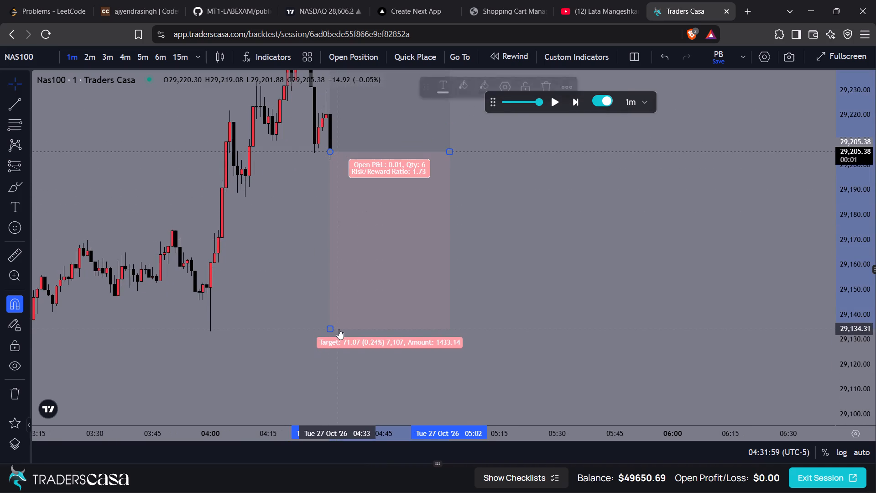
Place a sell limit trade from the short projection: entry 29205.38, take profit 29134.31, stop loss 29246.4, risk 0.3%.
{"action": "left_click_drag", "start_coordinate": [504, 176], "coordinate": [495, 283]}
{"action": "left_click", "coordinate": [389, 251]}
{"action": "left_click", "coordinate": [361, 56]}
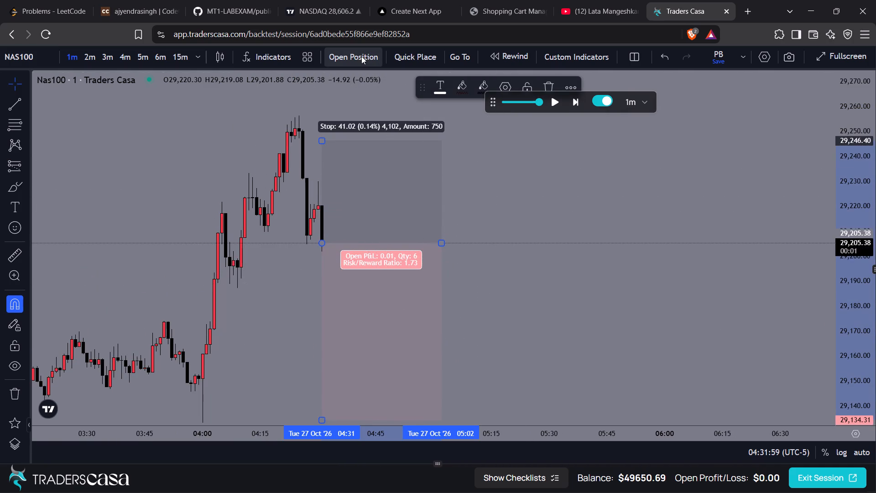
{"action": "left_click", "coordinate": [418, 433]}
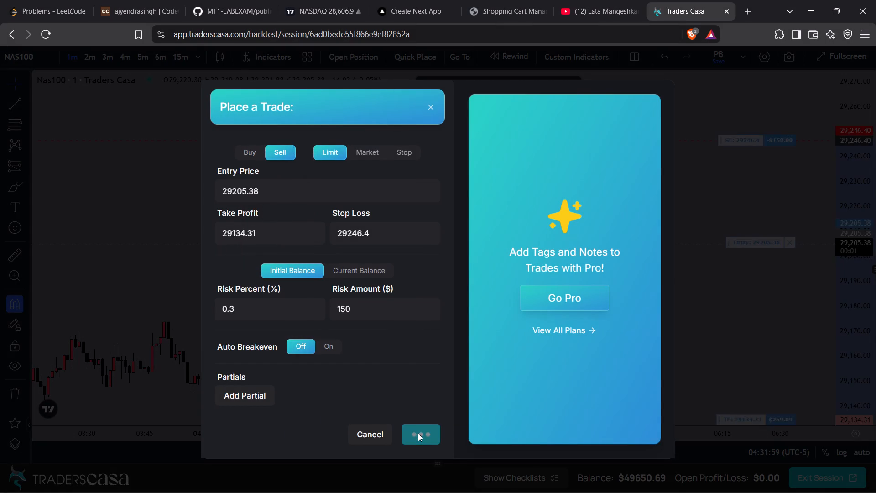
Advance the replay by twenty-seven one-minute candles, to 04:58, following the sell trade between its stop and target.
{"action": "left_click_drag", "start_coordinate": [560, 289], "coordinate": [558, 213]}
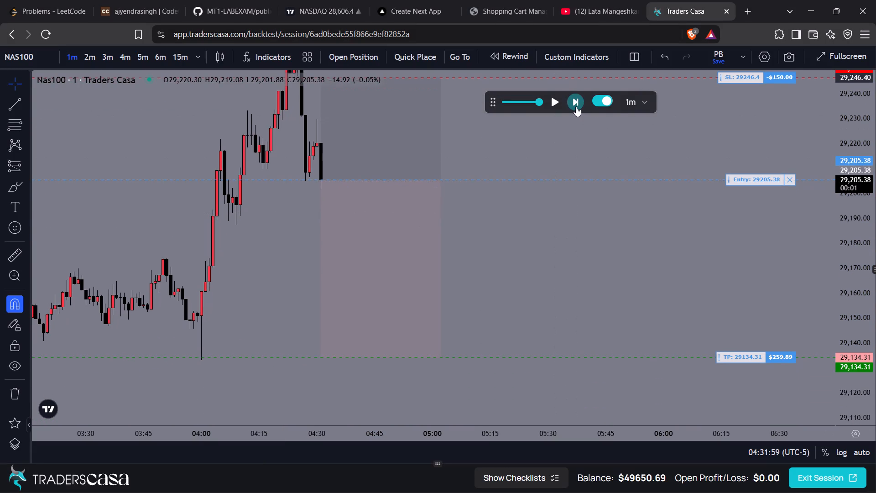
{"action": "left_click", "coordinate": [576, 106]}
{"action": "left_click", "coordinate": [576, 106]}
{"action": "left_click", "coordinate": [576, 106]}
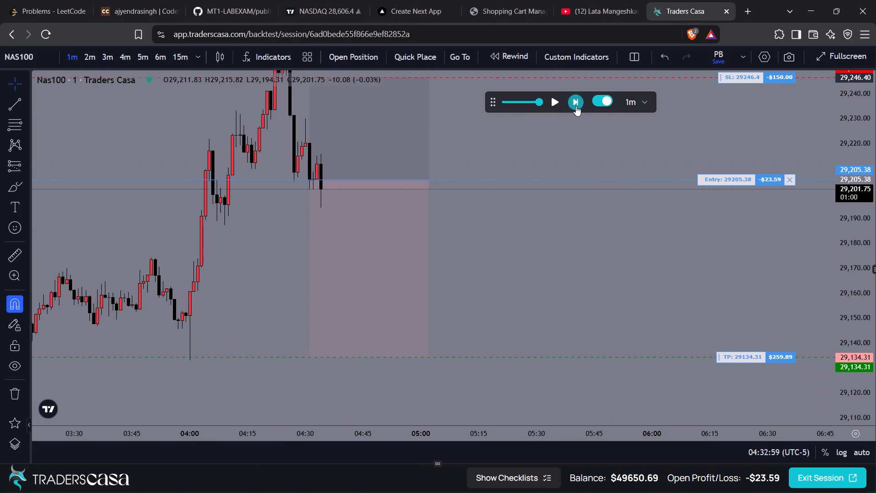
{"action": "left_click", "coordinate": [576, 106]}
{"action": "left_click", "coordinate": [576, 106]}
{"action": "left_click", "coordinate": [576, 106]}
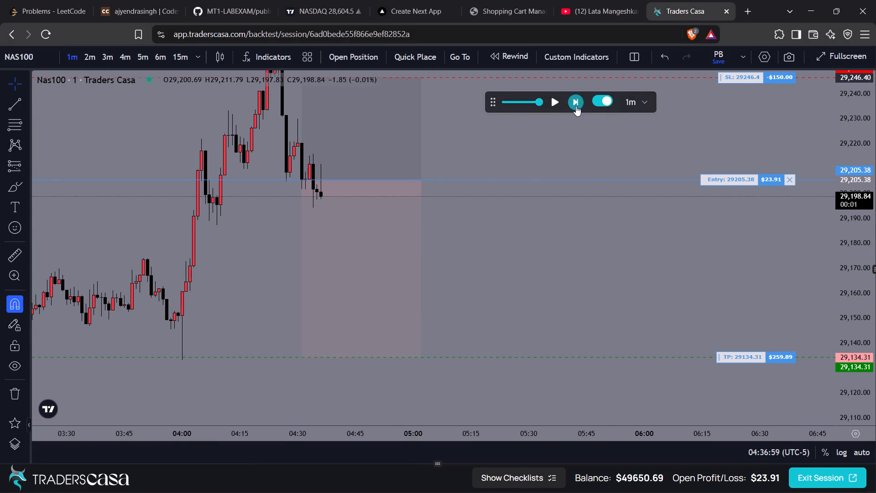
{"action": "left_click", "coordinate": [576, 106]}
{"action": "left_click", "coordinate": [576, 106]}
{"action": "triple_click", "coordinate": [576, 106]}
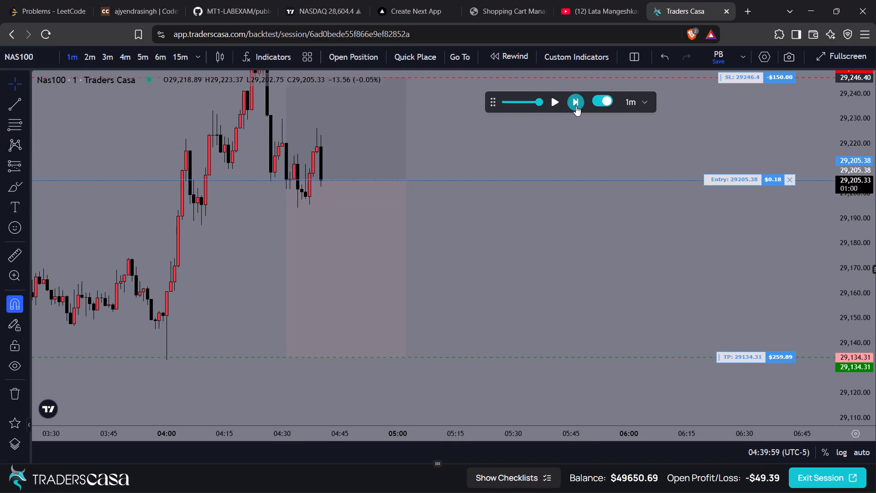
{"action": "double_click", "coordinate": [576, 106]}
{"action": "double_click", "coordinate": [576, 106]}
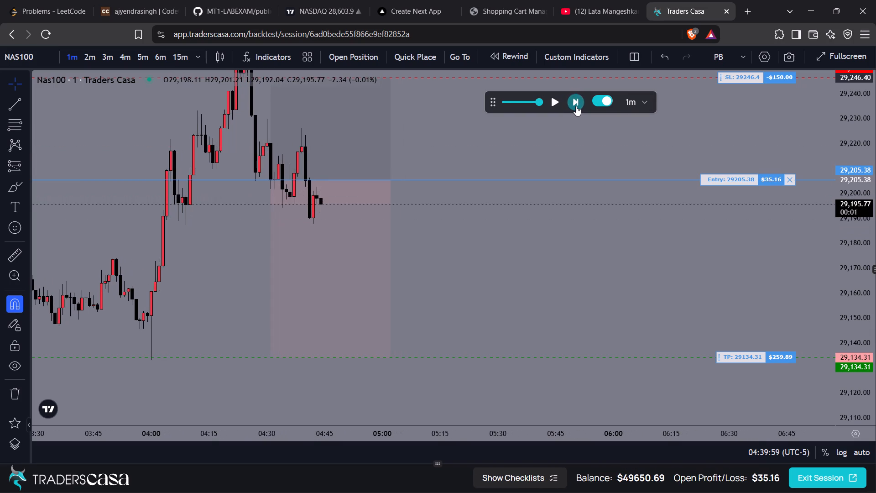
{"action": "left_click", "coordinate": [576, 106]}
{"action": "left_click", "coordinate": [576, 106]}
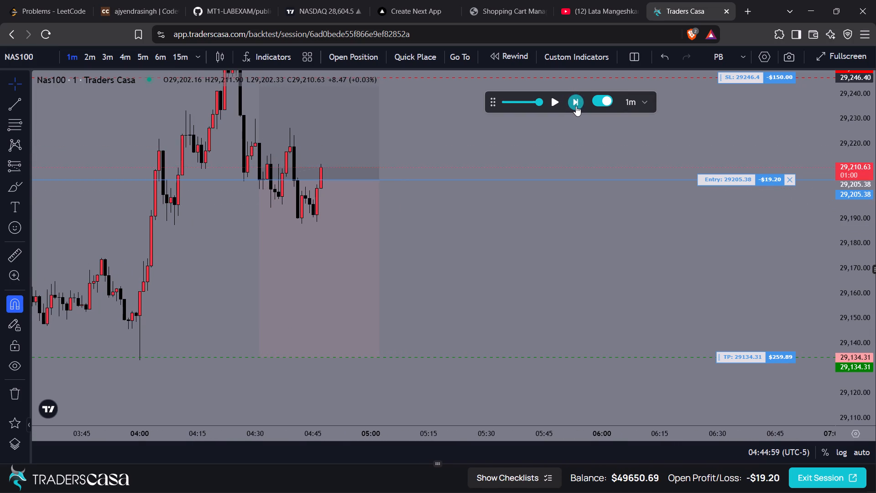
{"action": "double_click", "coordinate": [576, 106]}
{"action": "triple_click", "coordinate": [576, 106]}
{"action": "triple_click", "coordinate": [576, 106]}
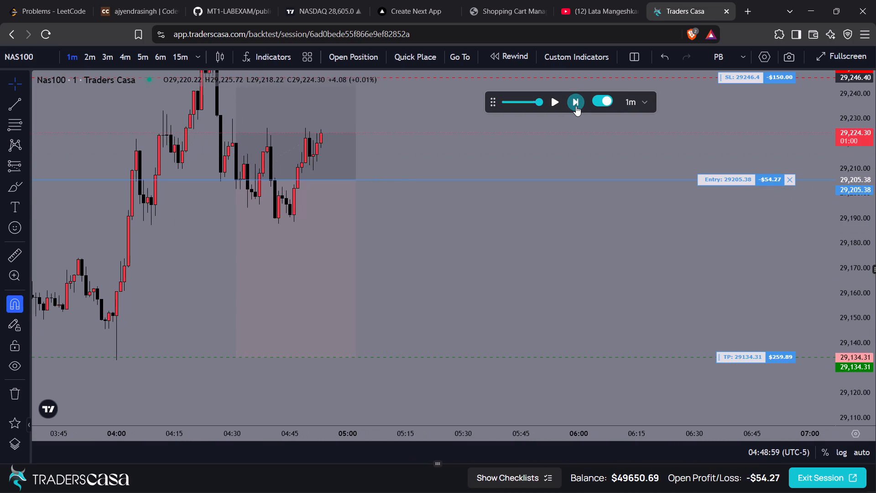
{"action": "double_click", "coordinate": [576, 106]}
Delete the short position projection that starts at the 04:31 candle.
{"action": "left_click_drag", "start_coordinate": [521, 196], "coordinate": [585, 277]}
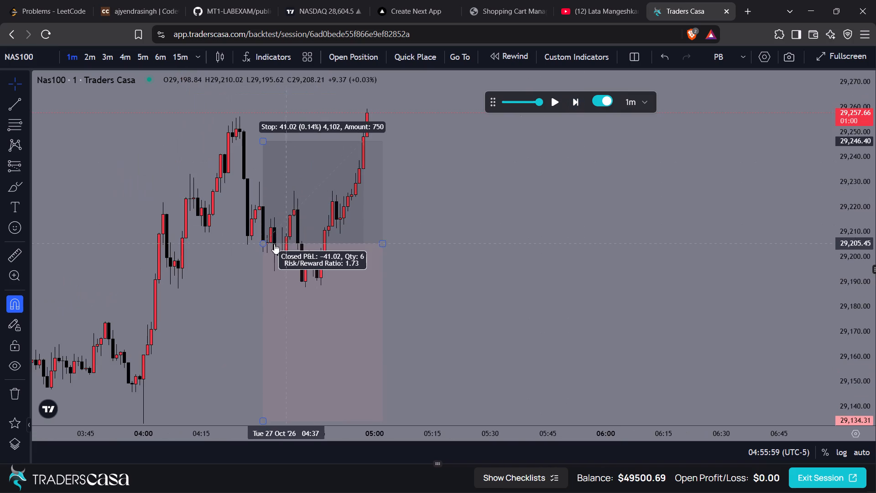
{"action": "left_click", "coordinate": [274, 244]}
{"action": "key", "text": "Delete"}
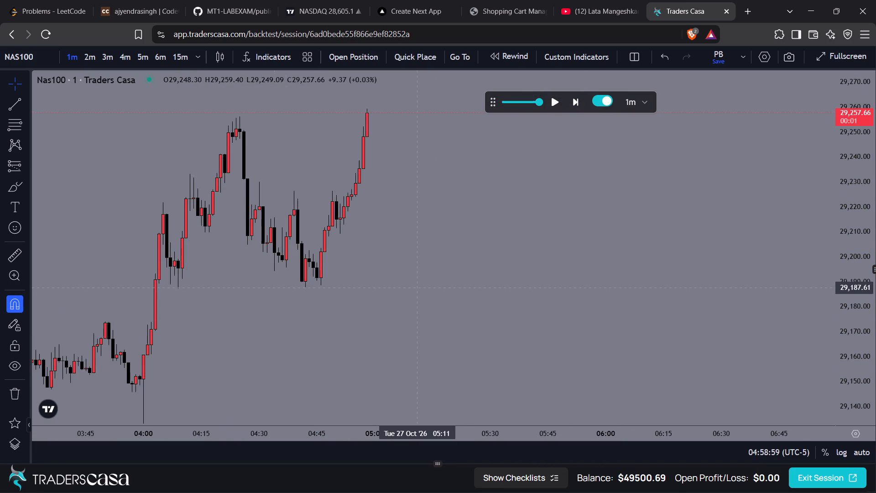
Advance the replay by sixteen one-minute candles, to 05:14.
{"action": "left_click_drag", "start_coordinate": [457, 244], "coordinate": [494, 293]}
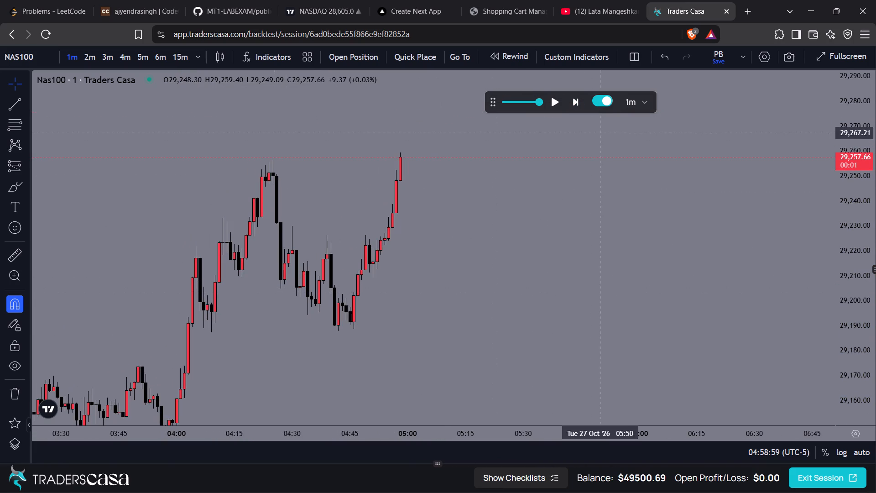
{"action": "triple_click", "coordinate": [575, 100]}
{"action": "triple_click", "coordinate": [575, 100]}
{"action": "triple_click", "coordinate": [575, 100]}
{"action": "triple_click", "coordinate": [575, 100]}
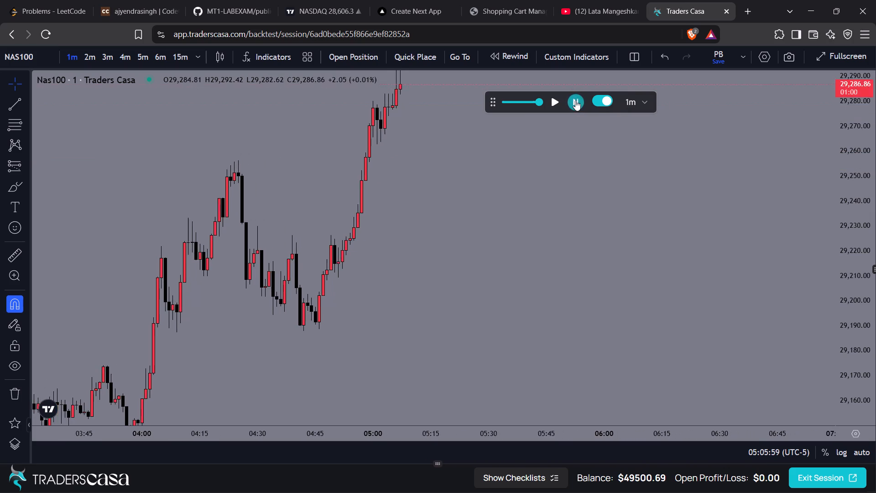
{"action": "triple_click", "coordinate": [575, 100]}
{"action": "left_click", "coordinate": [575, 100]}
Check the pullback against the earlier price history and advance the replay by seven one-minute candles, to 05:21.
{"action": "left_click_drag", "start_coordinate": [460, 155], "coordinate": [511, 278]}
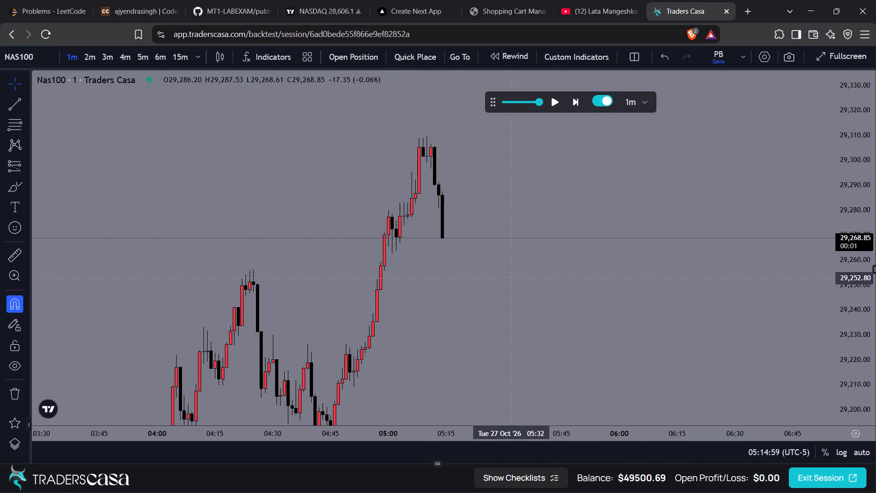
{"action": "scroll", "coordinate": [485, 180], "scroll_direction": "down", "scroll_amount": 4}
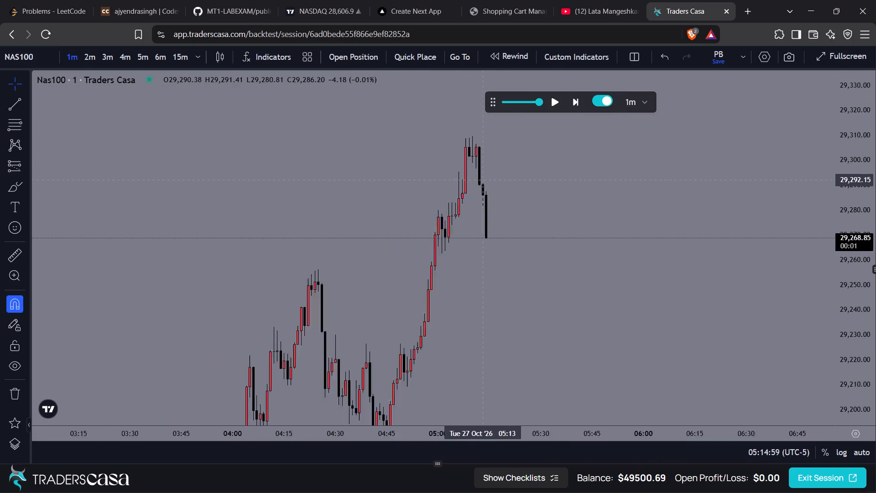
{"action": "scroll", "coordinate": [485, 180], "scroll_direction": "up", "scroll_amount": 5}
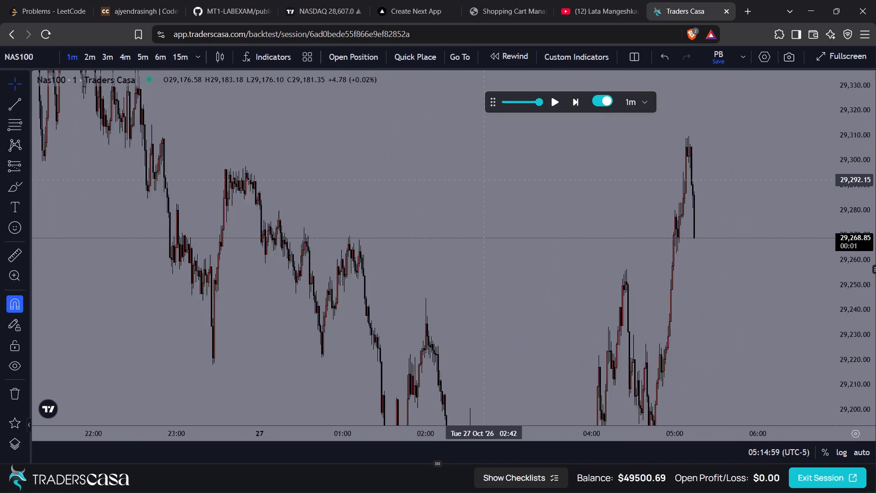
{"action": "scroll", "coordinate": [485, 180], "scroll_direction": "up", "scroll_amount": 3}
{"action": "left_click_drag", "start_coordinate": [455, 192], "coordinate": [529, 213]}
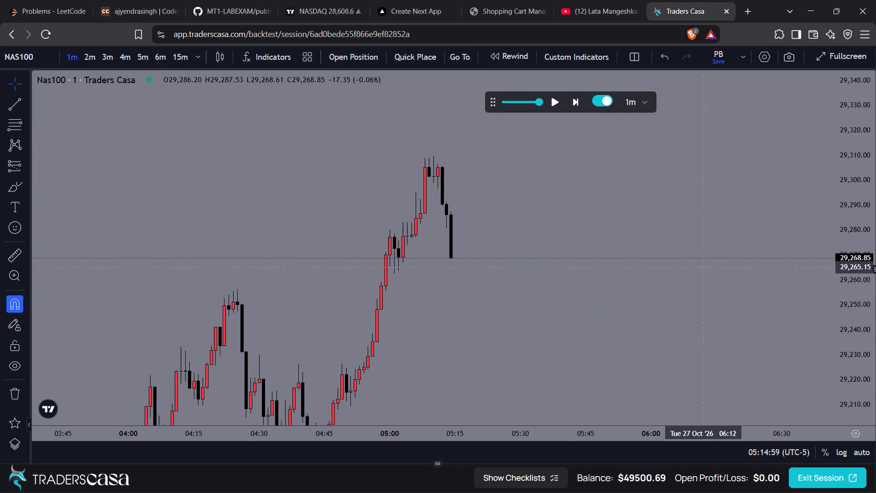
{"action": "left_click", "coordinate": [575, 104]}
{"action": "left_click", "coordinate": [575, 104]}
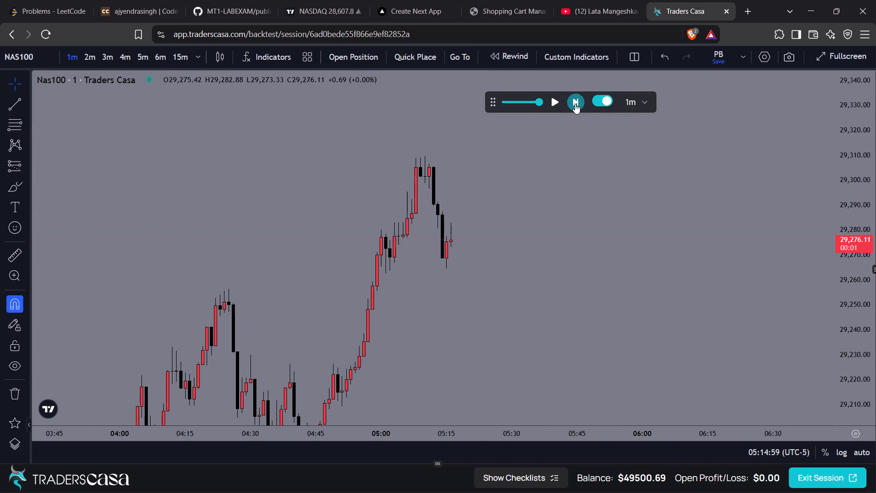
{"action": "left_click", "coordinate": [575, 104]}
{"action": "left_click", "coordinate": [575, 104]}
{"action": "left_click", "coordinate": [575, 104]}
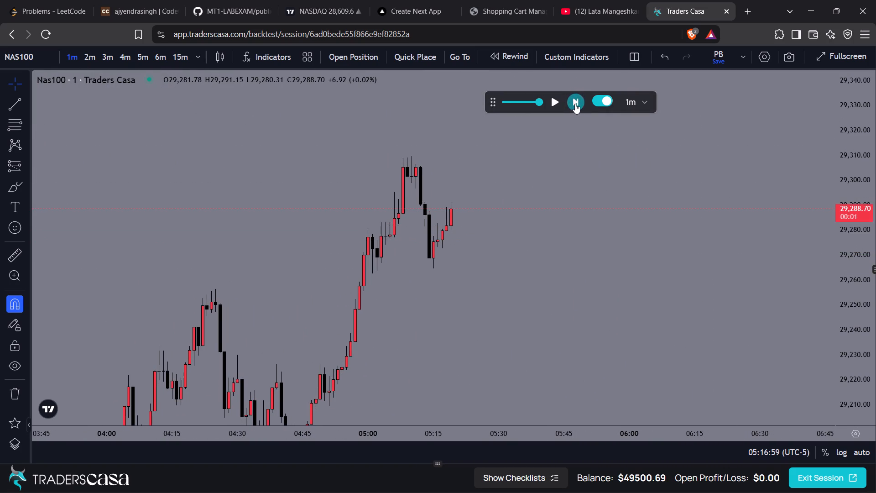
{"action": "left_click", "coordinate": [575, 104]}
{"action": "left_click", "coordinate": [575, 104]}
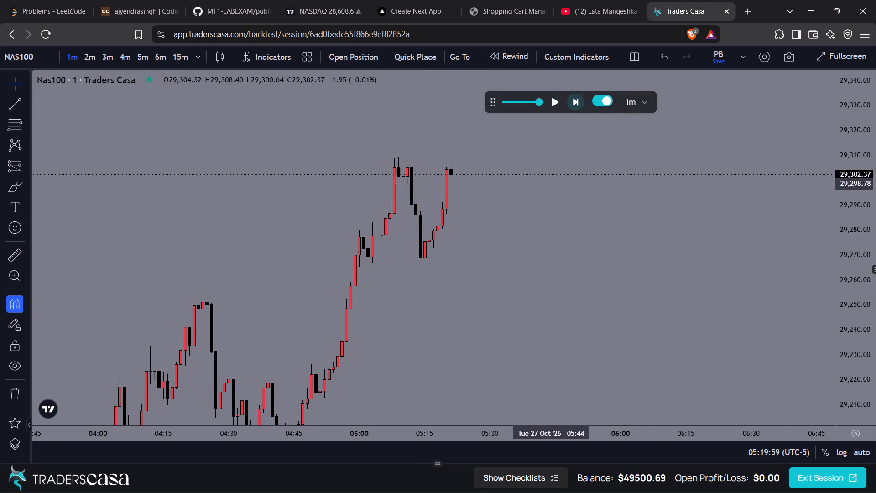
Advance the replay by five one-minute candles, to 05:26.
{"action": "left_click_drag", "start_coordinate": [550, 184], "coordinate": [573, 206]}
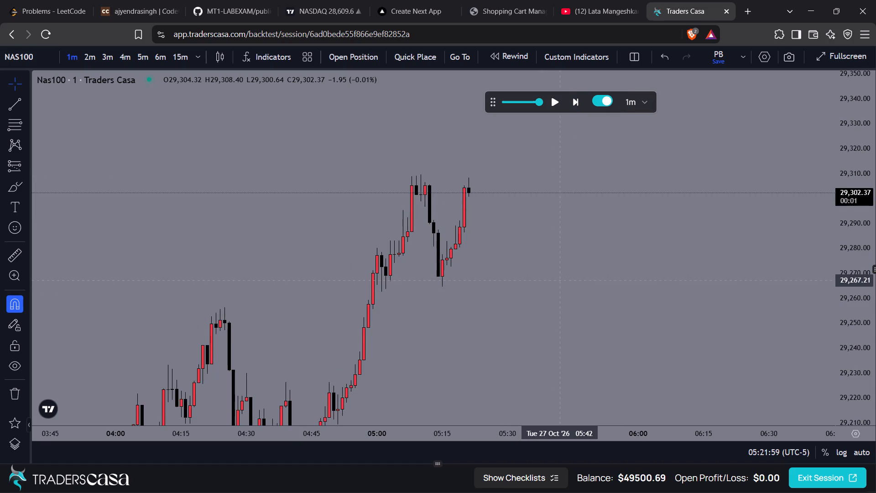
{"action": "left_click", "coordinate": [572, 103]}
{"action": "left_click", "coordinate": [572, 103]}
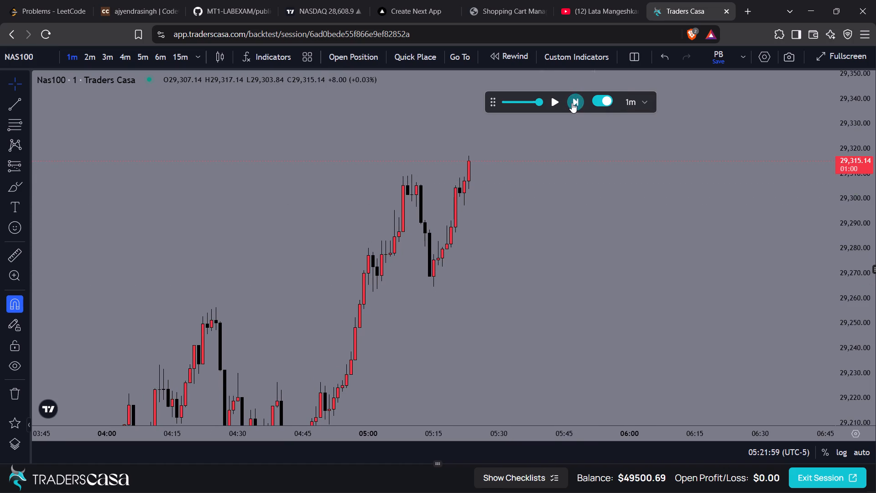
{"action": "left_click", "coordinate": [572, 103]}
{"action": "left_click", "coordinate": [572, 103]}
{"action": "left_click", "coordinate": [572, 103]}
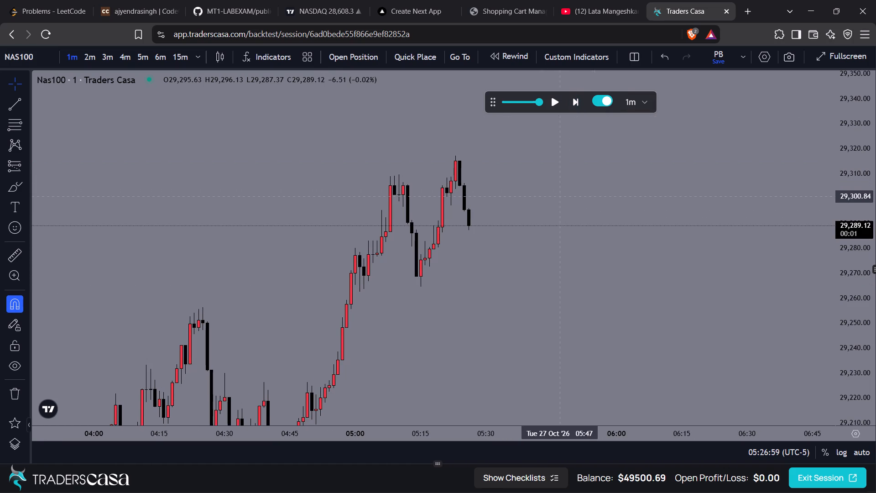
Advance the replay by eight one-minute candles, to 05:34.
{"action": "left_click", "coordinate": [575, 96]}
{"action": "left_click", "coordinate": [575, 100]}
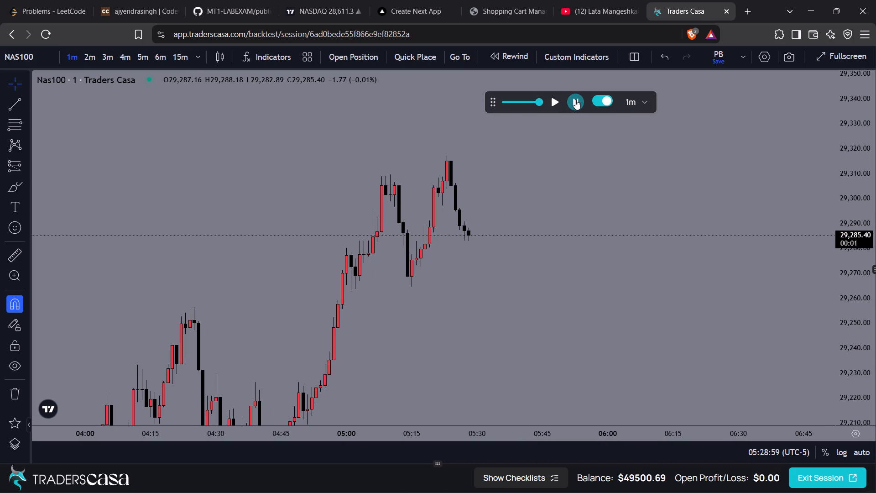
{"action": "left_click", "coordinate": [575, 100]}
{"action": "left_click", "coordinate": [575, 100]}
{"action": "left_click", "coordinate": [575, 100]}
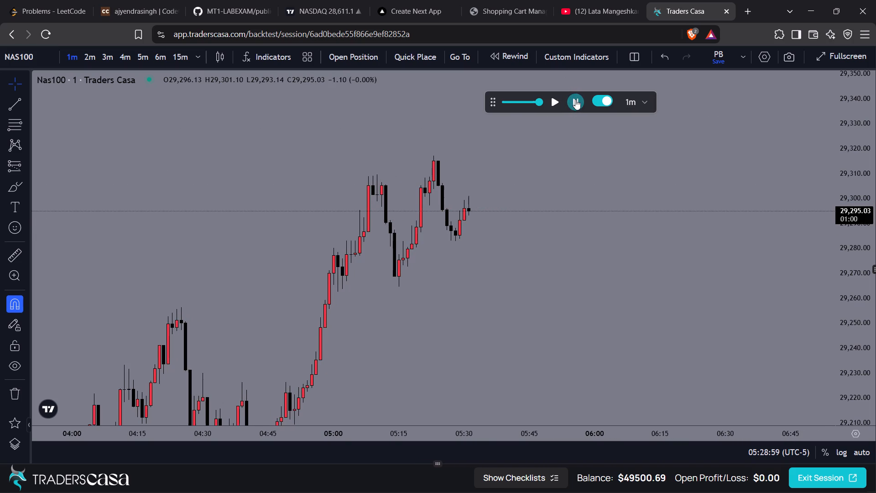
{"action": "left_click", "coordinate": [575, 100]}
{"action": "left_click", "coordinate": [575, 100]}
{"action": "left_click", "coordinate": [575, 100]}
Add a short position projection starting at the 05:34 candle, with its entry at the closing price of 29,291.84.
{"action": "left_click_drag", "start_coordinate": [558, 175], "coordinate": [559, 201]}
{"action": "left_click_drag", "start_coordinate": [849, 394], "coordinate": [805, 125]}
{"action": "scroll", "coordinate": [581, 182], "scroll_direction": "up", "scroll_amount": 1}
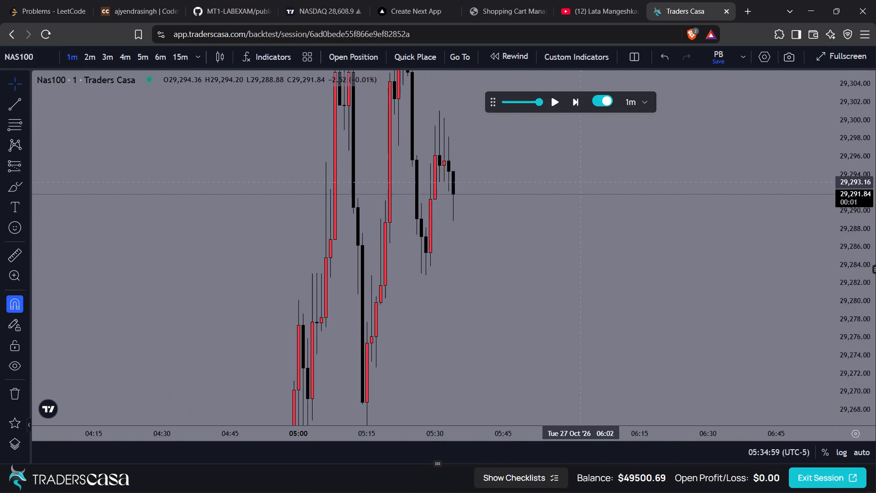
{"action": "left_click_drag", "start_coordinate": [588, 163], "coordinate": [566, 273]}
{"action": "left_click_drag", "start_coordinate": [578, 246], "coordinate": [545, 220]}
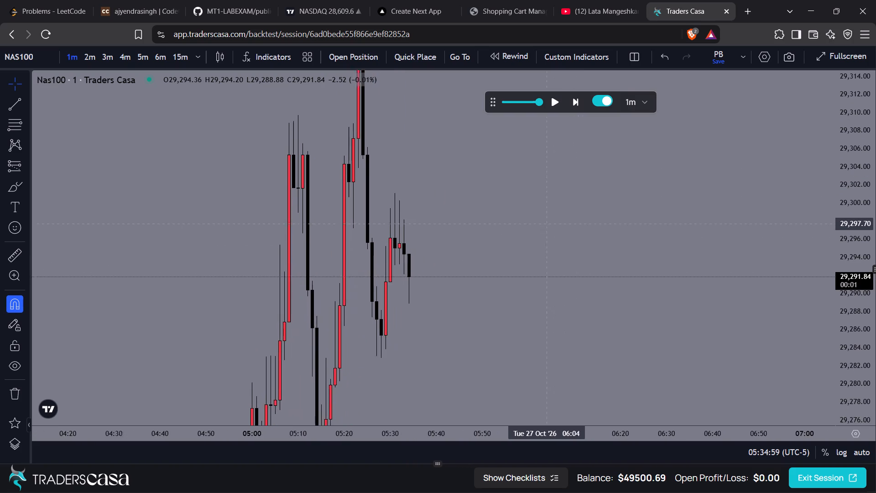
{"action": "left_click_drag", "start_coordinate": [545, 220], "coordinate": [534, 204]}
{"action": "left_click_drag", "start_coordinate": [849, 140], "coordinate": [840, 247]}
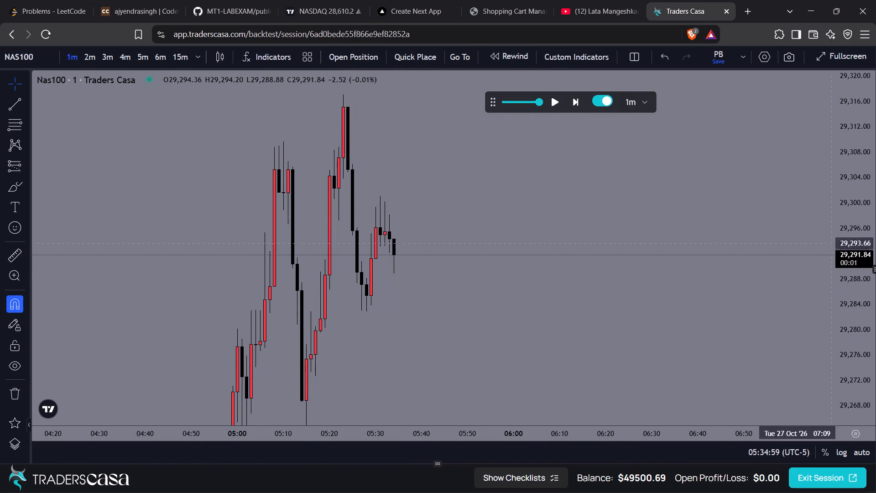
{"action": "left_click", "coordinate": [30, 172]}
{"action": "left_click", "coordinate": [26, 169]}
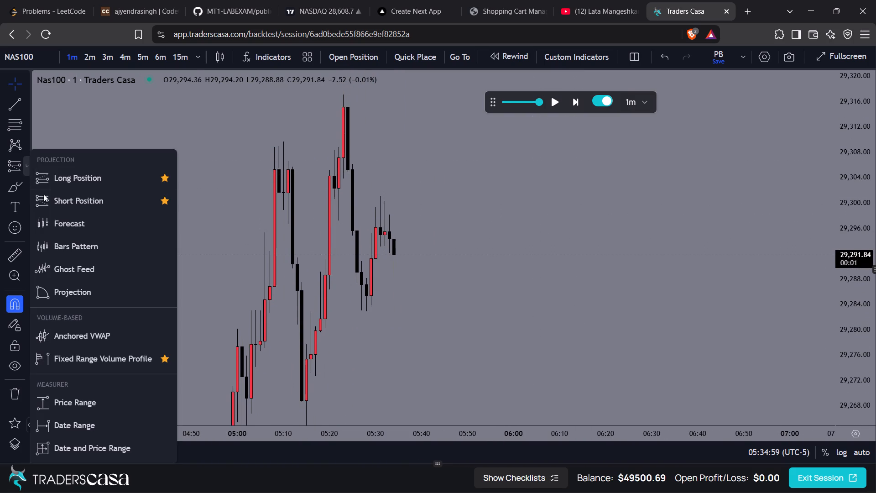
{"action": "left_click", "coordinate": [74, 200]}
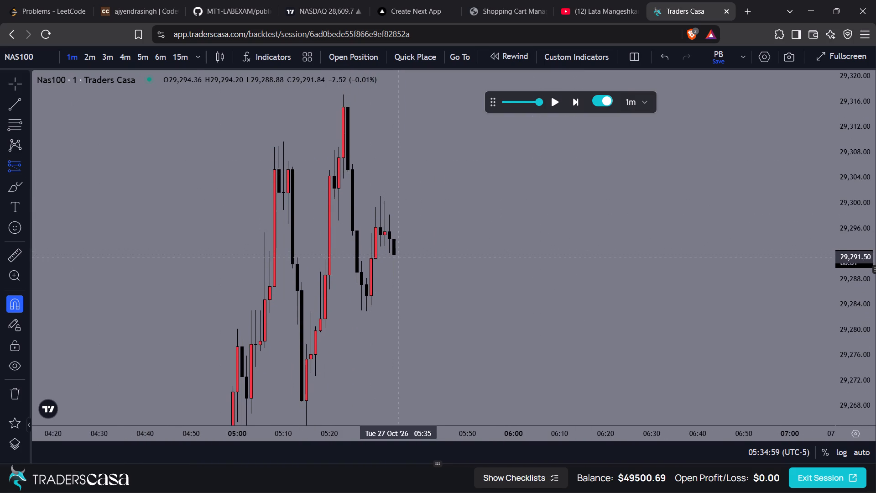
{"action": "left_click", "coordinate": [395, 256]}
Adjust the short projection's stop to about 29,303.56, above the recent swing high, and its target to about 29,265.03.
{"action": "left_click_drag", "start_coordinate": [393, 94], "coordinate": [405, 173]}
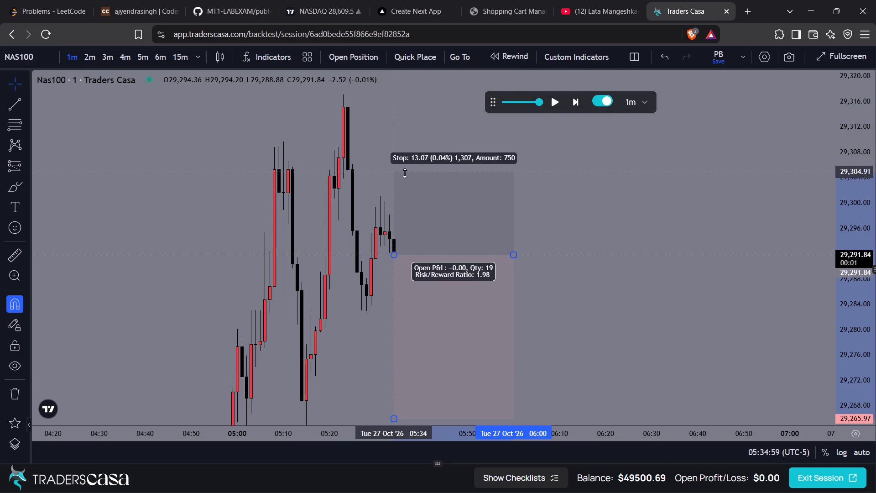
{"action": "left_click_drag", "start_coordinate": [405, 173], "coordinate": [409, 189]}
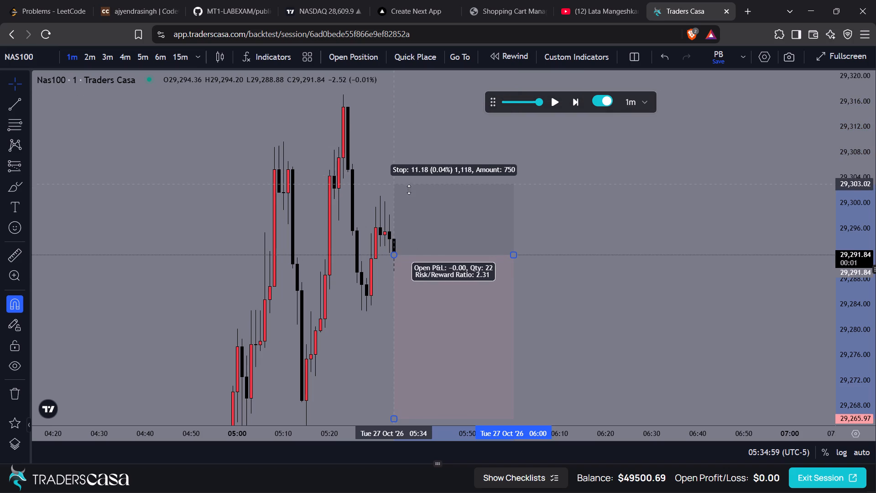
{"action": "left_click_drag", "start_coordinate": [409, 189], "coordinate": [415, 194]}
{"action": "left_click_drag", "start_coordinate": [572, 197], "coordinate": [550, 120]}
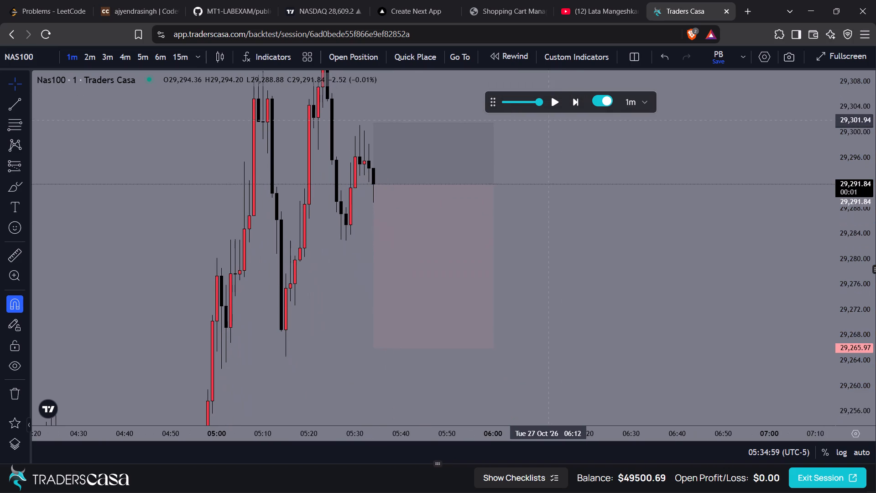
{"action": "left_click_drag", "start_coordinate": [375, 123], "coordinate": [386, 110]}
{"action": "left_click_drag", "start_coordinate": [375, 347], "coordinate": [386, 351]}
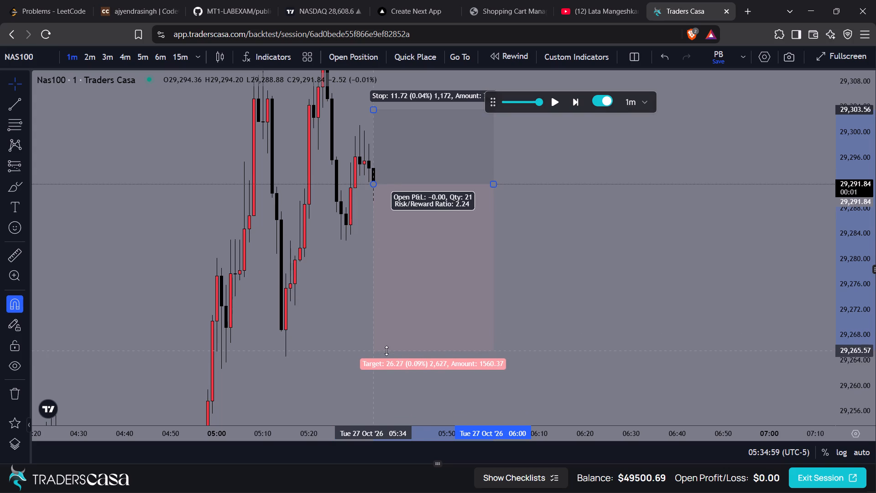
{"action": "left_click_drag", "start_coordinate": [386, 351], "coordinate": [388, 354]}
Place a sell stop trade from the projection: entry 29291.84, take profit 29265.03, stop loss 29303.56, risk 0.3% of initial balance.
{"action": "left_click_drag", "start_coordinate": [521, 210], "coordinate": [495, 254]}
{"action": "left_click", "coordinate": [450, 233]}
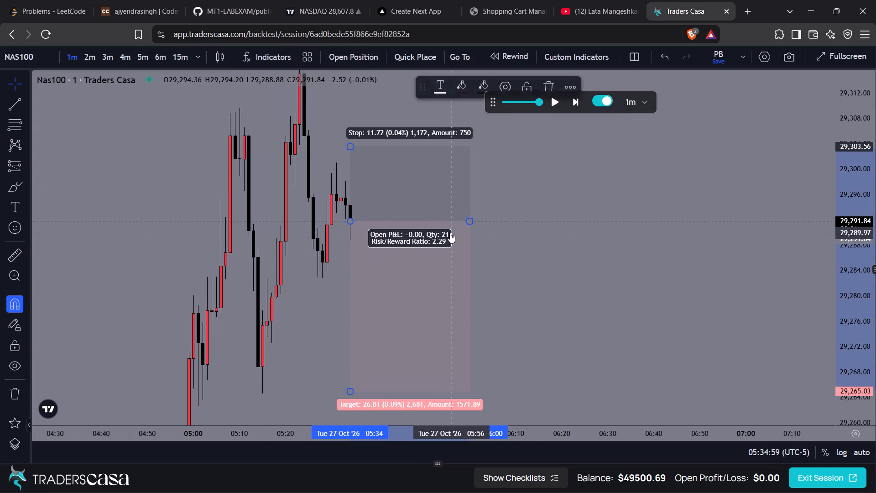
{"action": "left_click", "coordinate": [375, 65]}
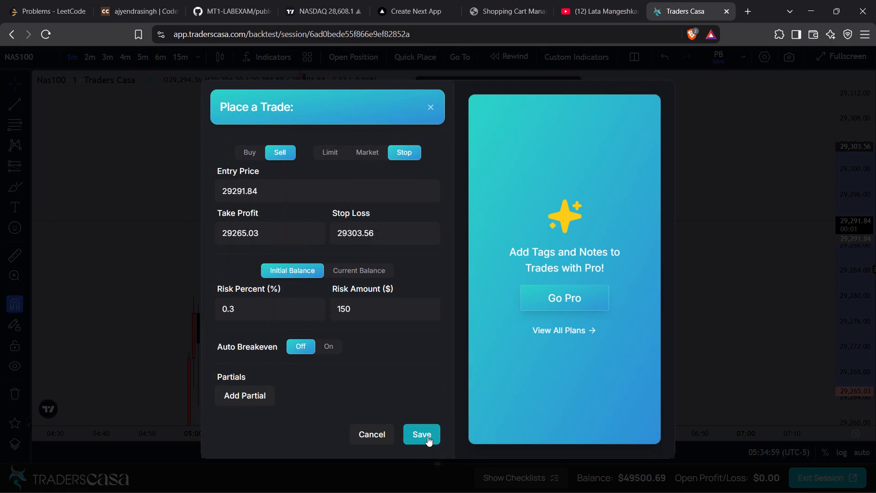
{"action": "left_click", "coordinate": [428, 436]}
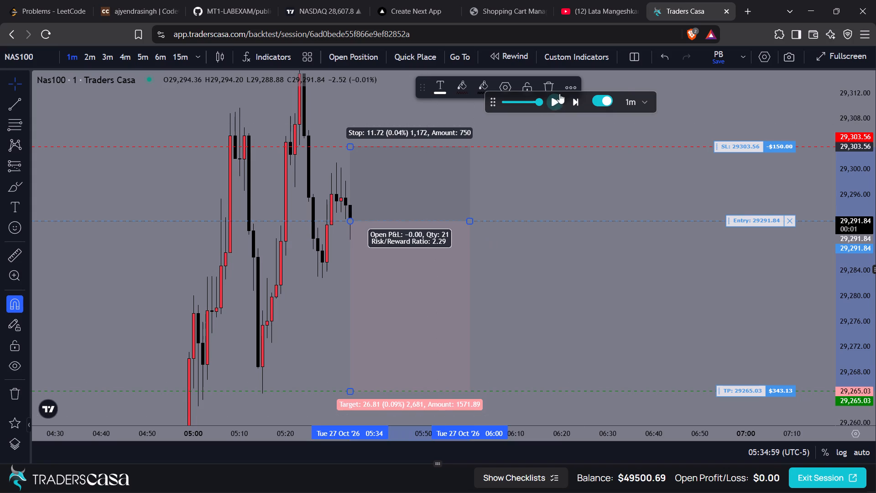
Advance the replay by one one-minute candle, to 05:35.
{"action": "left_click", "coordinate": [573, 100]}
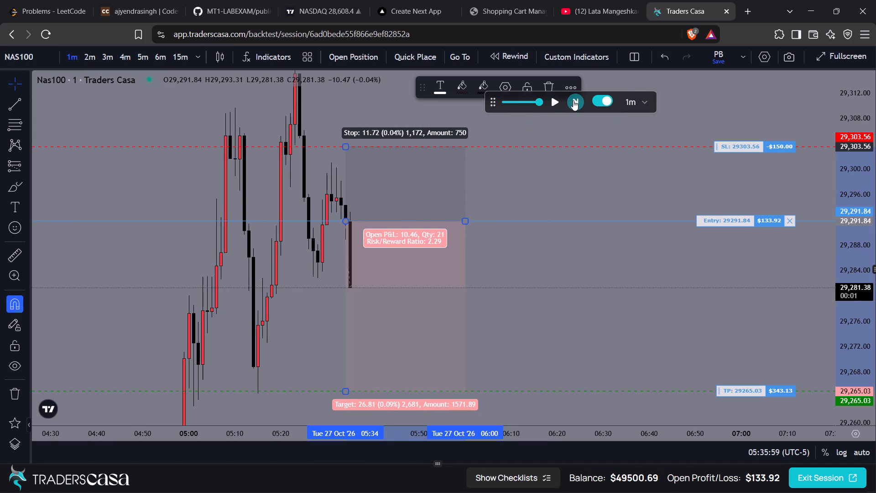
Move the open sell trade's stop loss to about 29,291.41, just below the entry price.
{"action": "left_click_drag", "start_coordinate": [733, 147], "coordinate": [740, 220]}
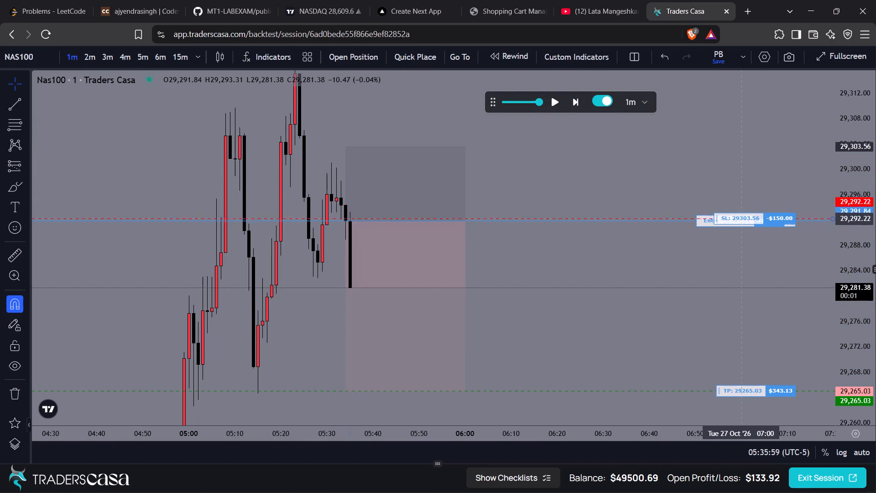
{"action": "left_click_drag", "start_coordinate": [740, 220], "coordinate": [741, 224]}
Advance the replay by six one-minute candles, to 05:41.
{"action": "left_click_drag", "start_coordinate": [661, 265], "coordinate": [672, 208]}
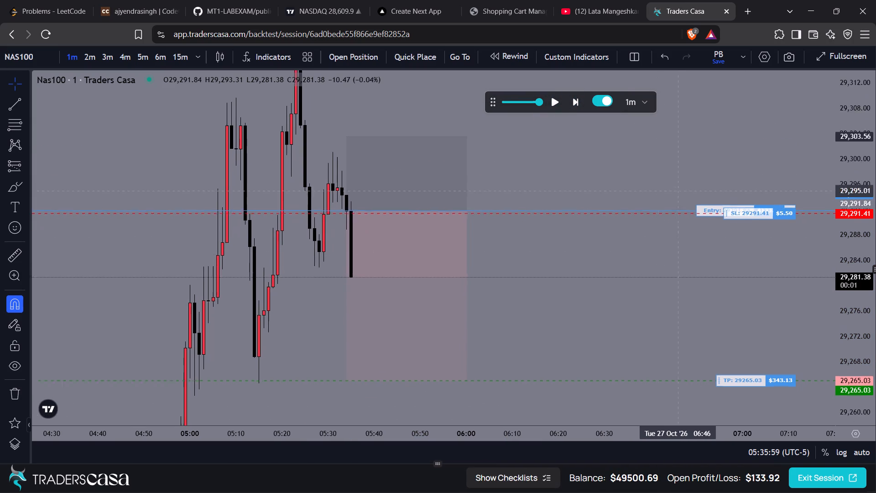
{"action": "left_click_drag", "start_coordinate": [672, 208], "coordinate": [692, 170]}
{"action": "left_click", "coordinate": [572, 106]}
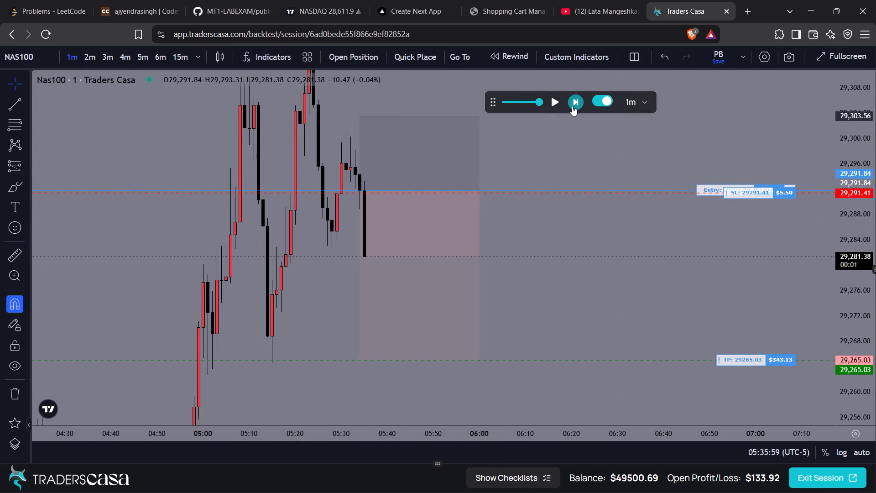
{"action": "left_click", "coordinate": [572, 106]}
{"action": "left_click", "coordinate": [572, 106]}
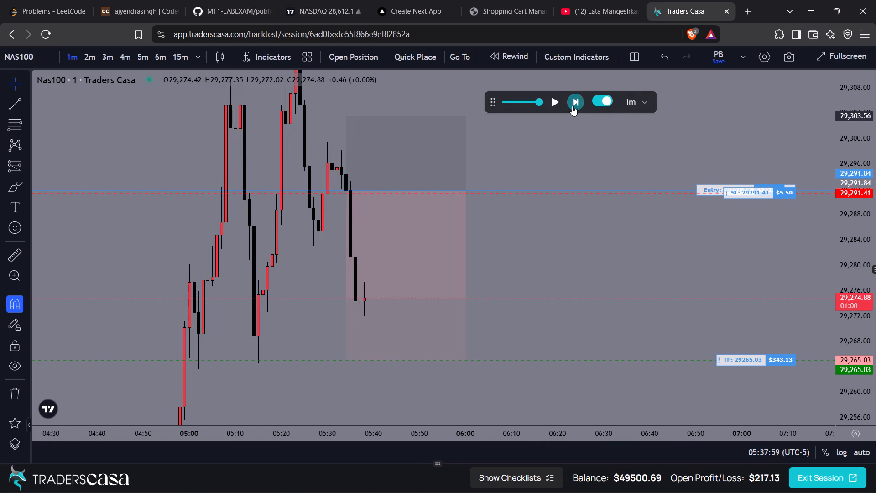
{"action": "left_click", "coordinate": [572, 106]}
{"action": "left_click", "coordinate": [572, 106]}
{"action": "left_click", "coordinate": [572, 106]}
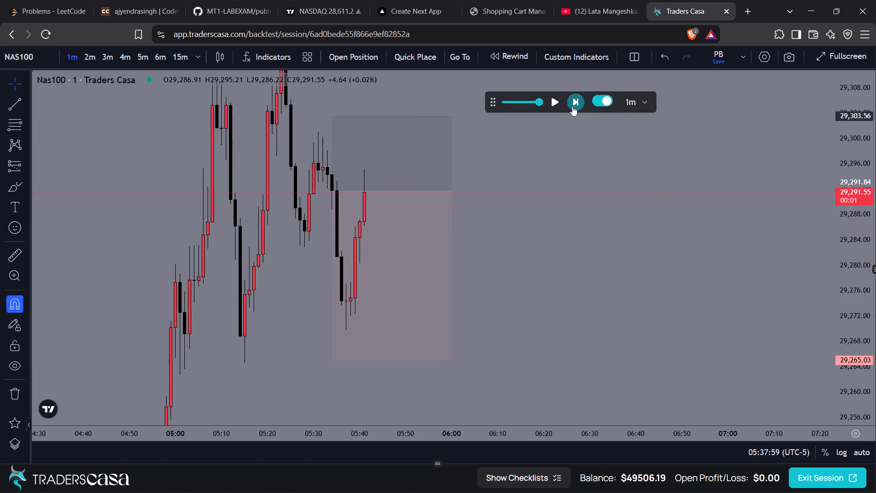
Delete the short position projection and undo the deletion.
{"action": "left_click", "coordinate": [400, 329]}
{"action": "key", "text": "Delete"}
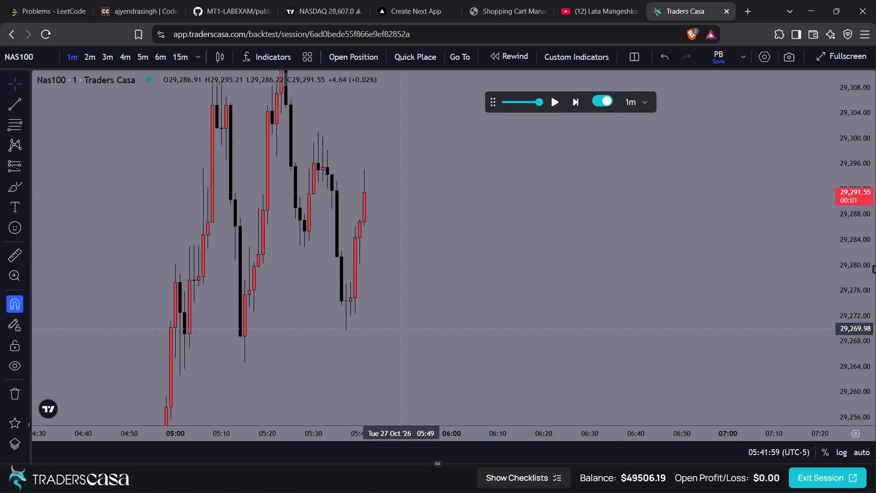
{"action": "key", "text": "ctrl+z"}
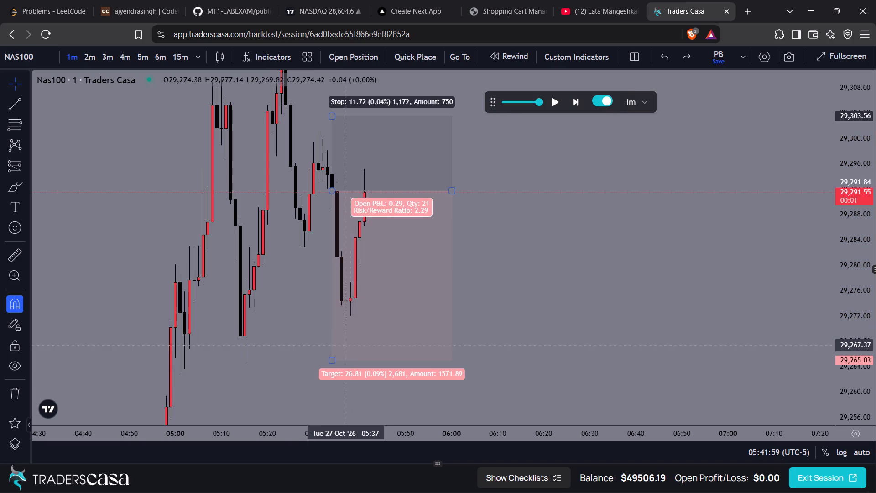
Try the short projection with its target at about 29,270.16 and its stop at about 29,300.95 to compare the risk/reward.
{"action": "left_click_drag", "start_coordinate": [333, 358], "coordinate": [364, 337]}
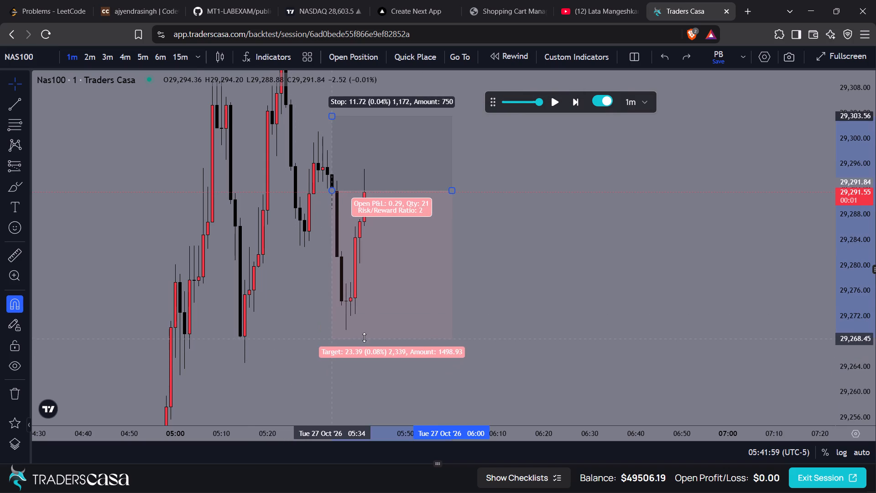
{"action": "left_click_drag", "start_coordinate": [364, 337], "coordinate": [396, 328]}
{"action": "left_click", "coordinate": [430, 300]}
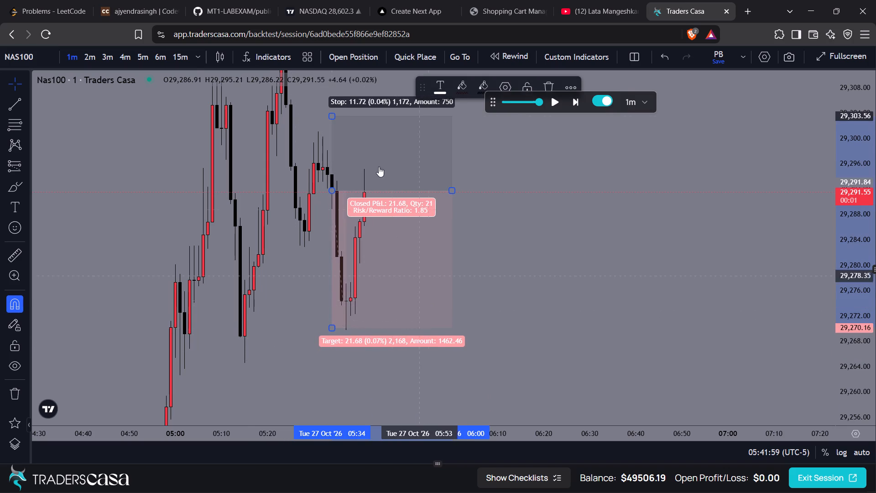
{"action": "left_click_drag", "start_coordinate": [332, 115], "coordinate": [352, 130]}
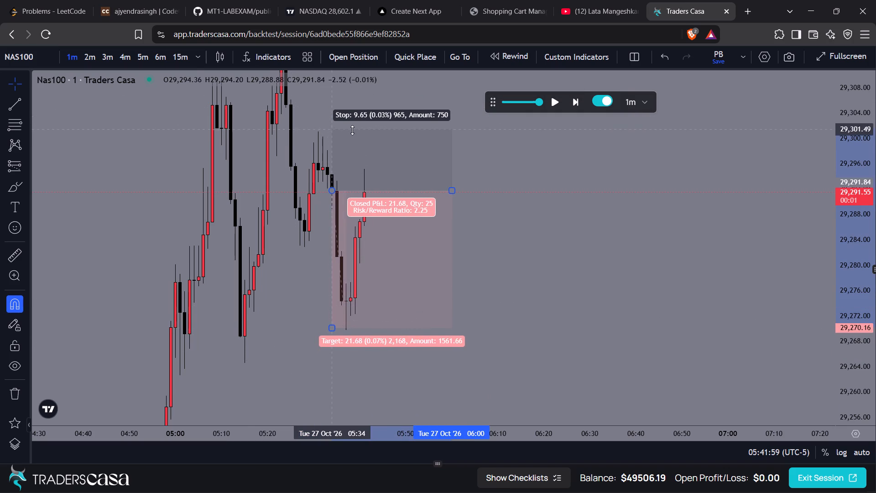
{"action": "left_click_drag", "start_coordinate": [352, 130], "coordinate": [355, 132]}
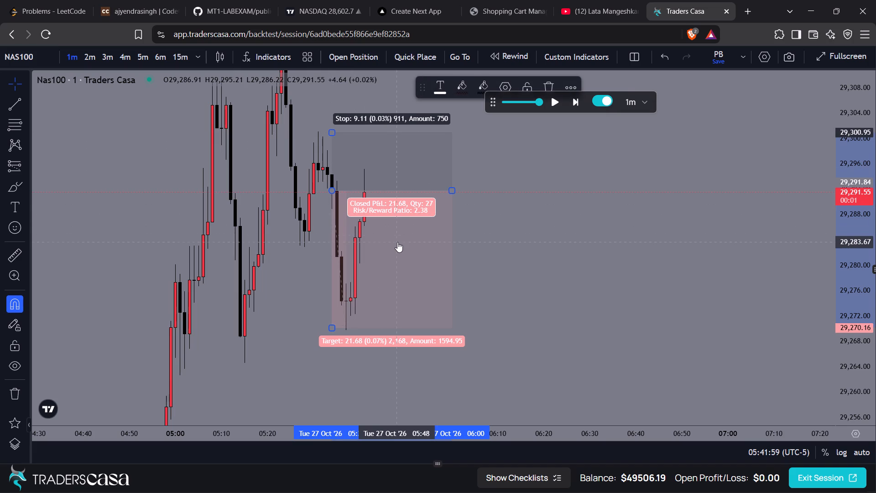
Delete the short position projection that starts at the 05:34 candle.
{"action": "left_click", "coordinate": [397, 242]}
{"action": "key", "text": "Delete"}
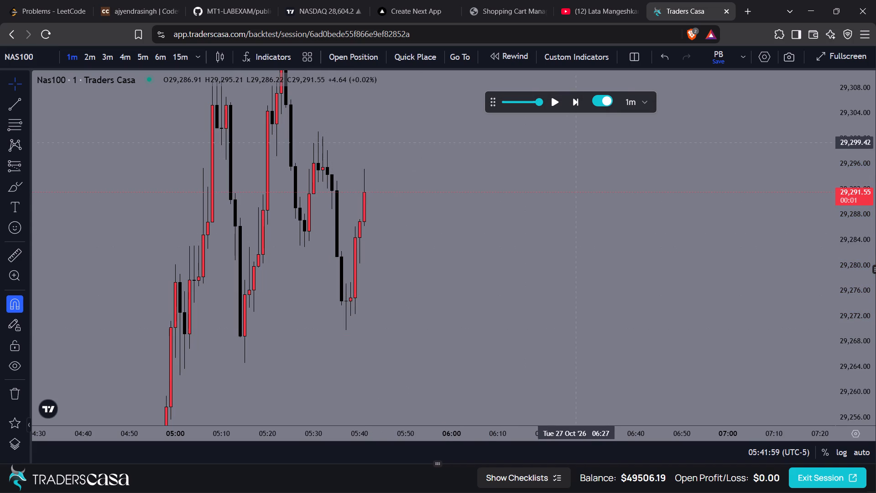
Advance the replay by three one-minute candles, to 05:44.
{"action": "left_click", "coordinate": [577, 104]}
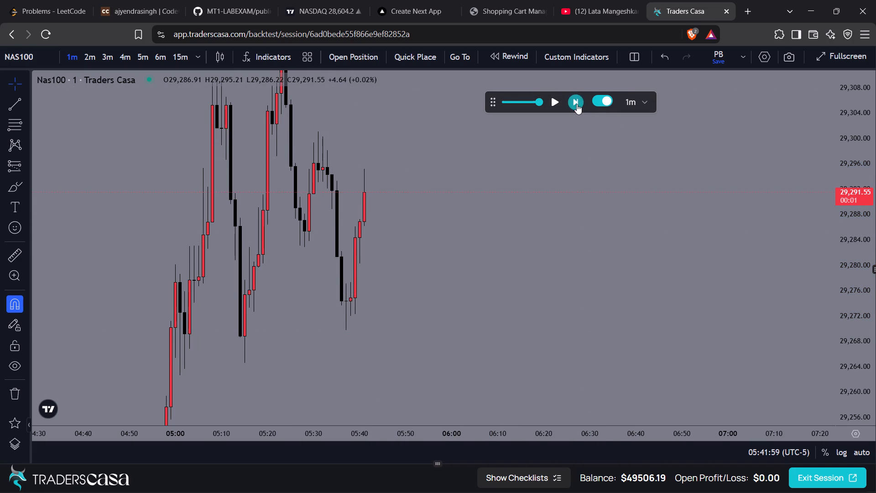
{"action": "left_click", "coordinate": [577, 104]}
{"action": "left_click", "coordinate": [577, 104]}
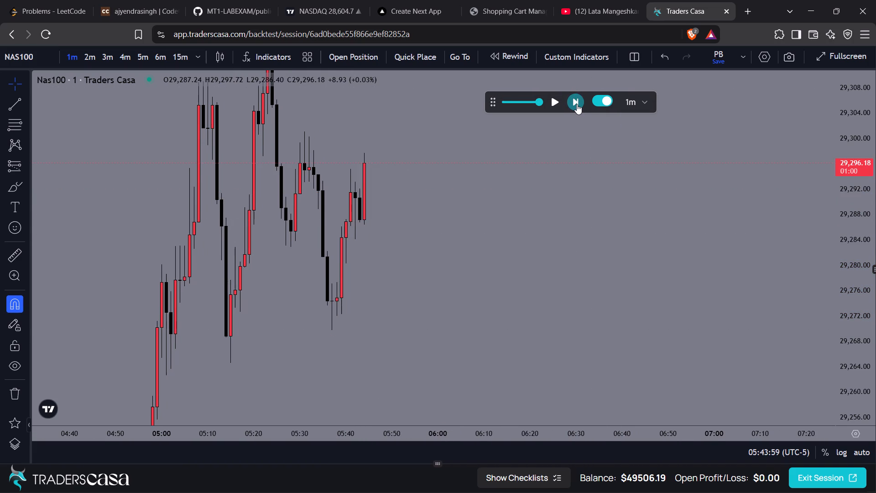
Project a long position from the 05:44 candle with entry 29,296.18, target about 29,315.80 and stop about 29,277.09.
{"action": "left_click_drag", "start_coordinate": [533, 166], "coordinate": [518, 261]}
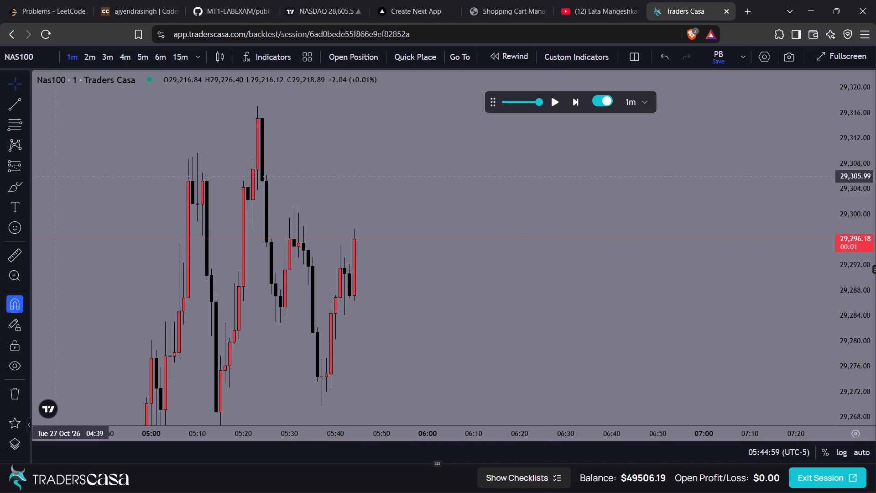
{"action": "left_click", "coordinate": [26, 168]}
{"action": "left_click", "coordinate": [57, 186]}
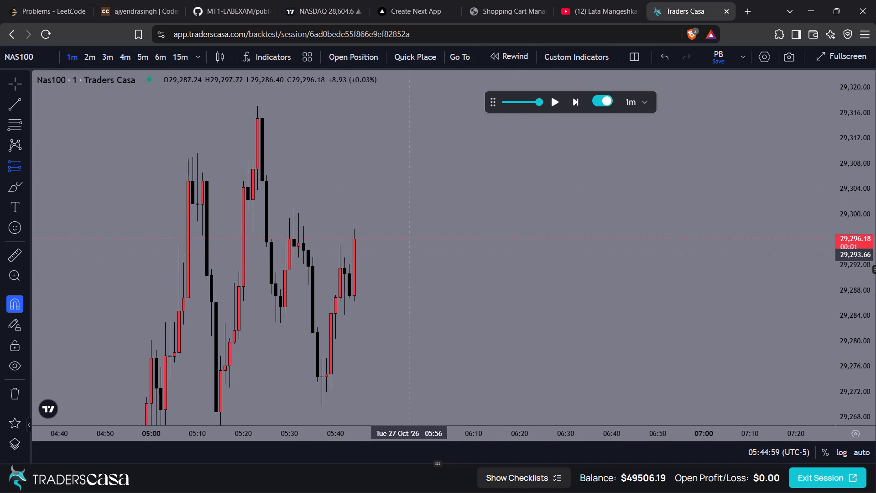
{"action": "left_click", "coordinate": [355, 240]}
{"action": "left_click_drag", "start_coordinate": [330, 118], "coordinate": [339, 160]}
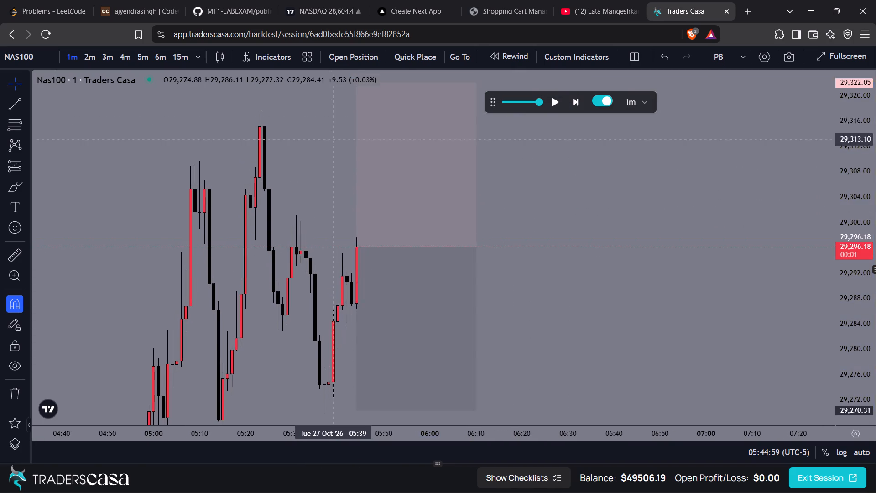
{"action": "left_click_drag", "start_coordinate": [339, 160], "coordinate": [341, 171]}
{"action": "left_click_drag", "start_coordinate": [360, 113], "coordinate": [371, 154]}
{"action": "left_click_drag", "start_coordinate": [487, 191], "coordinate": [481, 114]}
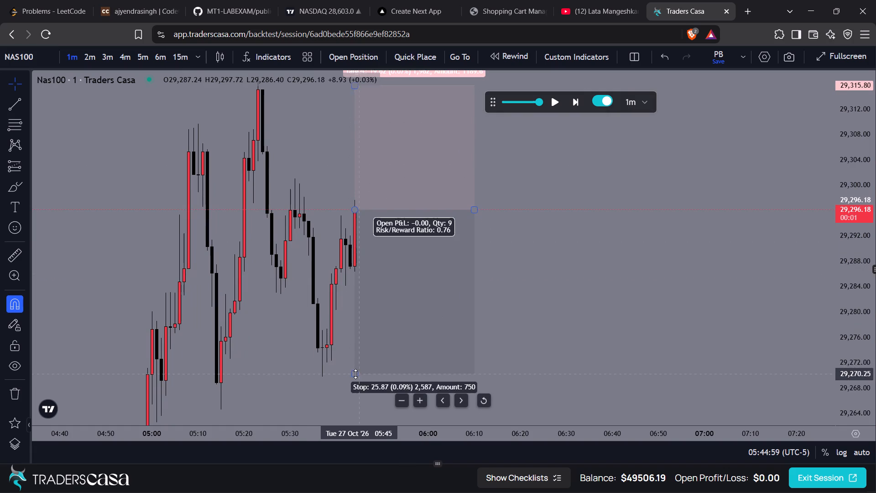
{"action": "left_click_drag", "start_coordinate": [355, 374], "coordinate": [383, 330]}
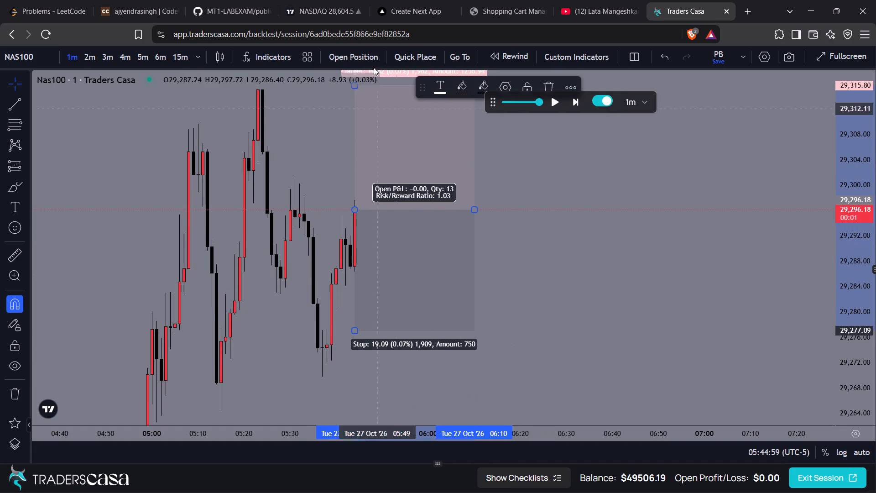
Place a buy stop order at 29,296.18 with take profit 29,315.8, stop loss 29,277.09 and 0.3% risk ($150) on initial balance.
{"action": "left_click", "coordinate": [361, 60]}
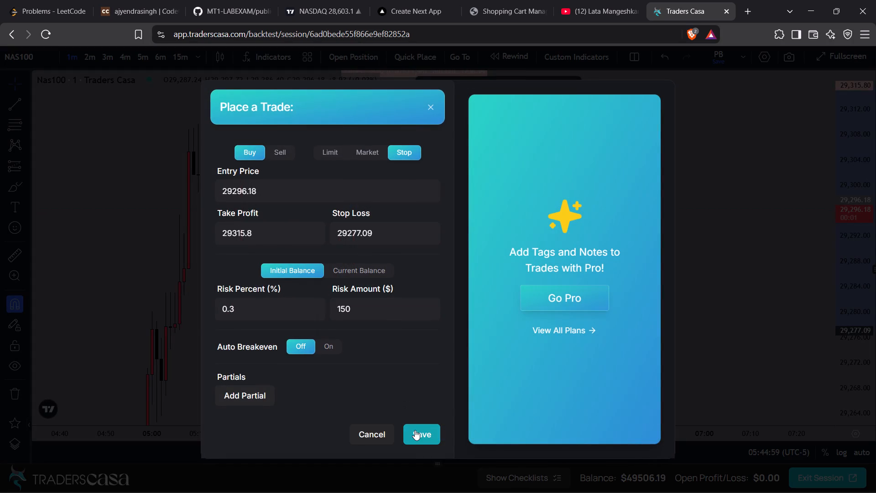
{"action": "left_click", "coordinate": [415, 430]}
Advance the replay by four one-minute candles, to 05:48.
{"action": "left_click_drag", "start_coordinate": [618, 213], "coordinate": [608, 288]}
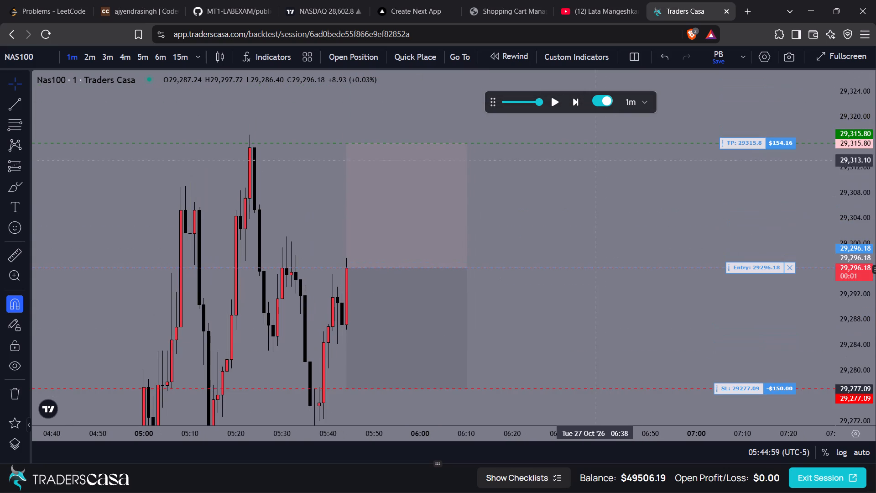
{"action": "left_click", "coordinate": [578, 104]}
{"action": "left_click", "coordinate": [578, 104]}
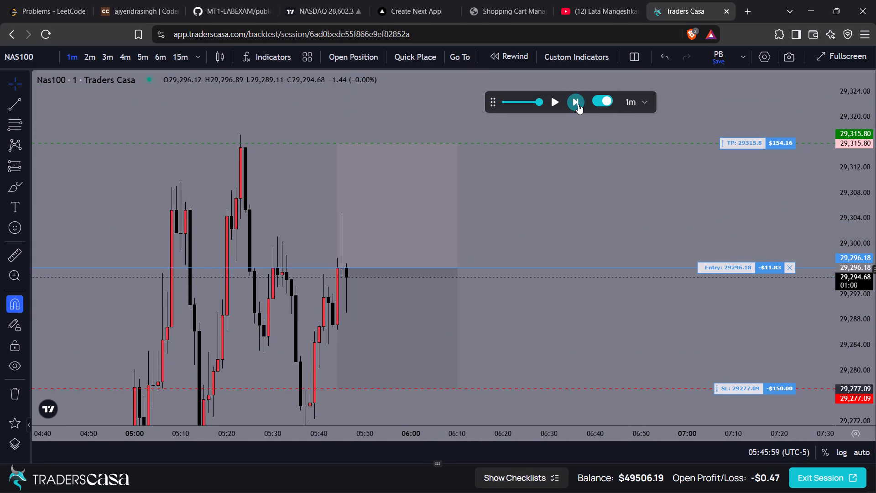
{"action": "left_click", "coordinate": [578, 104]}
{"action": "left_click", "coordinate": [578, 104]}
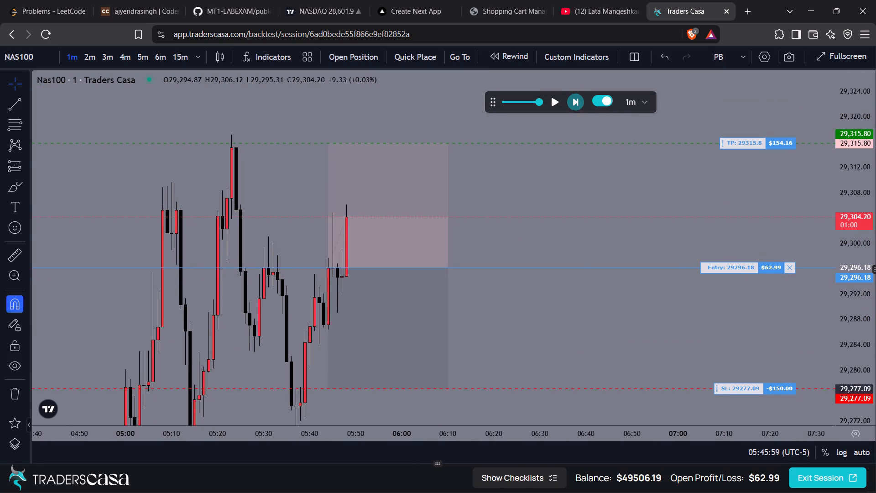
Move the open long trade's stop loss up to about 29,296.45, just above the entry price.
{"action": "left_click_drag", "start_coordinate": [740, 390], "coordinate": [720, 266]}
Advance the replay by one one-minute candle, to 05:49.
{"action": "left_click_drag", "start_coordinate": [694, 213], "coordinate": [691, 223]}
{"action": "left_click", "coordinate": [575, 103]}
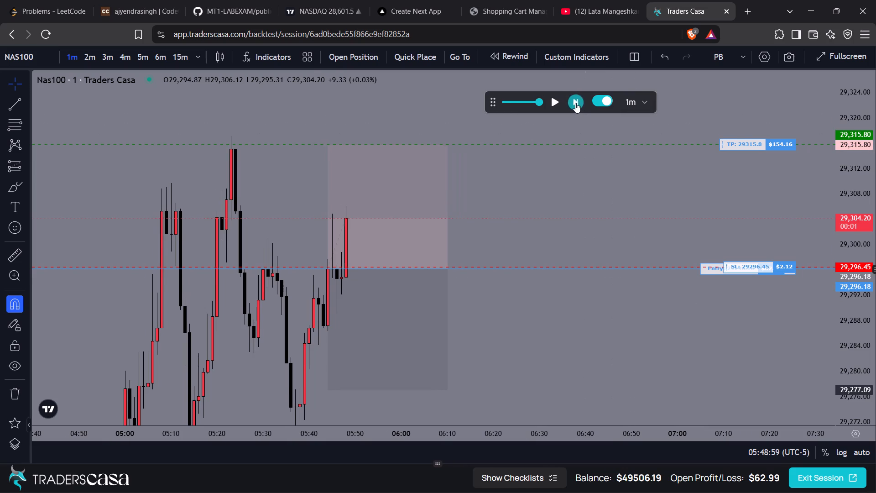
Delete the long position projection that starts at the 05:44 candle.
{"action": "left_click", "coordinate": [436, 286]}
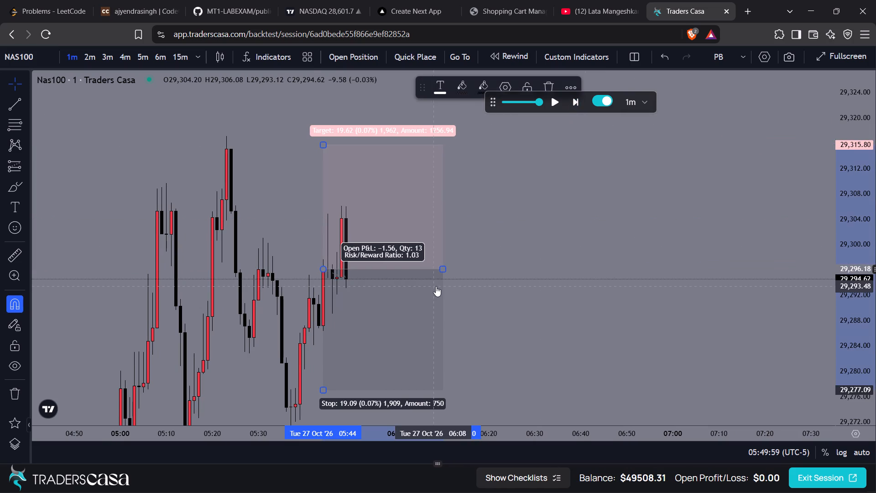
{"action": "key", "text": "Delete"}
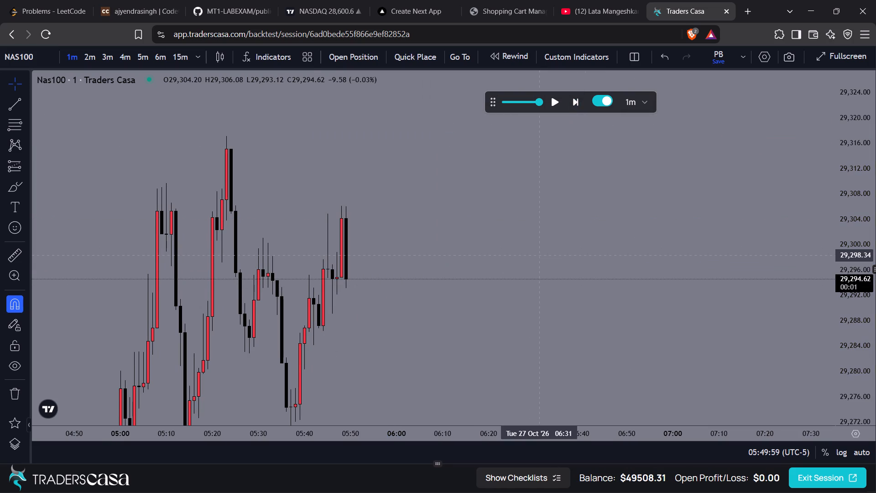
Switch the chart to the 5-minute timeframe and advance the replay by three candles from 05:49.
{"action": "key", "text": "5"}
{"action": "key", "text": "Return"}
{"action": "triple_click", "coordinate": [575, 103]}
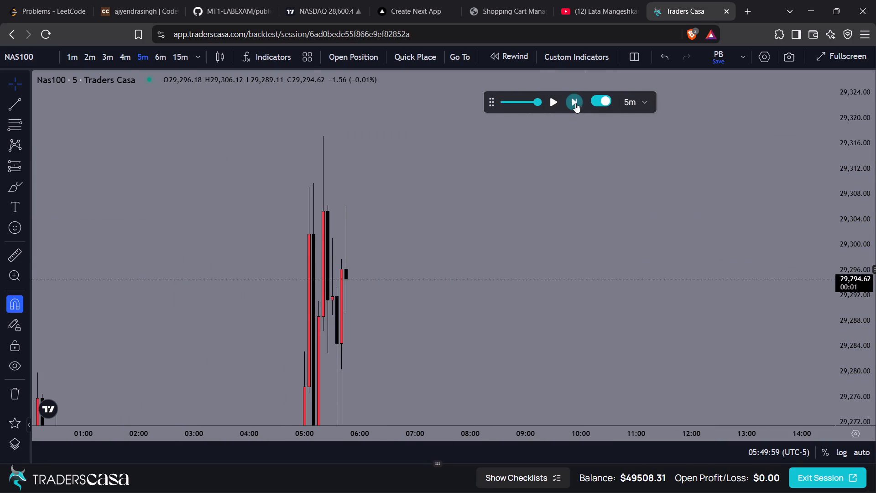
Advance the replay on the 5-minute chart candle by candle from 05:49 to 07:14.
{"action": "triple_click", "coordinate": [575, 103]}
{"action": "triple_click", "coordinate": [575, 103]}
{"action": "triple_click", "coordinate": [575, 103]}
{"action": "triple_click", "coordinate": [575, 103]}
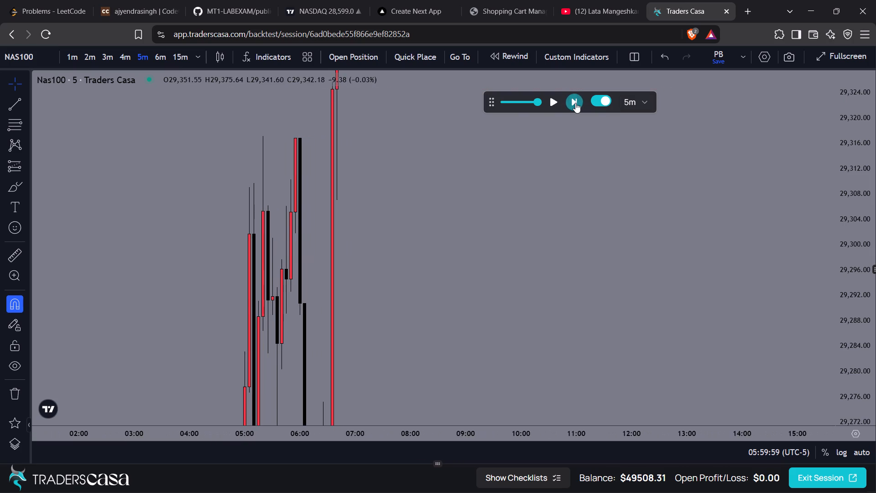
{"action": "triple_click", "coordinate": [575, 103]}
{"action": "left_click", "coordinate": [575, 103]}
{"action": "left_click_drag", "start_coordinate": [410, 179], "coordinate": [419, 391]}
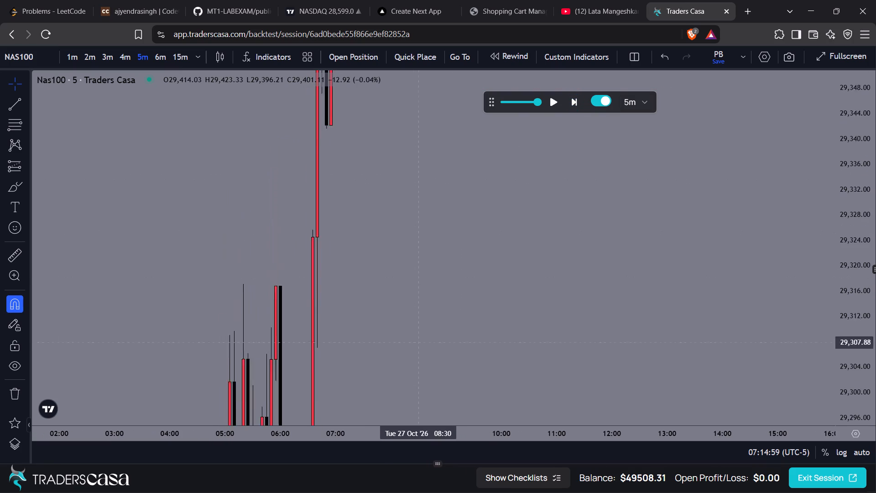
{"action": "left_click_drag", "start_coordinate": [419, 391], "coordinate": [417, 423]}
Continue the 5-minute replay from 07:14 to 08:29, following the latest candles for a setup.
{"action": "double_click", "coordinate": [574, 101]}
{"action": "left_click_drag", "start_coordinate": [450, 143], "coordinate": [461, 384]}
{"action": "left_click_drag", "start_coordinate": [438, 212], "coordinate": [437, 237]}
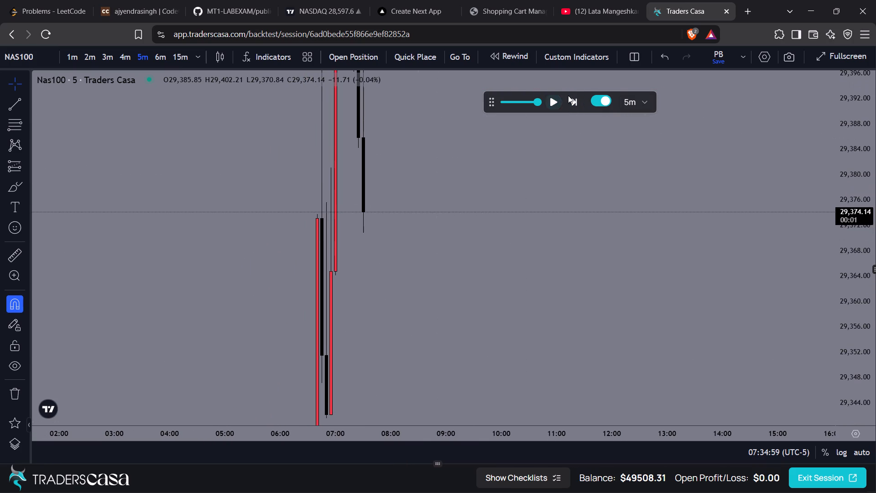
{"action": "triple_click", "coordinate": [573, 100]}
{"action": "left_click", "coordinate": [573, 100]}
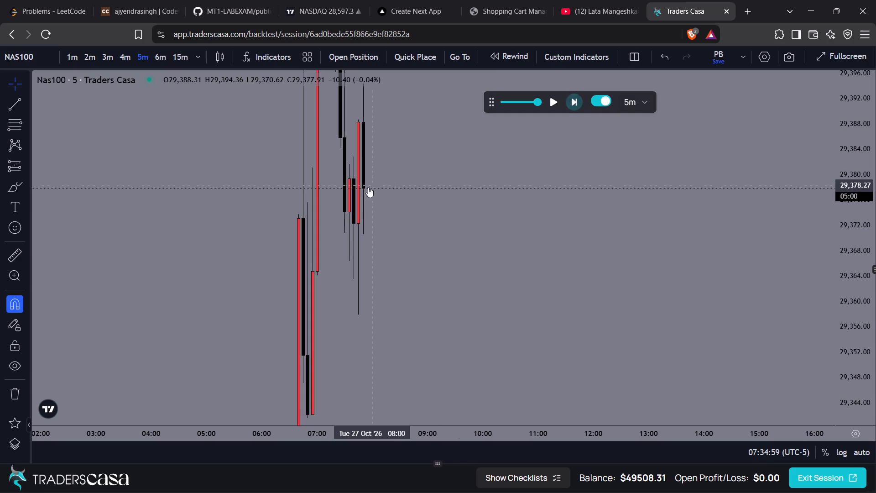
{"action": "triple_click", "coordinate": [578, 101]}
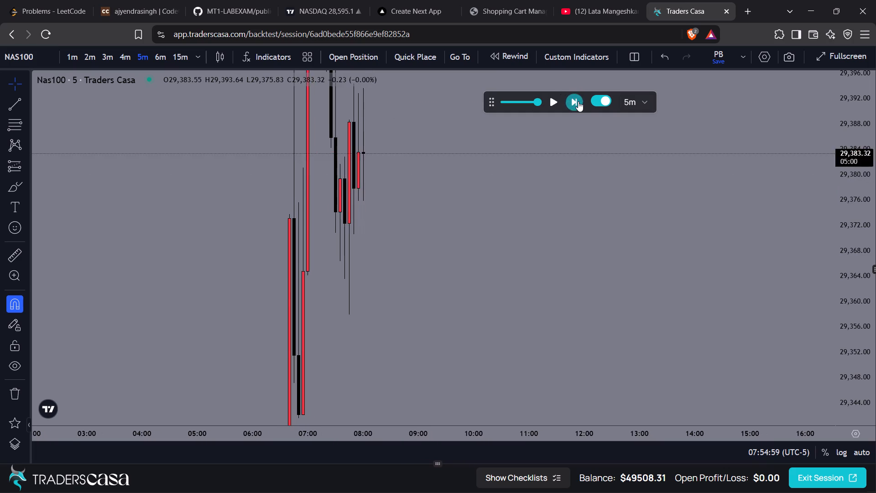
{"action": "double_click", "coordinate": [578, 101]}
{"action": "left_click_drag", "start_coordinate": [366, 173], "coordinate": [375, 336]}
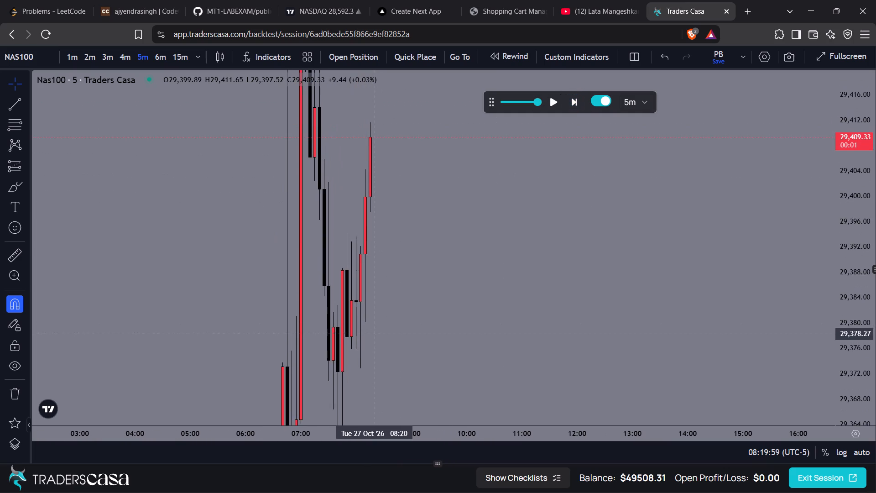
{"action": "left_click", "coordinate": [576, 104]}
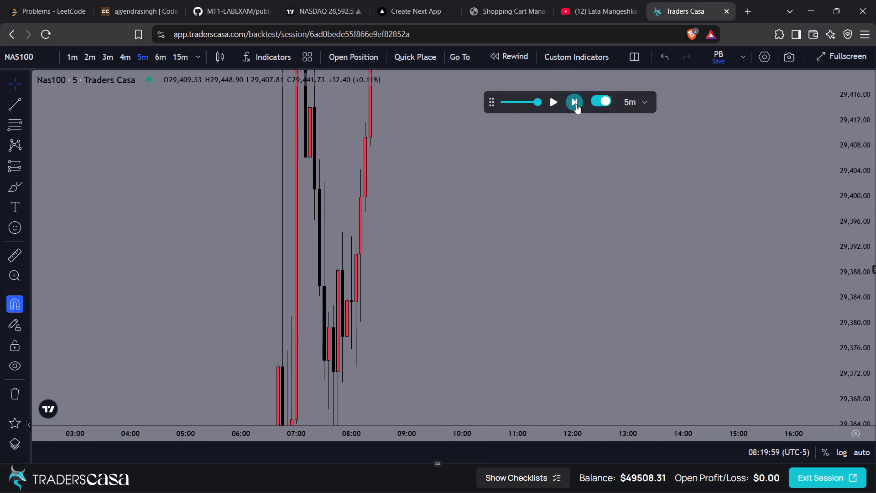
{"action": "left_click_drag", "start_coordinate": [392, 167], "coordinate": [412, 286]}
{"action": "left_click_drag", "start_coordinate": [445, 203], "coordinate": [451, 367]}
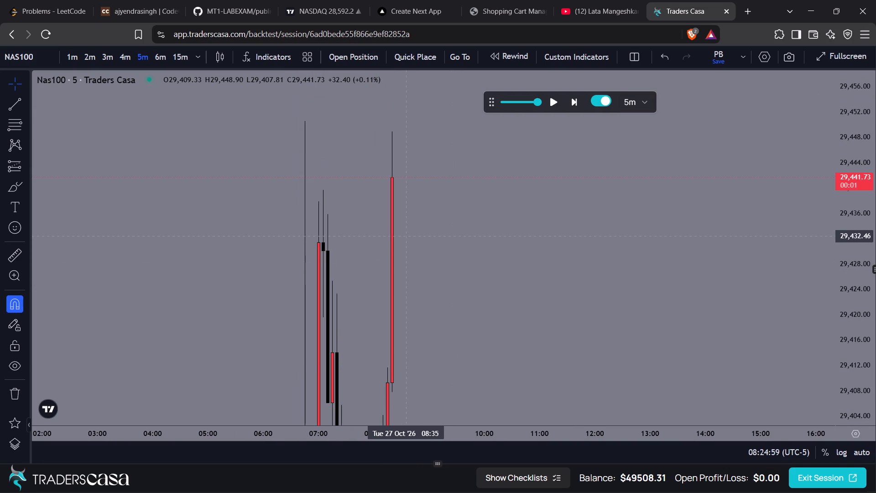
{"action": "left_click", "coordinate": [570, 103]}
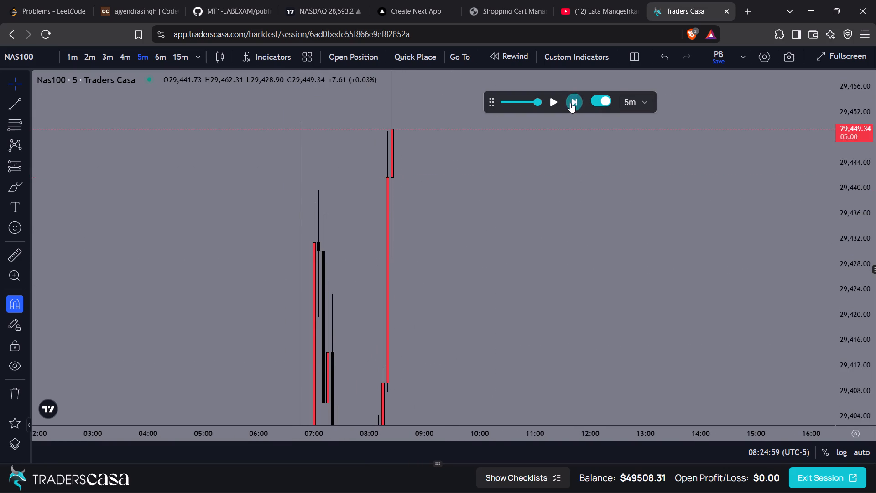
Switch the chart to the 1-minute timeframe and advance the replay candle by candle from 08:29 to 08:36.
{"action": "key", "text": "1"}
{"action": "key", "text": "Return"}
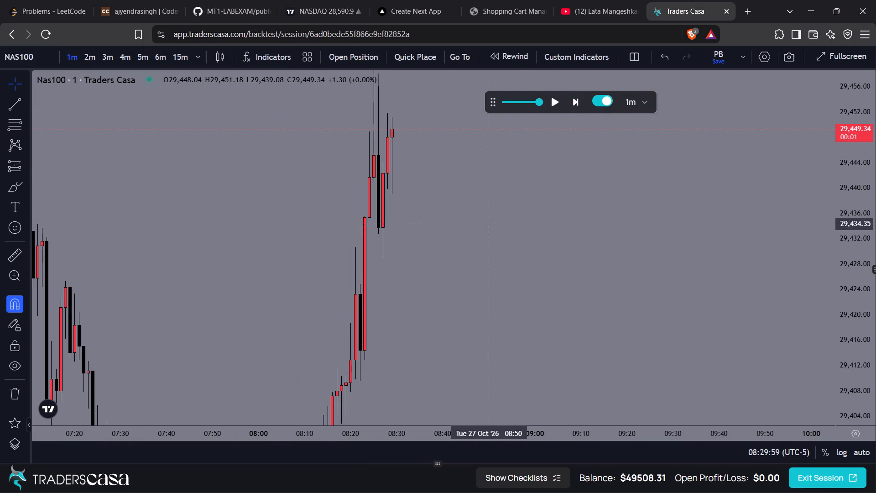
{"action": "left_click_drag", "start_coordinate": [484, 224], "coordinate": [514, 252]}
{"action": "left_click_drag", "start_coordinate": [497, 244], "coordinate": [508, 264]}
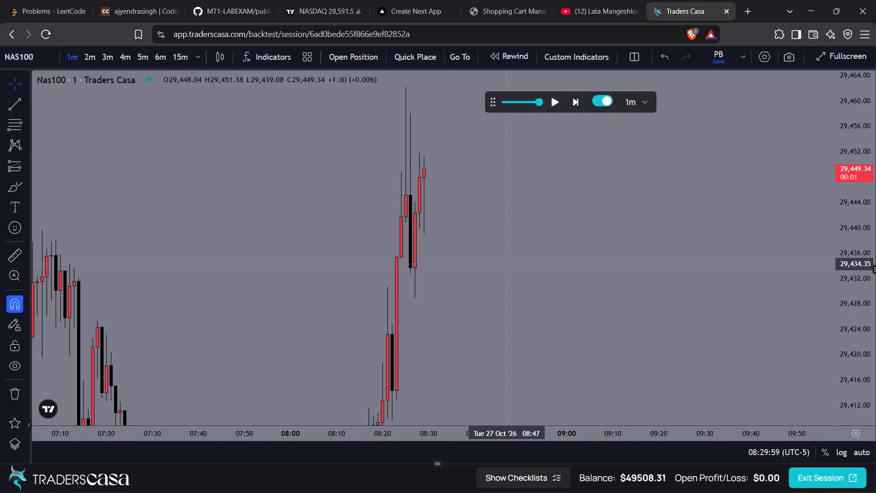
{"action": "left_click", "coordinate": [578, 107]}
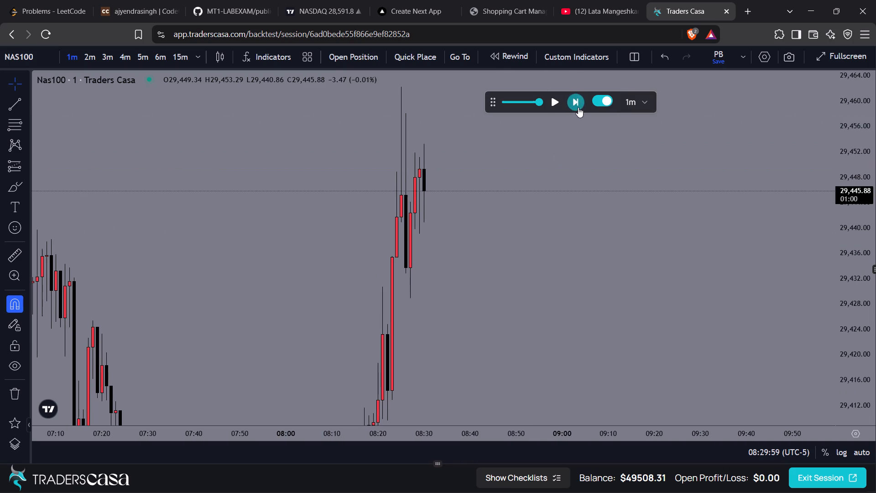
{"action": "left_click", "coordinate": [577, 100]}
{"action": "left_click", "coordinate": [577, 100]}
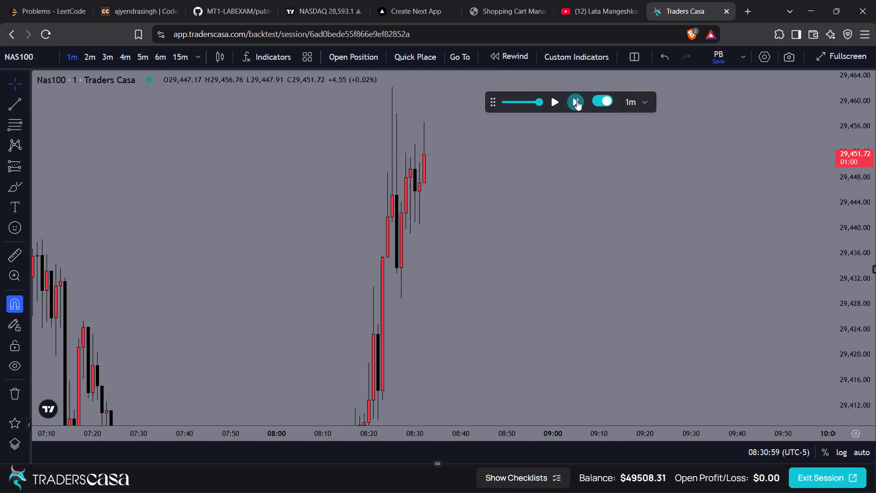
{"action": "left_click", "coordinate": [577, 100]}
{"action": "left_click", "coordinate": [577, 100]}
{"action": "left_click", "coordinate": [577, 100]}
{"action": "left_click", "coordinate": [577, 100]}
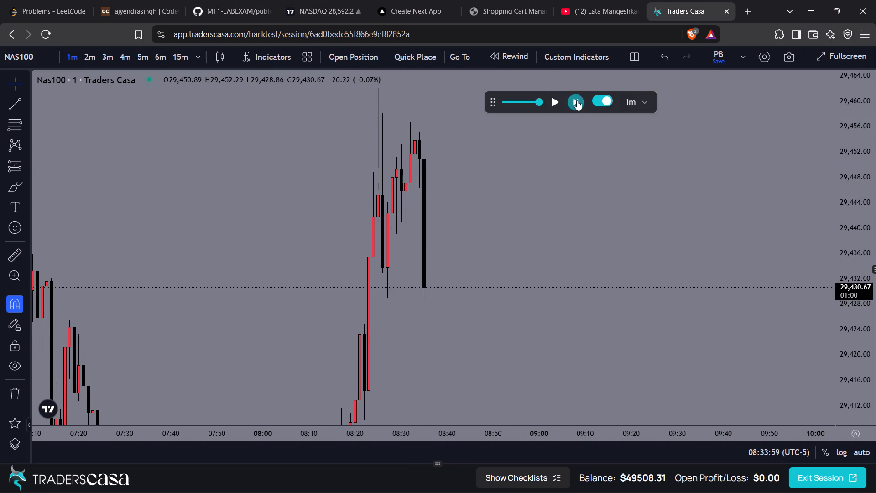
Advance the 1-minute replay candle by candle from 08:36 to 08:46.
{"action": "left_click_drag", "start_coordinate": [534, 291], "coordinate": [558, 241]}
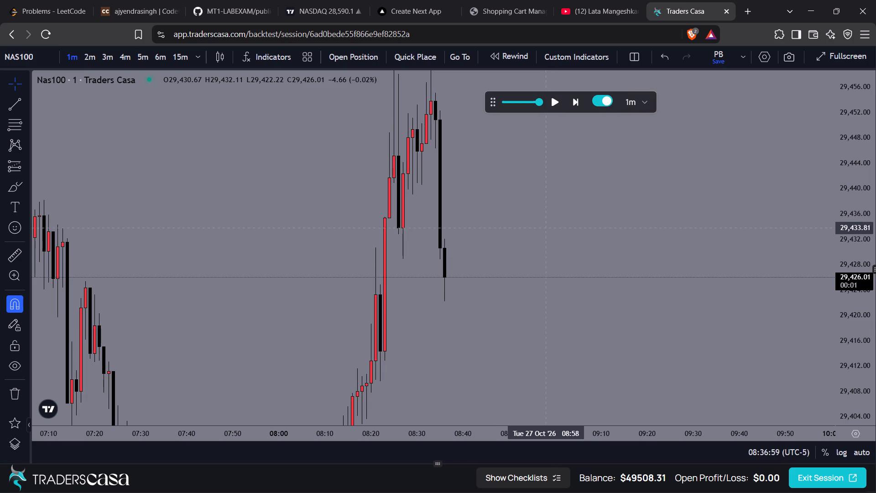
{"action": "left_click", "coordinate": [551, 237]}
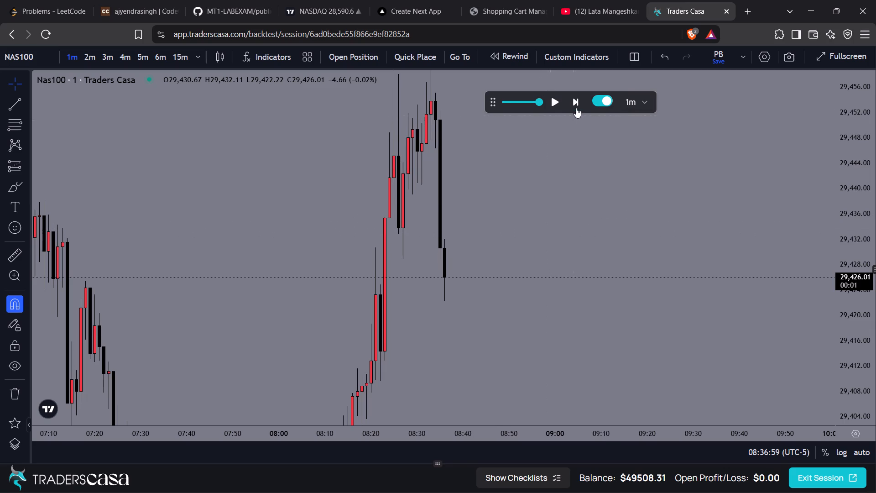
{"action": "left_click", "coordinate": [576, 106]}
{"action": "left_click", "coordinate": [576, 106]}
{"action": "left_click", "coordinate": [576, 106]}
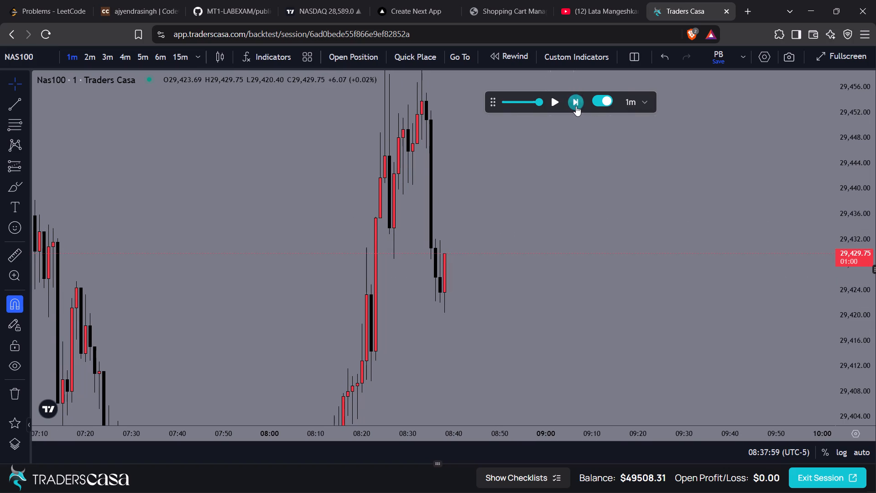
{"action": "left_click", "coordinate": [576, 106]}
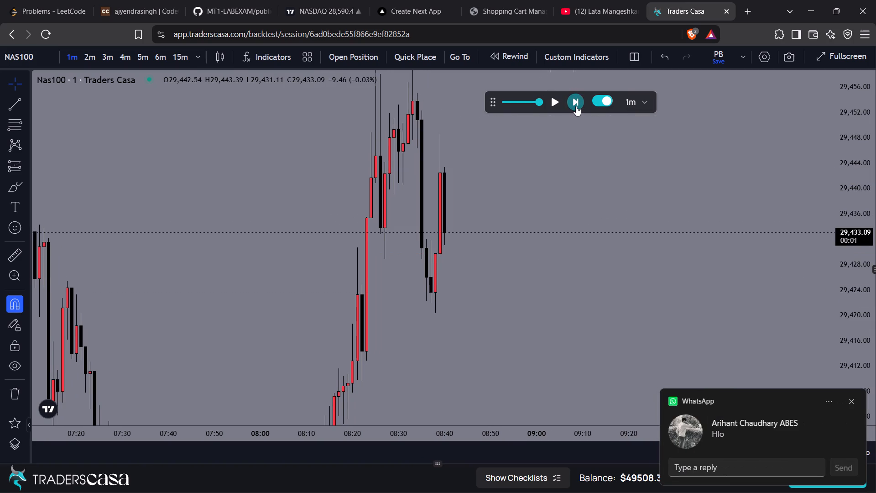
{"action": "left_click", "coordinate": [576, 106]}
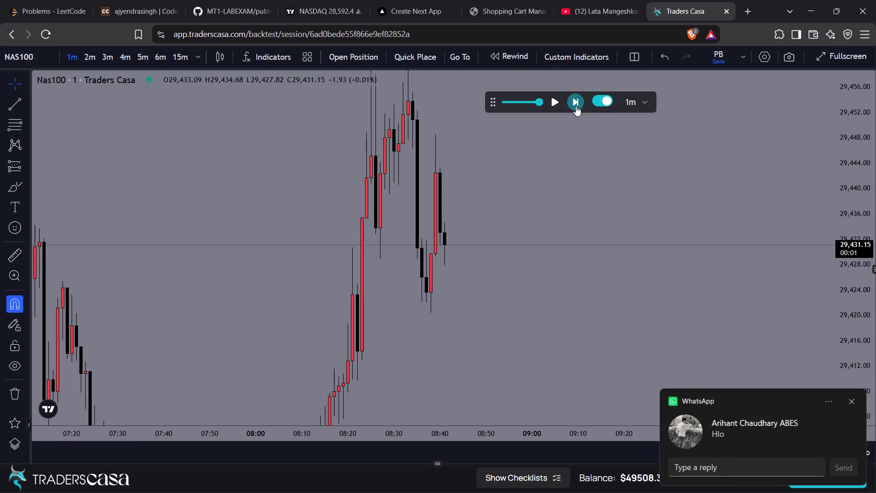
{"action": "left_click", "coordinate": [576, 106]}
{"action": "left_click", "coordinate": [576, 106]}
{"action": "left_click", "coordinate": [576, 106]}
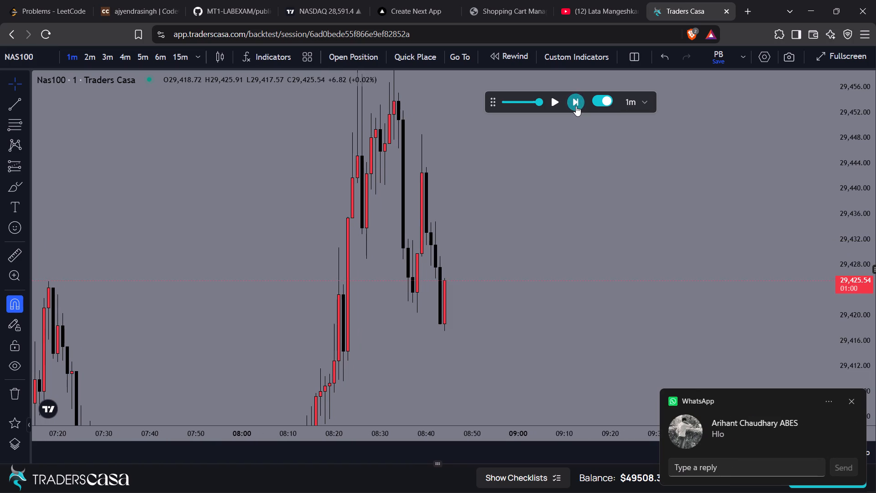
{"action": "left_click", "coordinate": [576, 106]}
{"action": "left_click", "coordinate": [576, 106]}
{"action": "triple_click", "coordinate": [576, 106]}
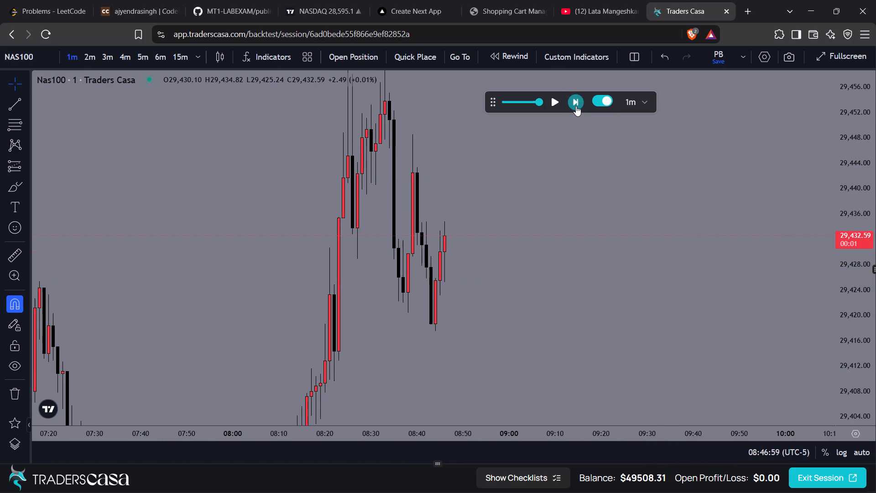
Continue the 1-minute replay from 08:46 to 09:06, following the latest candles for a setup.
{"action": "left_click", "coordinate": [576, 106]}
{"action": "left_click", "coordinate": [576, 106]}
{"action": "left_click", "coordinate": [576, 106]}
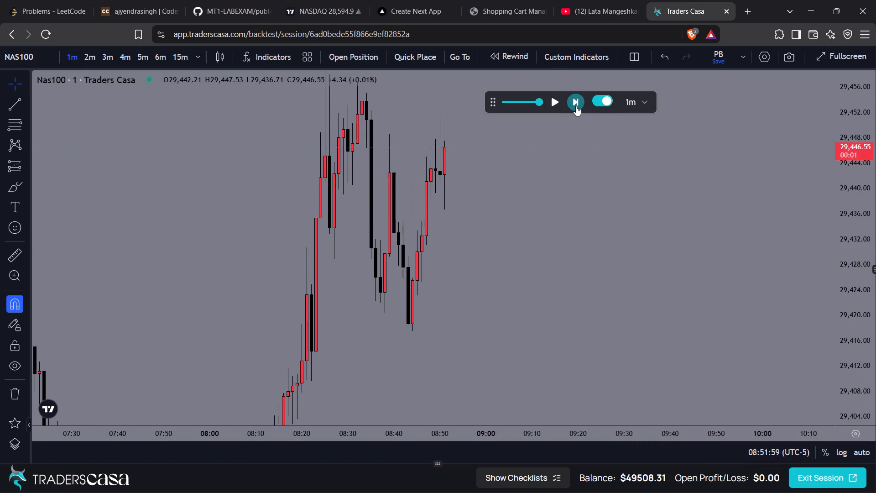
{"action": "left_click", "coordinate": [576, 106]}
{"action": "left_click", "coordinate": [576, 106]}
{"action": "left_click", "coordinate": [576, 106]}
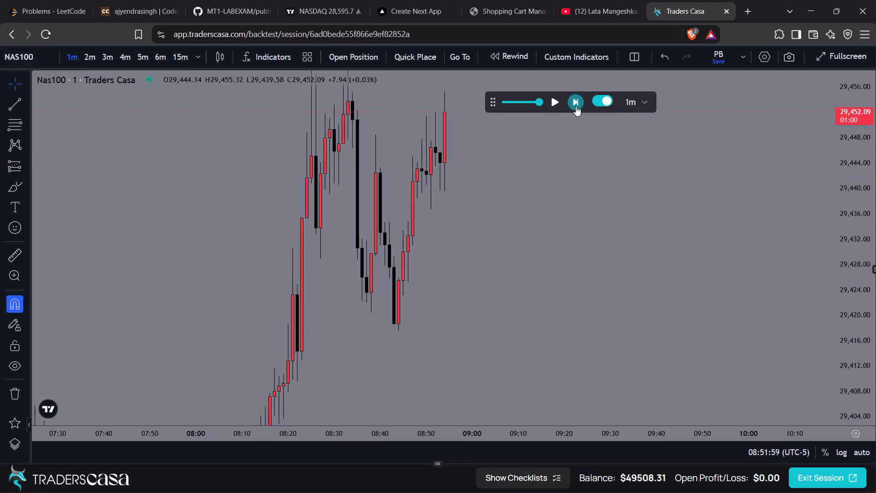
{"action": "double_click", "coordinate": [576, 106]}
{"action": "left_click", "coordinate": [576, 106]}
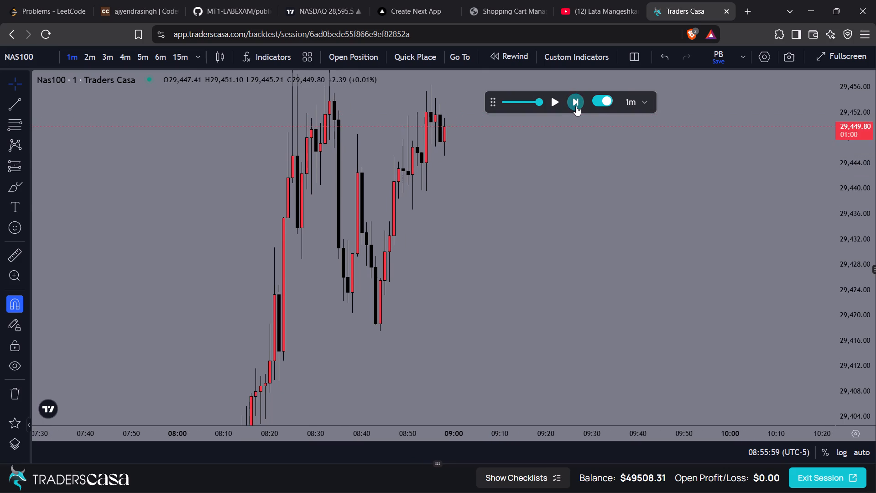
{"action": "triple_click", "coordinate": [576, 106]}
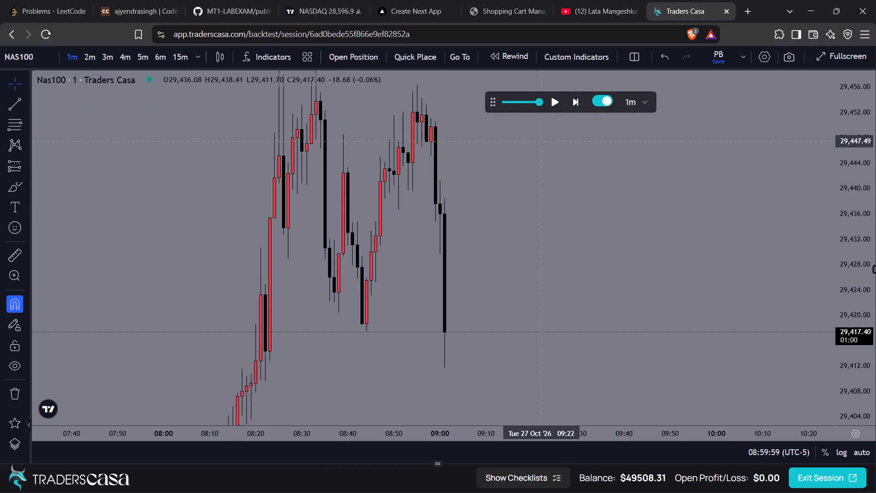
{"action": "left_click", "coordinate": [572, 104]}
{"action": "triple_click", "coordinate": [572, 104]}
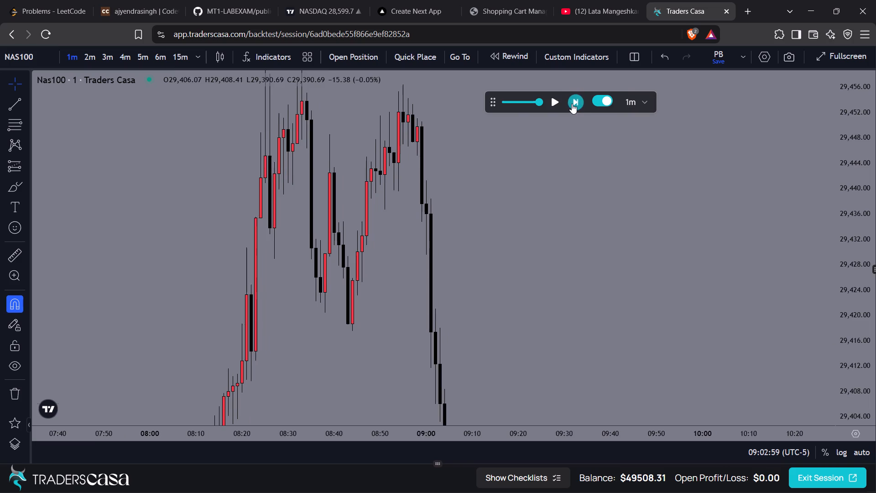
{"action": "left_click", "coordinate": [572, 104]}
{"action": "left_click_drag", "start_coordinate": [532, 260], "coordinate": [545, 72]}
{"action": "left_click_drag", "start_coordinate": [507, 351], "coordinate": [530, 177]}
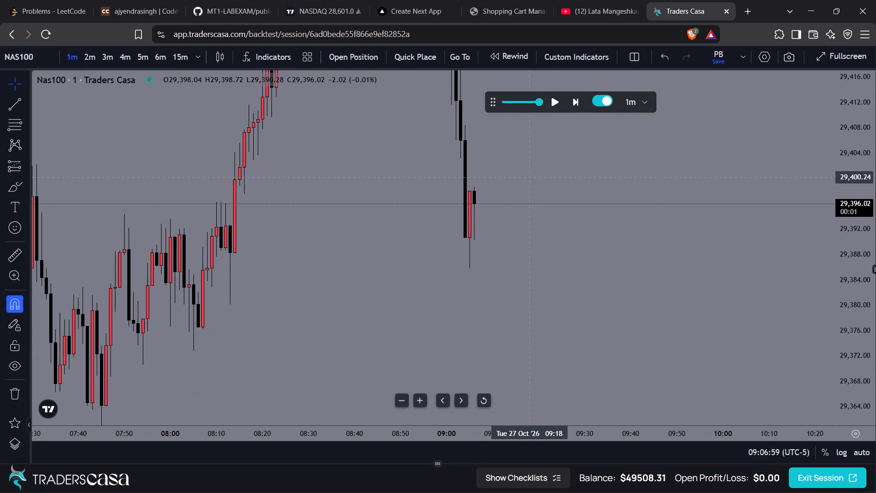
Advance the 1-minute replay candle by candle from 09:06 to 09:21.
{"action": "left_click", "coordinate": [573, 99]}
{"action": "left_click", "coordinate": [573, 99]}
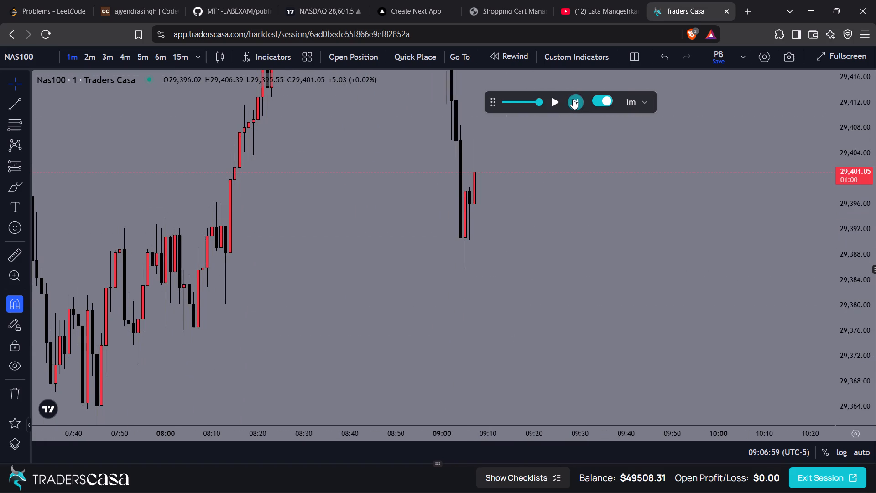
{"action": "left_click", "coordinate": [573, 99]}
{"action": "left_click", "coordinate": [573, 99]}
{"action": "left_click", "coordinate": [573, 99]}
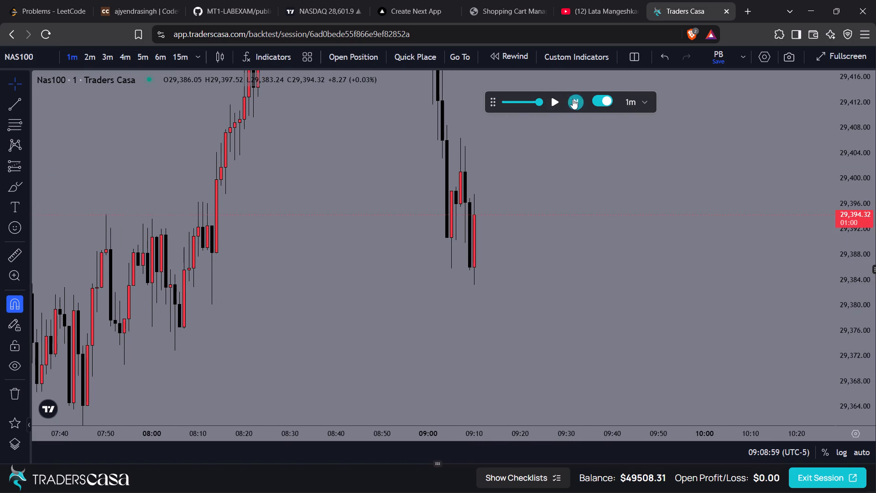
{"action": "triple_click", "coordinate": [573, 99]}
{"action": "triple_click", "coordinate": [573, 99]}
{"action": "triple_click", "coordinate": [573, 99]}
{"action": "triple_click", "coordinate": [573, 99]}
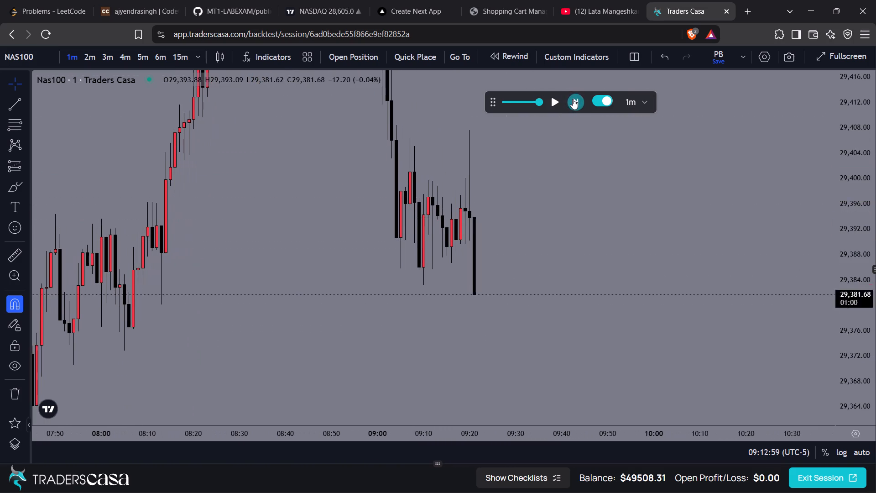
Continue the 1-minute replay from 09:21 past the 09:30 candle to 09:36.
{"action": "left_click", "coordinate": [573, 99]}
{"action": "left_click", "coordinate": [573, 99]}
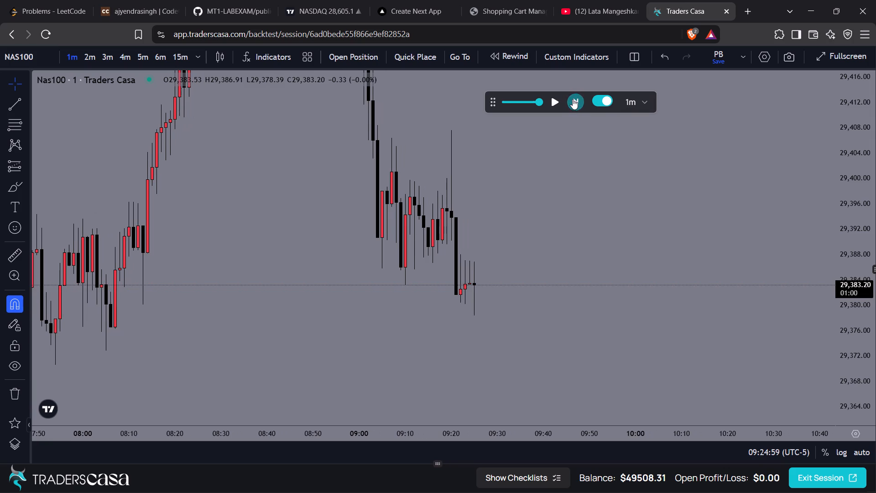
{"action": "left_click", "coordinate": [573, 99]}
{"action": "left_click", "coordinate": [573, 99]}
{"action": "triple_click", "coordinate": [573, 99]}
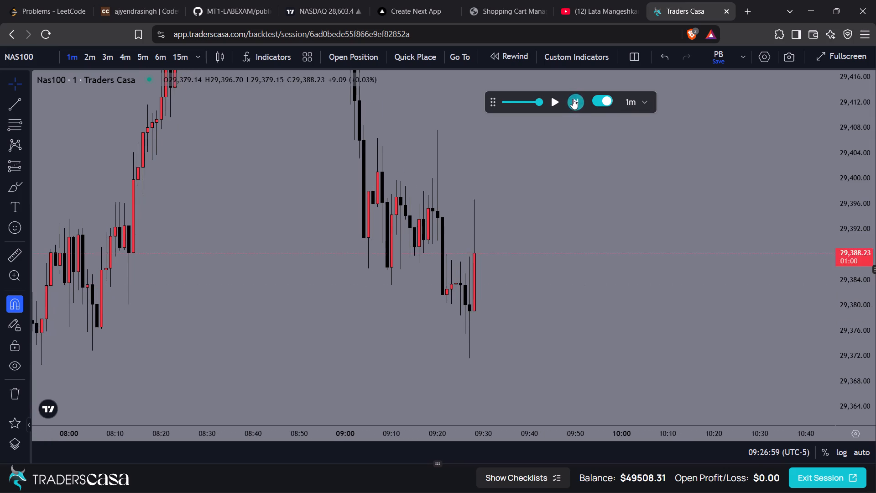
{"action": "double_click", "coordinate": [573, 99]}
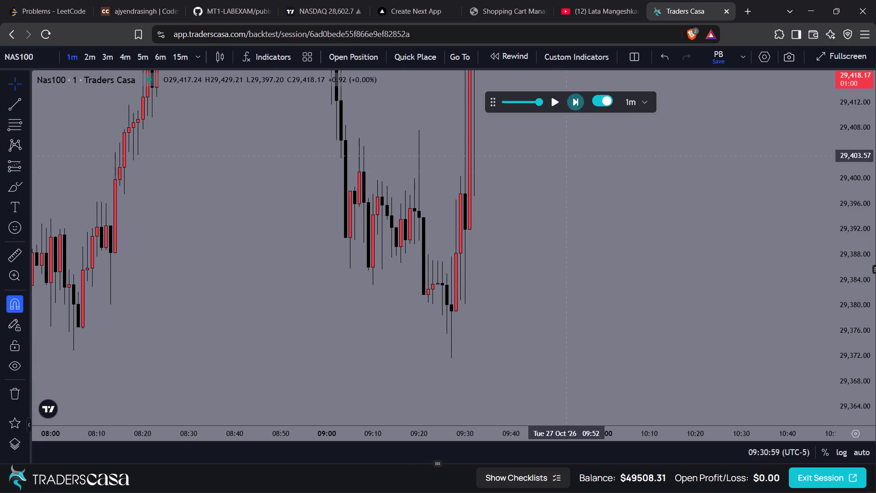
{"action": "left_click_drag", "start_coordinate": [566, 172], "coordinate": [534, 408]}
{"action": "left_click_drag", "start_coordinate": [555, 182], "coordinate": [550, 181]}
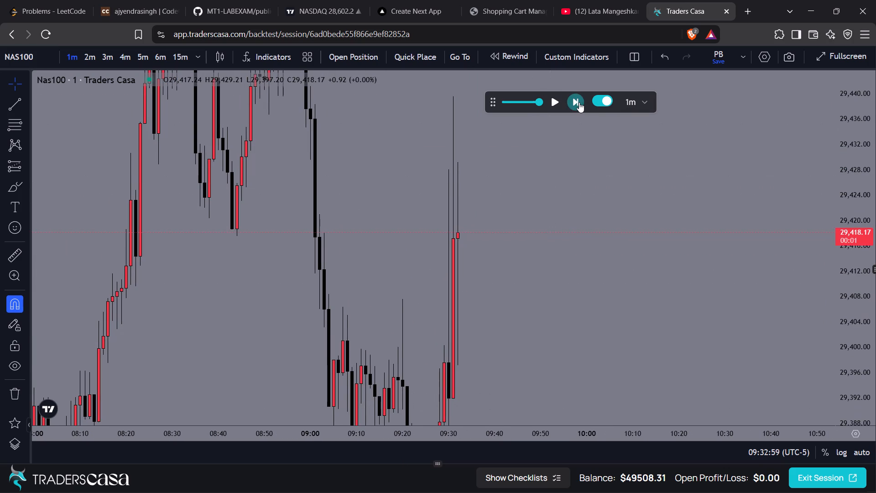
{"action": "triple_click", "coordinate": [578, 102]}
{"action": "left_click", "coordinate": [578, 102]}
Advance the 1-minute replay from 09:36 to 09:47 with a wider price range in view.
{"action": "left_click_drag", "start_coordinate": [564, 145], "coordinate": [609, 241]}
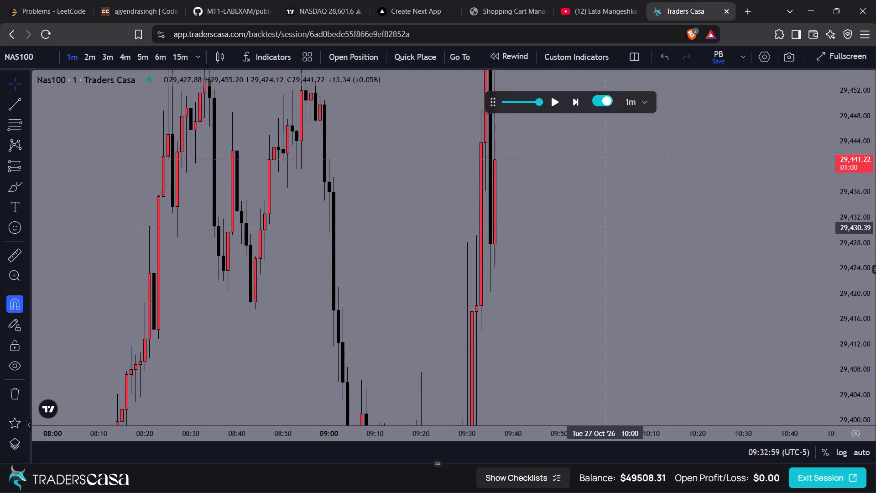
{"action": "left_click_drag", "start_coordinate": [609, 241], "coordinate": [615, 266]}
{"action": "left_click_drag", "start_coordinate": [848, 148], "coordinate": [845, 372]}
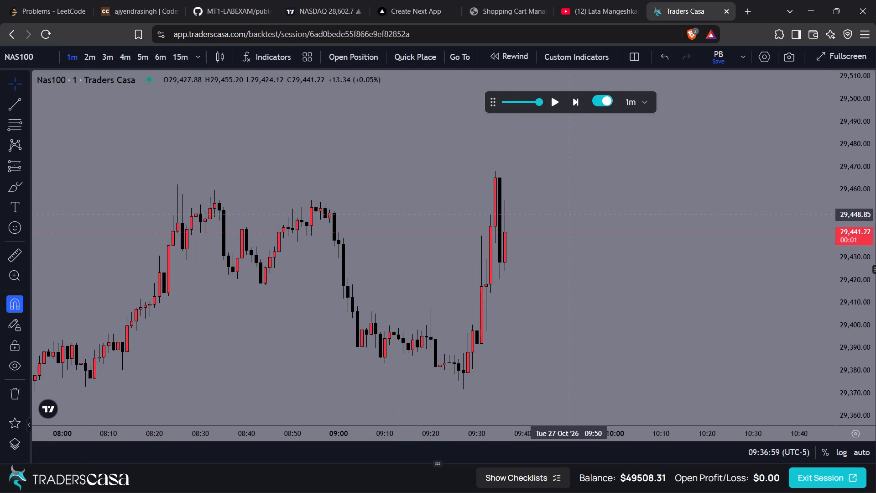
{"action": "double_click", "coordinate": [574, 100]}
{"action": "triple_click", "coordinate": [574, 100]}
{"action": "left_click", "coordinate": [574, 100]}
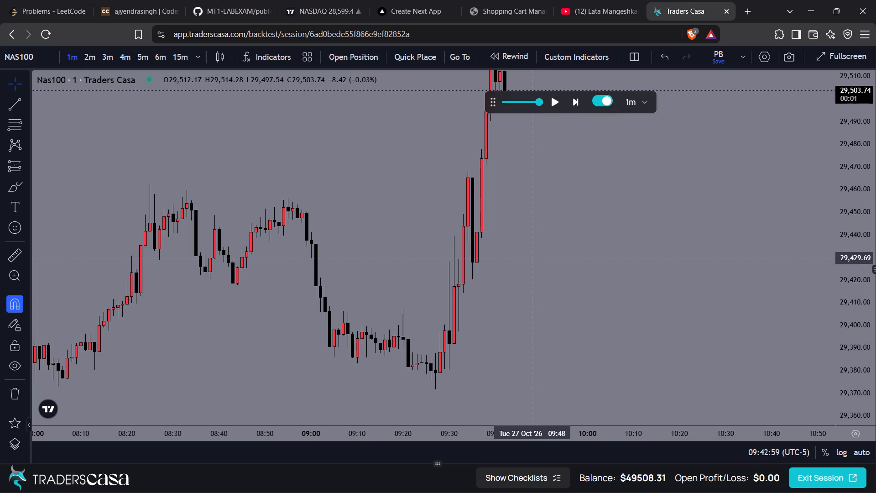
{"action": "left_click_drag", "start_coordinate": [560, 211], "coordinate": [556, 346]}
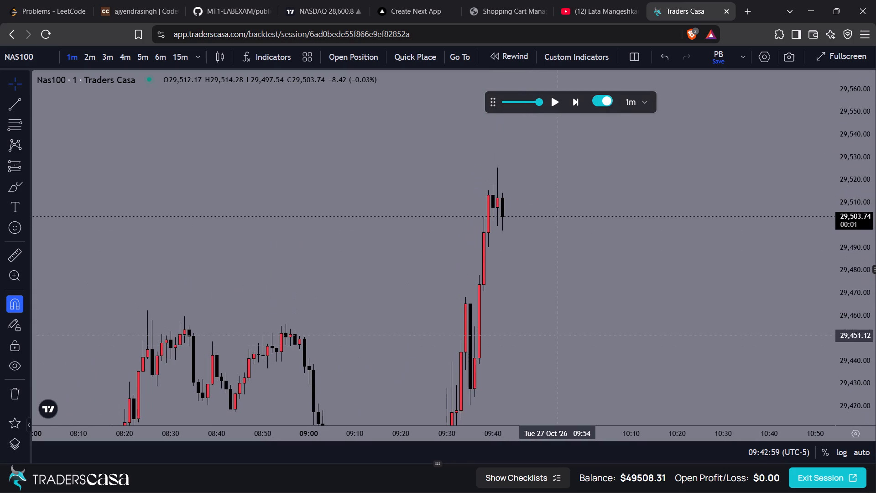
{"action": "triple_click", "coordinate": [579, 102]}
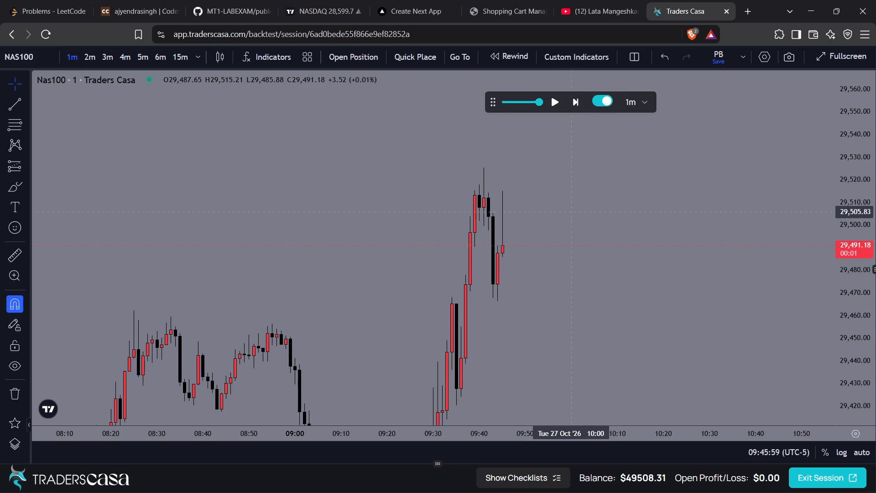
{"action": "double_click", "coordinate": [576, 100]}
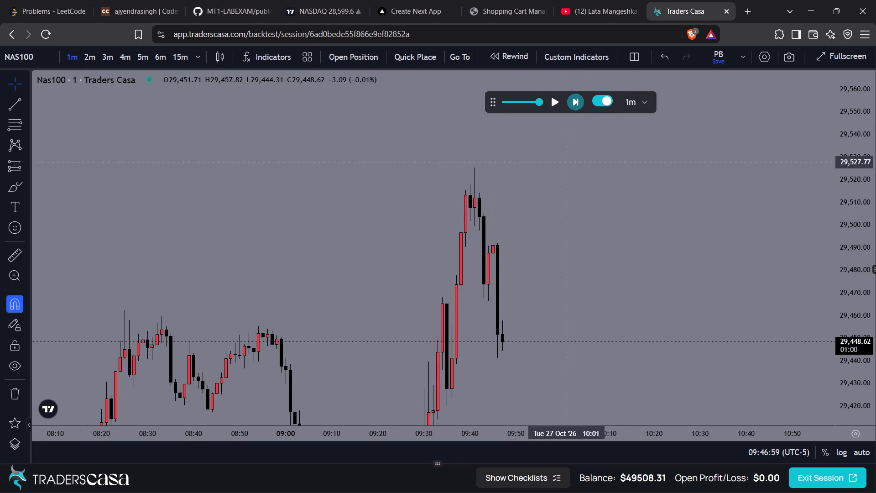
Advance the 1-minute replay one candle at a time from 09:47 to 09:58.
{"action": "left_click_drag", "start_coordinate": [561, 329], "coordinate": [565, 248]}
{"action": "left_click_drag", "start_coordinate": [565, 238], "coordinate": [574, 139]}
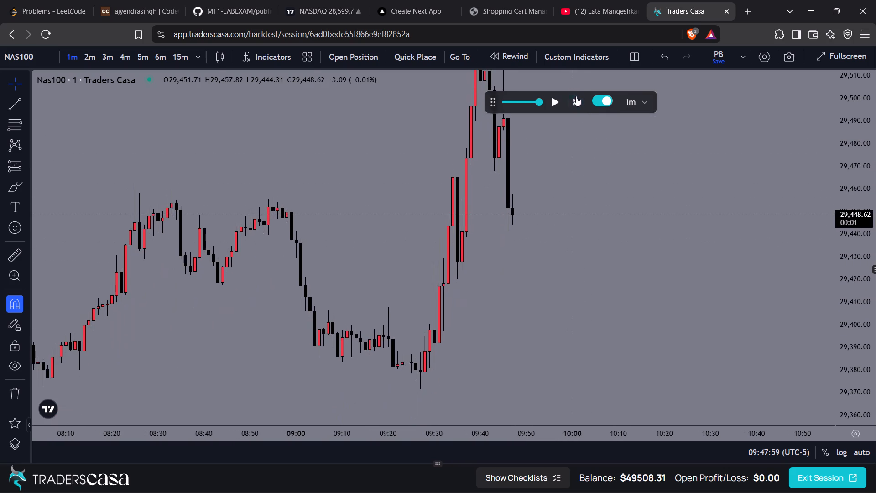
{"action": "left_click", "coordinate": [576, 96]}
{"action": "left_click", "coordinate": [576, 100]}
{"action": "left_click", "coordinate": [576, 100]}
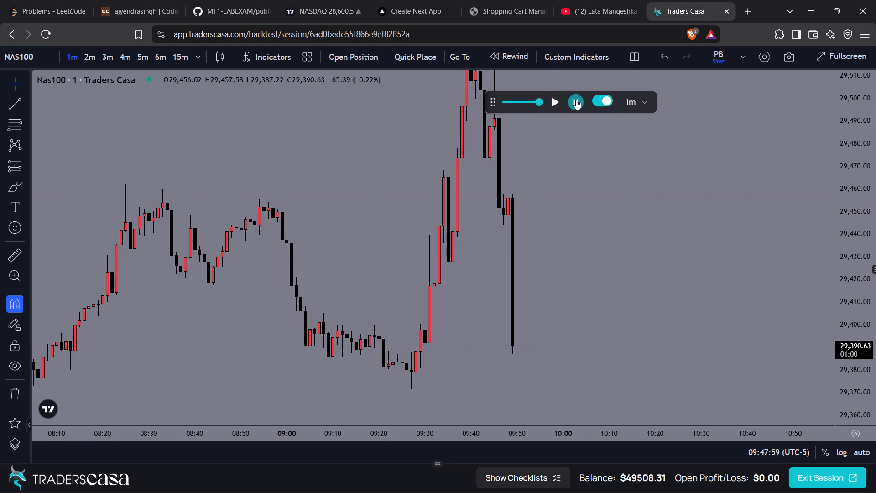
{"action": "left_click", "coordinate": [576, 100]}
{"action": "left_click", "coordinate": [576, 100]}
{"action": "left_click", "coordinate": [576, 100]}
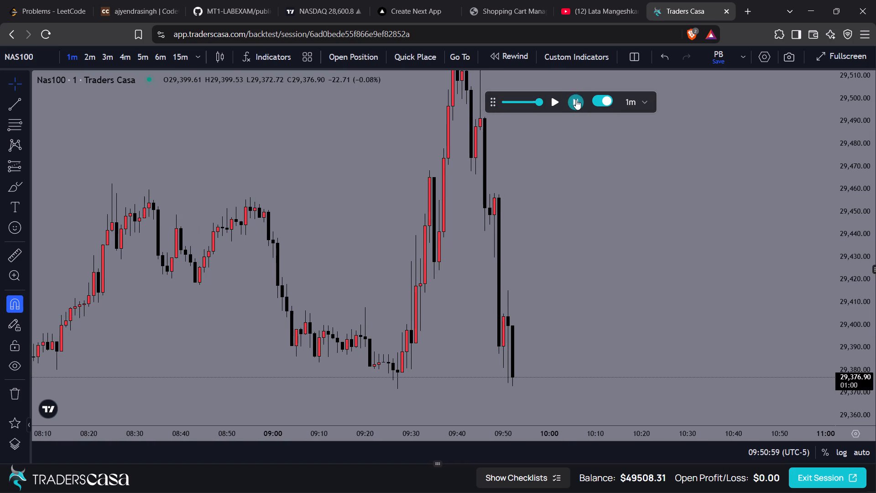
{"action": "left_click", "coordinate": [576, 100]}
{"action": "left_click", "coordinate": [576, 100]}
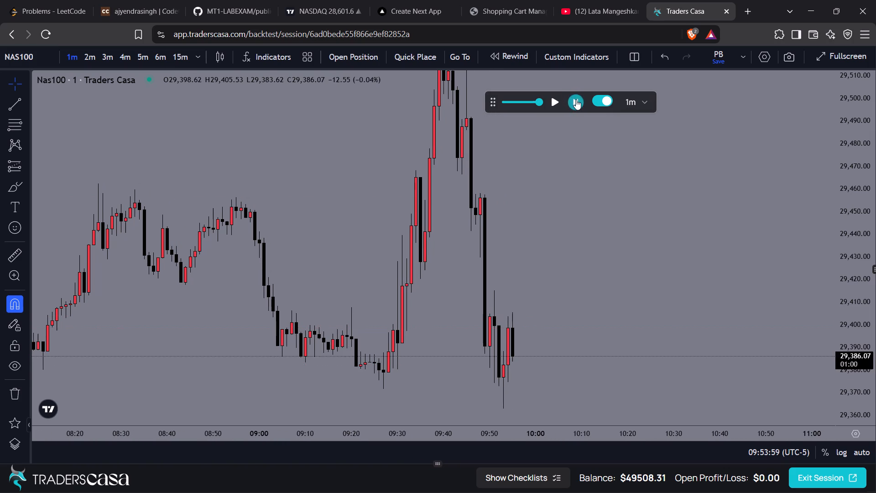
{"action": "left_click", "coordinate": [576, 100]}
{"action": "left_click", "coordinate": [576, 100]}
{"action": "left_click", "coordinate": [576, 100]}
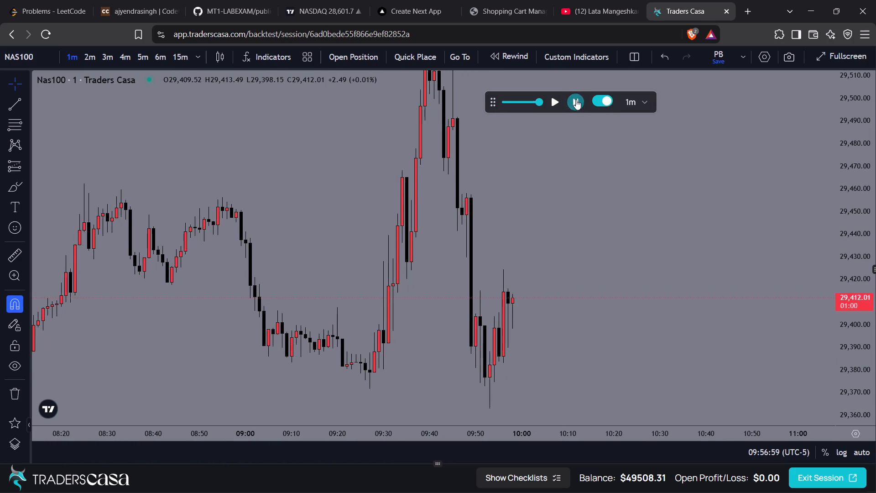
Continue the 1-minute replay from 09:58 to 10:12, keeping the newest candles in view.
{"action": "left_click_drag", "start_coordinate": [560, 175], "coordinate": [558, 165]}
{"action": "triple_click", "coordinate": [576, 107]}
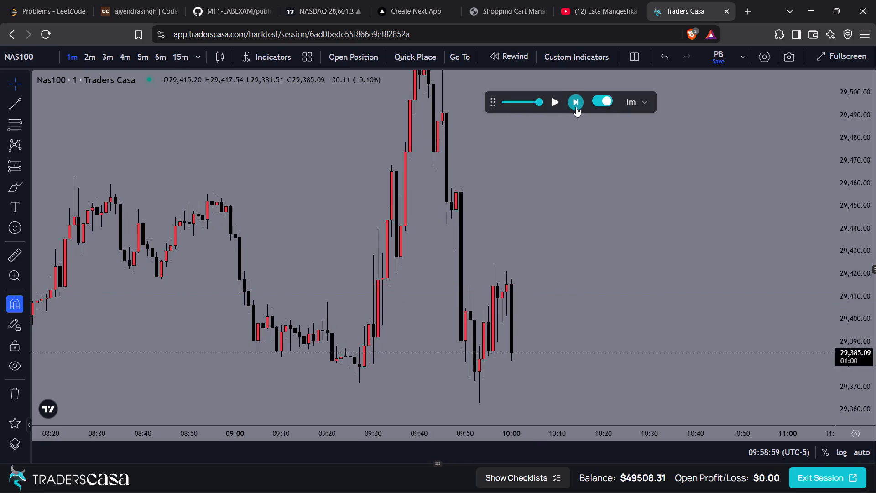
{"action": "double_click", "coordinate": [576, 107]}
{"action": "left_click_drag", "start_coordinate": [555, 281], "coordinate": [557, 262]}
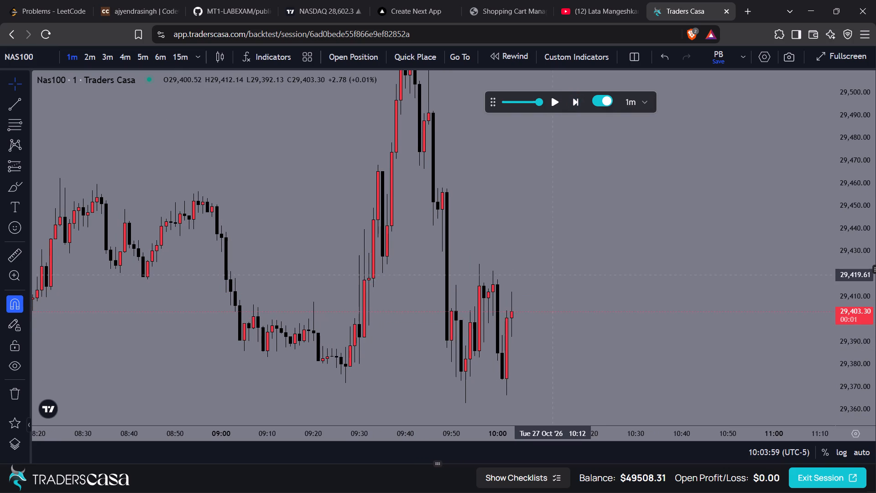
{"action": "left_click_drag", "start_coordinate": [557, 262], "coordinate": [567, 189]}
{"action": "triple_click", "coordinate": [574, 109]}
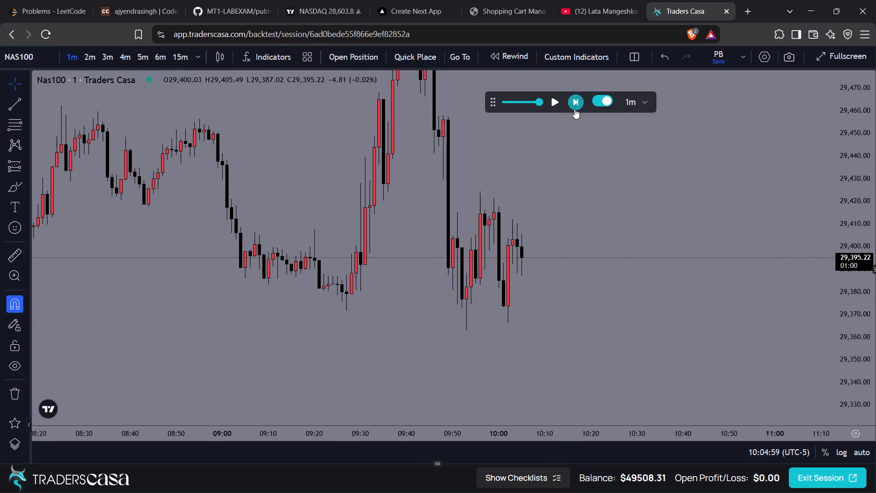
{"action": "triple_click", "coordinate": [574, 109]}
{"action": "triple_click", "coordinate": [574, 109]}
{"action": "left_click", "coordinate": [574, 109]}
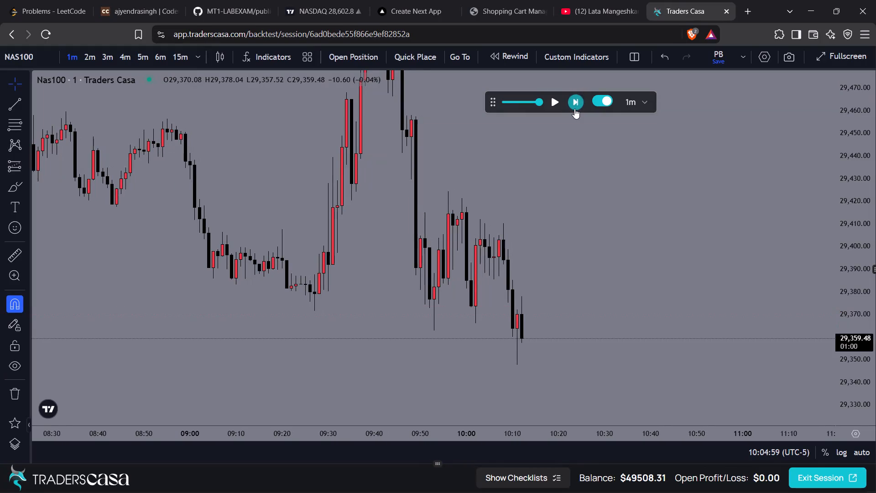
Advance the 1-minute replay one candle at a time from 10:12 to 10:25.
{"action": "left_click", "coordinate": [574, 109]}
{"action": "left_click", "coordinate": [574, 109]}
{"action": "triple_click", "coordinate": [574, 109]}
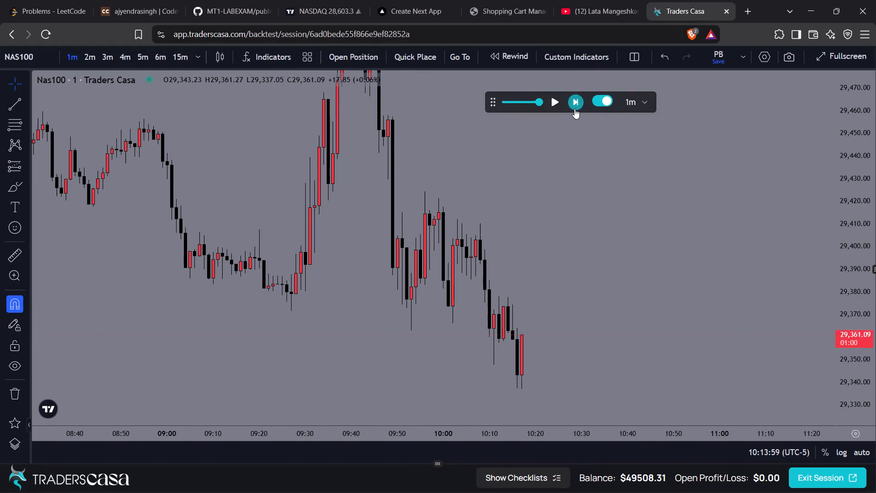
{"action": "triple_click", "coordinate": [574, 109]}
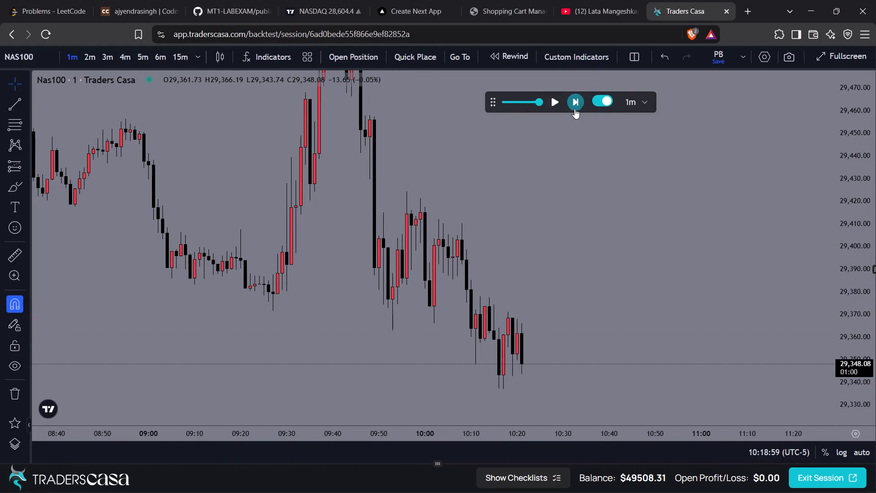
{"action": "triple_click", "coordinate": [574, 109]}
{"action": "left_click", "coordinate": [574, 109]}
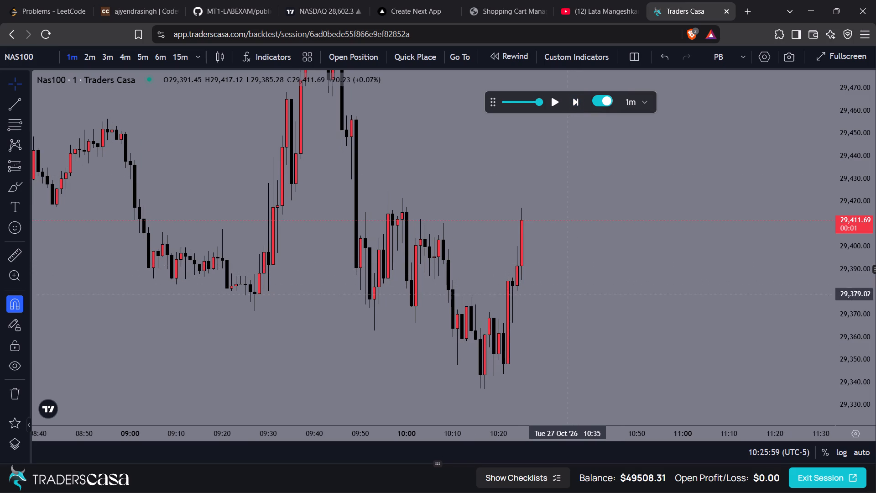
Continue the 1-minute replay from 10:25 past the 10:30 candle to 10:38.
{"action": "triple_click", "coordinate": [579, 100]}
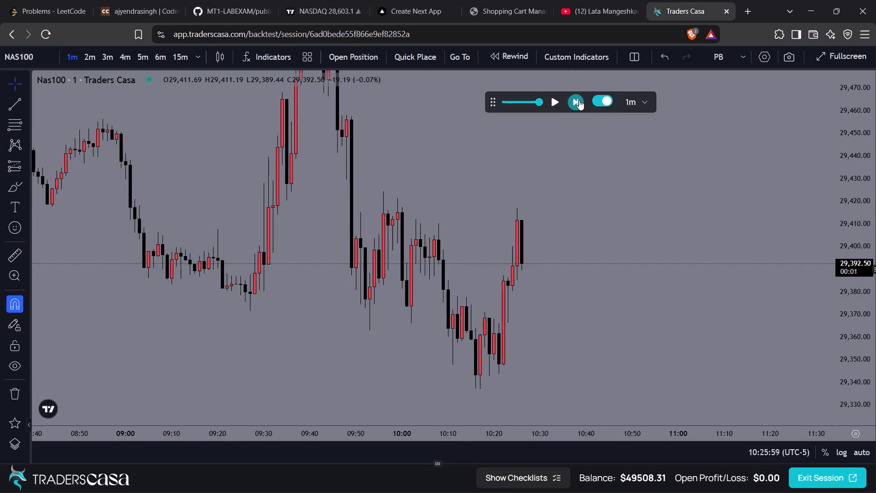
{"action": "left_click", "coordinate": [579, 100]}
{"action": "double_click", "coordinate": [579, 100]}
{"action": "left_click_drag", "start_coordinate": [569, 172], "coordinate": [574, 306]}
{"action": "left_click", "coordinate": [573, 104]}
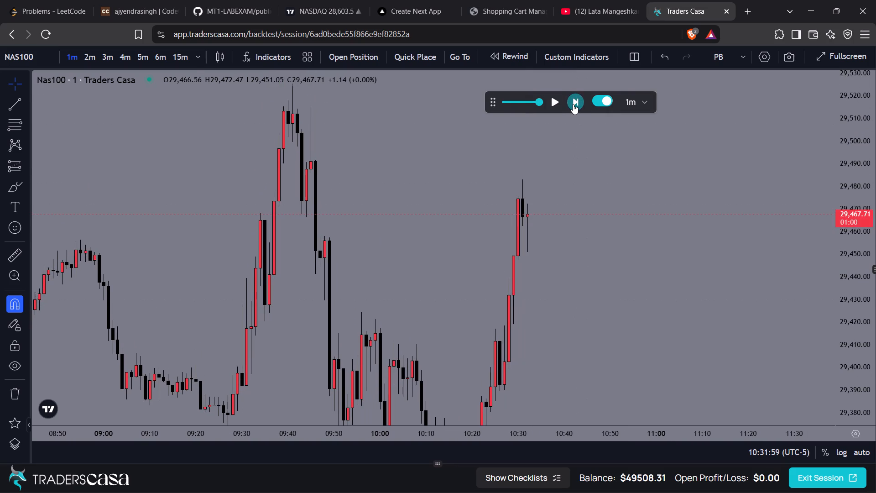
{"action": "left_click", "coordinate": [573, 104]}
{"action": "triple_click", "coordinate": [573, 104]}
{"action": "double_click", "coordinate": [573, 104]}
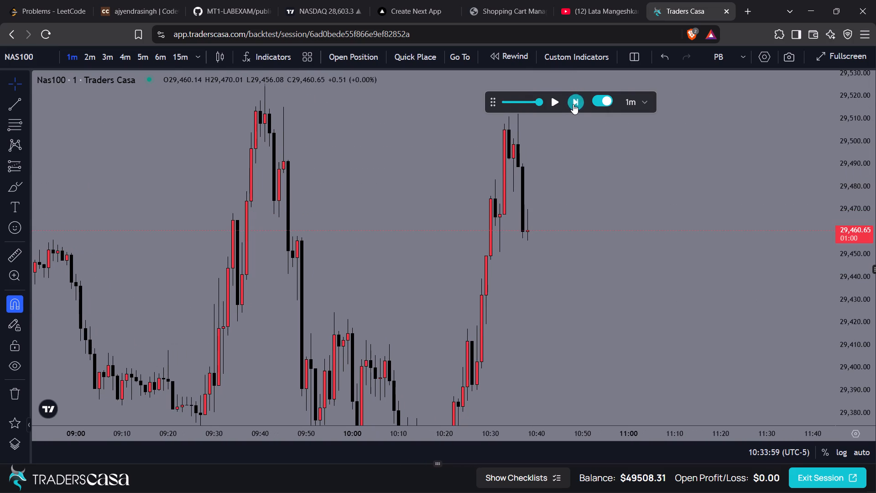
Step the 1-minute replay forward candle by candle from 10:38 to 10:46.
{"action": "left_click_drag", "start_coordinate": [569, 188], "coordinate": [520, 188]}
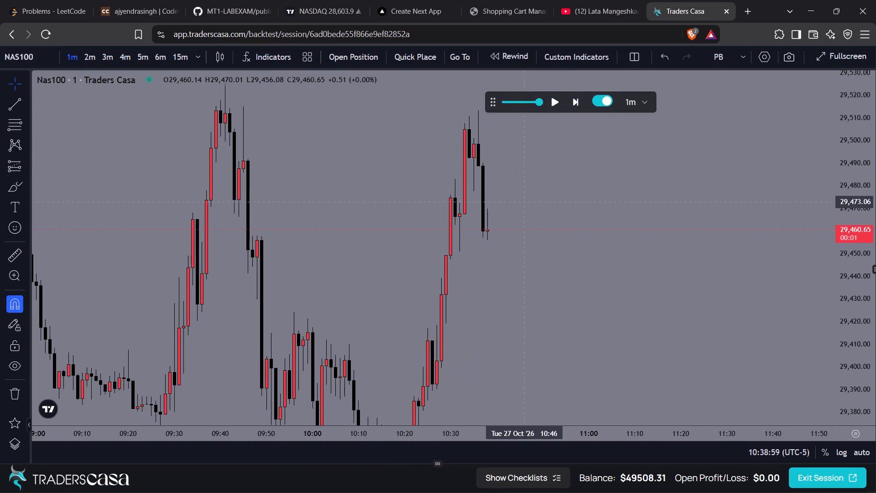
{"action": "left_click", "coordinate": [578, 100]}
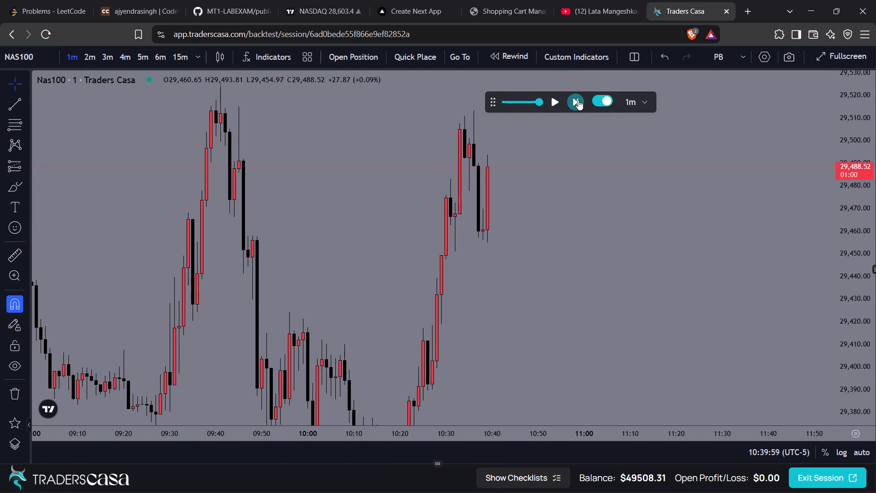
{"action": "left_click", "coordinate": [578, 100]}
{"action": "left_click", "coordinate": [578, 100]}
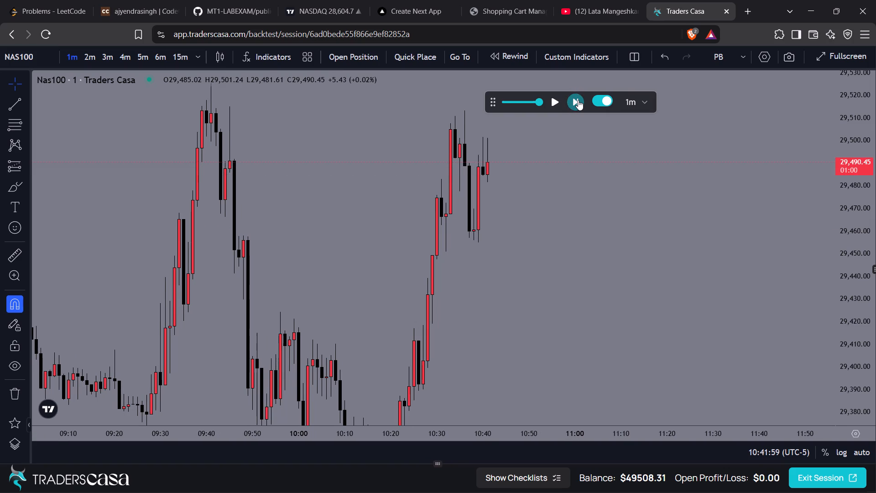
{"action": "left_click", "coordinate": [578, 100]}
{"action": "left_click", "coordinate": [578, 100]}
{"action": "left_click", "coordinate": [578, 100]}
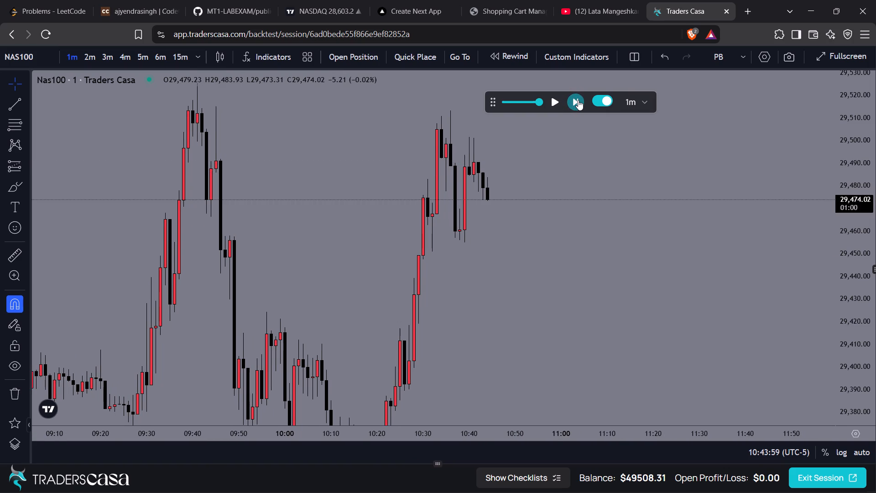
{"action": "left_click", "coordinate": [578, 100]}
{"action": "left_click", "coordinate": [578, 100]}
{"action": "left_click", "coordinate": [578, 100]}
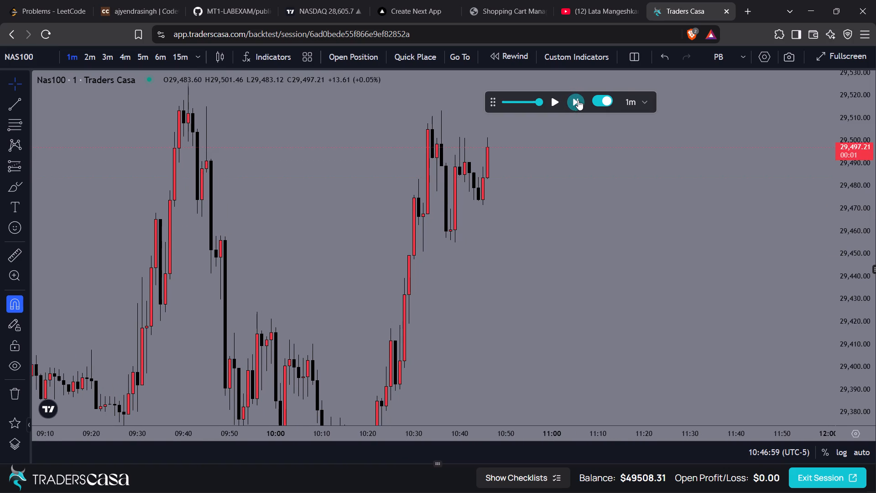
Advance the 1-minute replay from 10:46 to 10:57, keeping the newest candles in view.
{"action": "triple_click", "coordinate": [578, 100]}
{"action": "left_click_drag", "start_coordinate": [549, 158], "coordinate": [526, 199]}
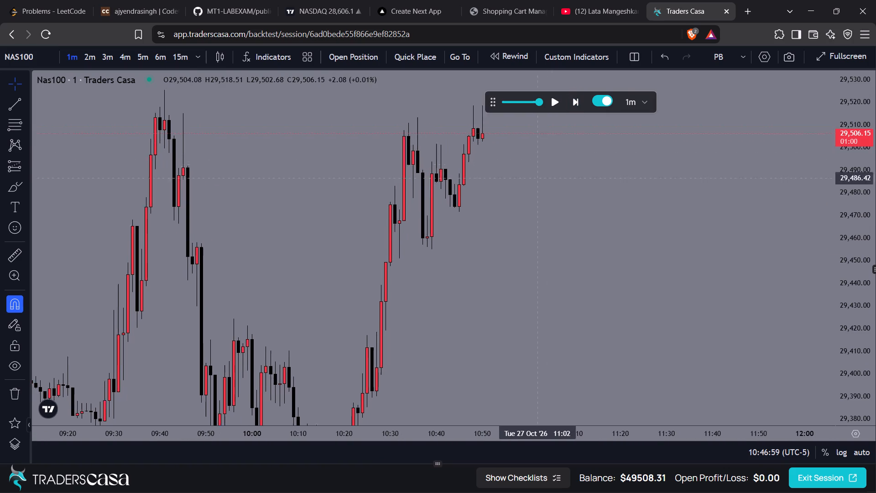
{"action": "left_click_drag", "start_coordinate": [526, 199], "coordinate": [521, 209]}
{"action": "left_click", "coordinate": [573, 97]}
{"action": "triple_click", "coordinate": [574, 100]}
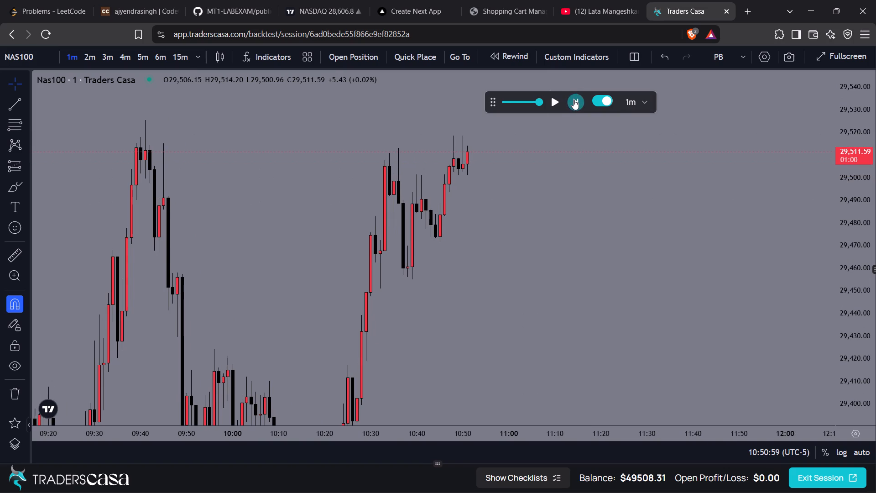
{"action": "triple_click", "coordinate": [574, 100]}
{"action": "left_click_drag", "start_coordinate": [553, 135], "coordinate": [542, 194]}
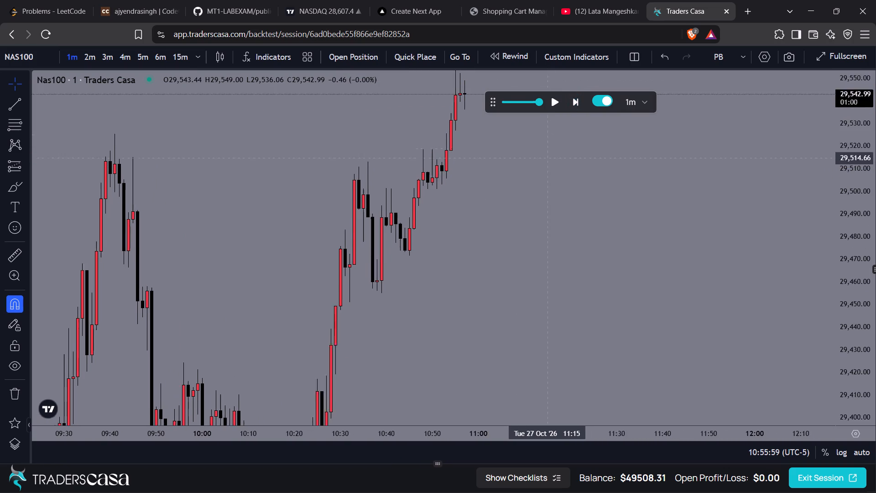
{"action": "left_click_drag", "start_coordinate": [542, 194], "coordinate": [537, 224]}
Move the 1-minute replay quickly forward from 10:57 to the 11:15 candle.
{"action": "triple_click", "coordinate": [576, 98]}
{"action": "triple_click", "coordinate": [576, 98]}
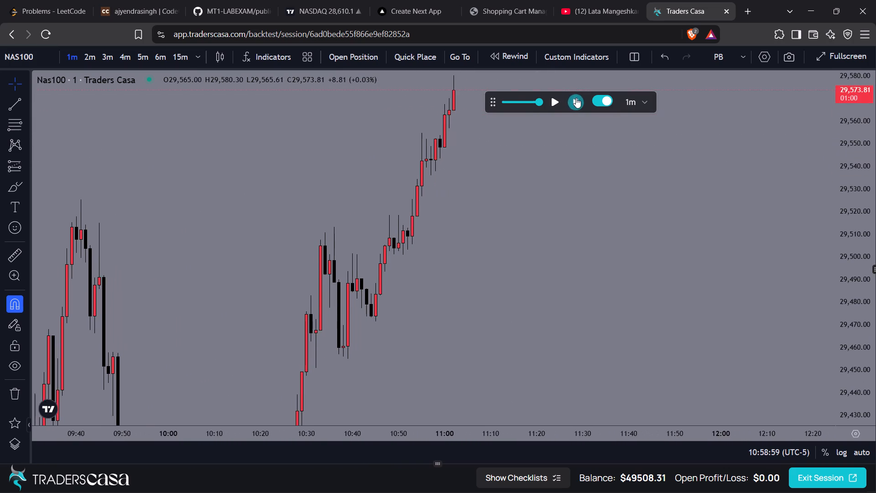
{"action": "triple_click", "coordinate": [576, 98]}
{"action": "triple_click", "coordinate": [576, 98]}
{"action": "triple_click", "coordinate": [576, 98]}
{"action": "triple_click", "coordinate": [576, 98]}
{"action": "triple_click", "coordinate": [576, 98]}
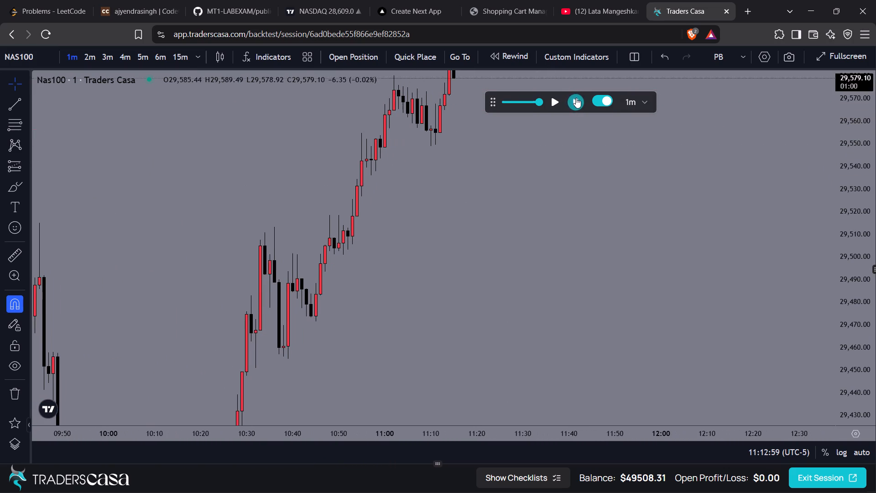
Continue the 1-minute replay from 11:15 to 11:38 with a rescaled price range.
{"action": "left_click_drag", "start_coordinate": [524, 162], "coordinate": [599, 277]}
{"action": "left_click_drag", "start_coordinate": [846, 312], "coordinate": [839, 240]}
{"action": "left_click_drag", "start_coordinate": [630, 207], "coordinate": [622, 274]}
{"action": "triple_click", "coordinate": [577, 104]}
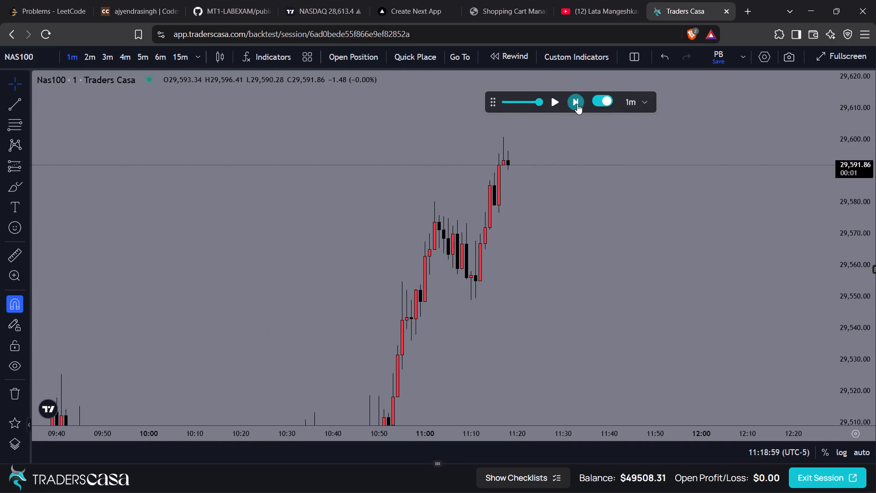
{"action": "triple_click", "coordinate": [577, 104]}
{"action": "triple_click", "coordinate": [577, 104]}
{"action": "triple_click", "coordinate": [577, 104]}
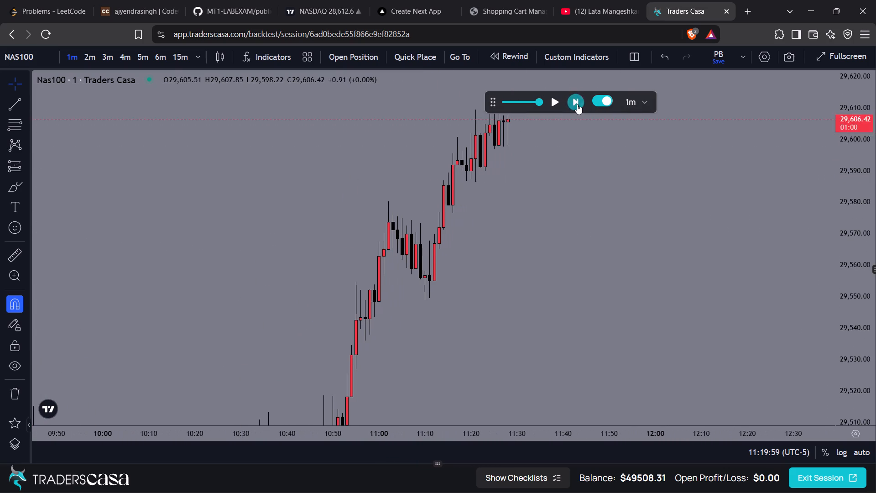
{"action": "triple_click", "coordinate": [577, 104]}
{"action": "triple_click", "coordinate": [577, 104]}
{"action": "double_click", "coordinate": [577, 104]}
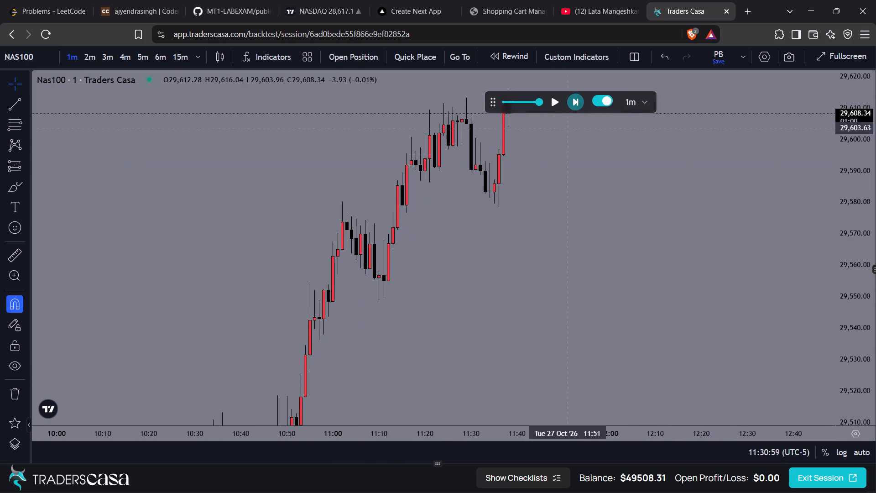
Advance the 1-minute replay from 11:38 to 11:47.
{"action": "left_click_drag", "start_coordinate": [553, 154], "coordinate": [542, 253]}
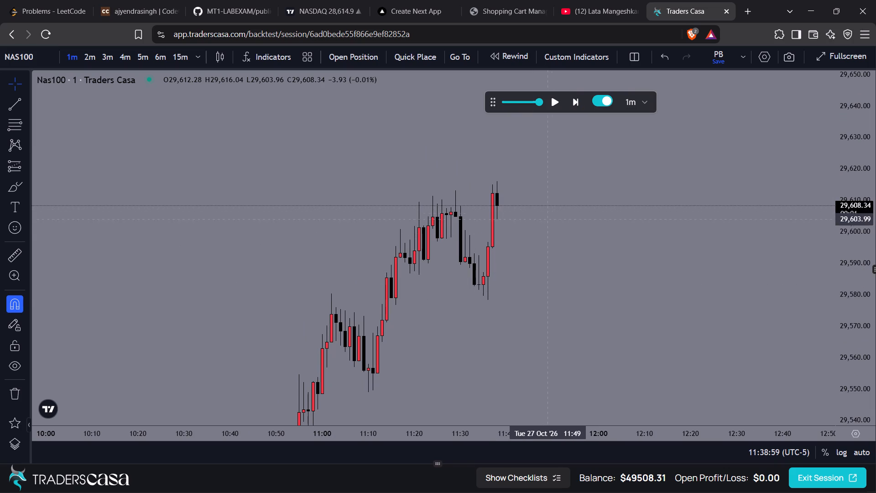
{"action": "triple_click", "coordinate": [574, 109]}
{"action": "triple_click", "coordinate": [574, 109]}
{"action": "triple_click", "coordinate": [574, 109]}
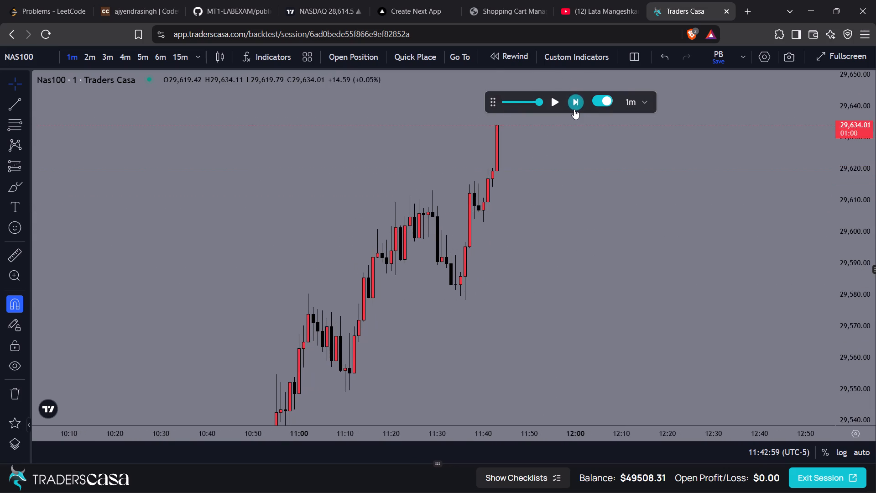
Continue the 1-minute replay from 11:47 past the 12:00 candle to 12:09.
{"action": "left_click_drag", "start_coordinate": [559, 142], "coordinate": [540, 309]}
{"action": "left_click_drag", "start_coordinate": [545, 264], "coordinate": [543, 256]}
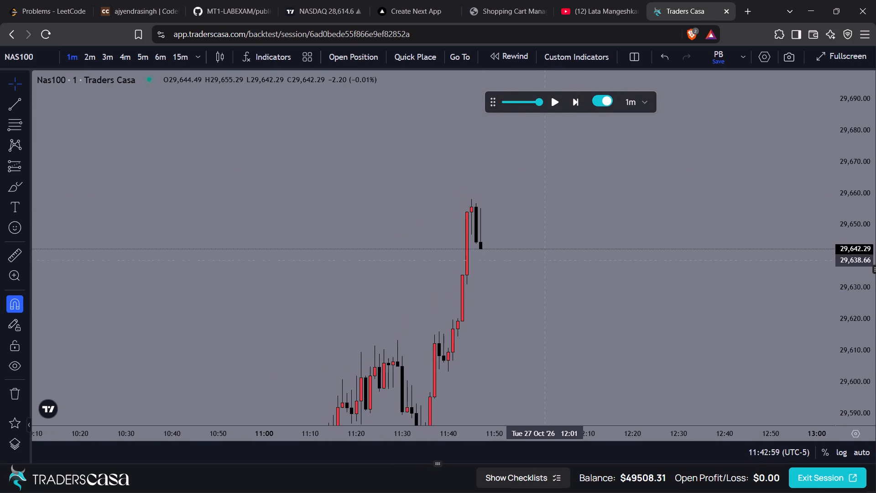
{"action": "left_click_drag", "start_coordinate": [543, 256], "coordinate": [537, 220]}
{"action": "triple_click", "coordinate": [572, 99]}
{"action": "triple_click", "coordinate": [572, 99]}
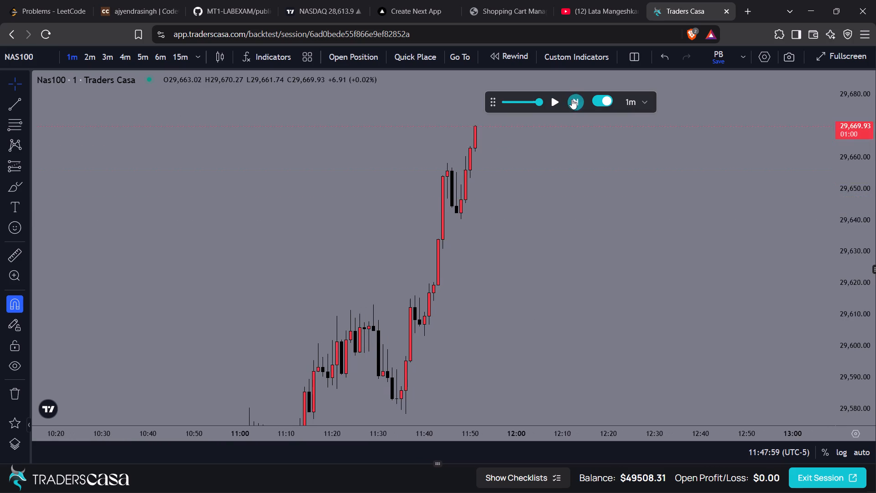
{"action": "triple_click", "coordinate": [572, 99]}
{"action": "triple_click", "coordinate": [572, 99]}
{"action": "triple_click", "coordinate": [572, 99]}
{"action": "triple_click", "coordinate": [572, 99]}
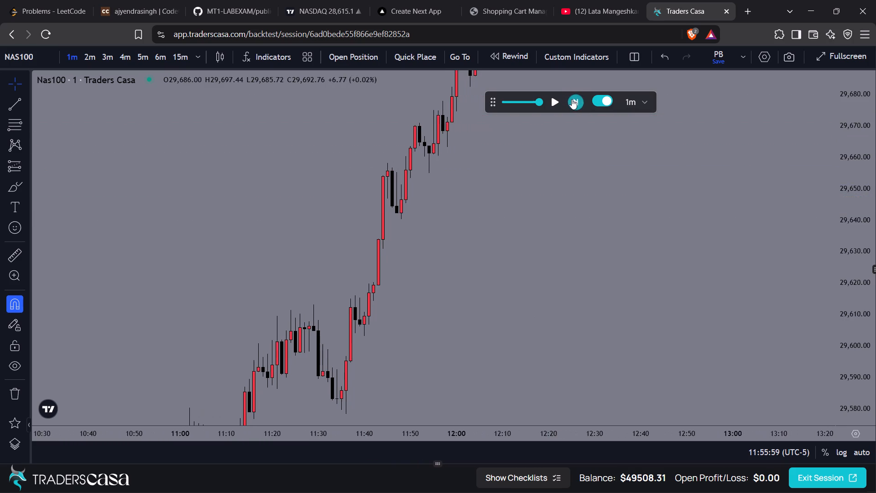
{"action": "triple_click", "coordinate": [572, 99]}
{"action": "left_click_drag", "start_coordinate": [537, 138], "coordinate": [522, 283]}
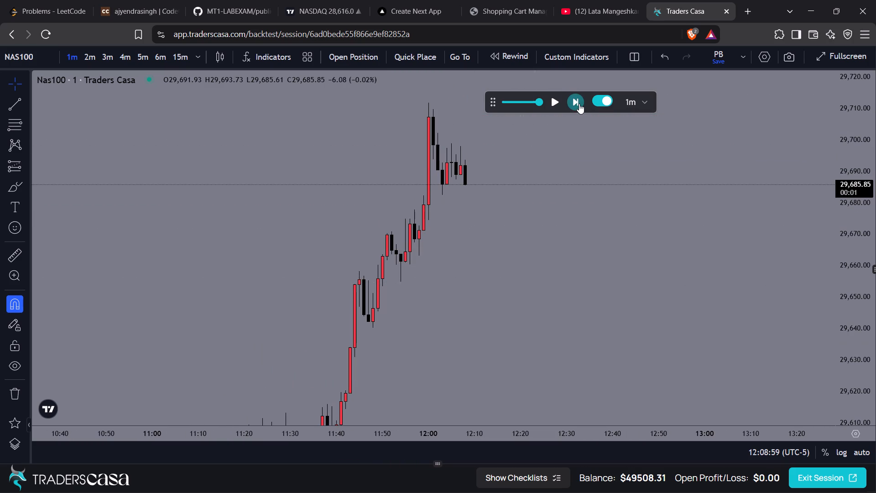
{"action": "left_click", "coordinate": [579, 104]}
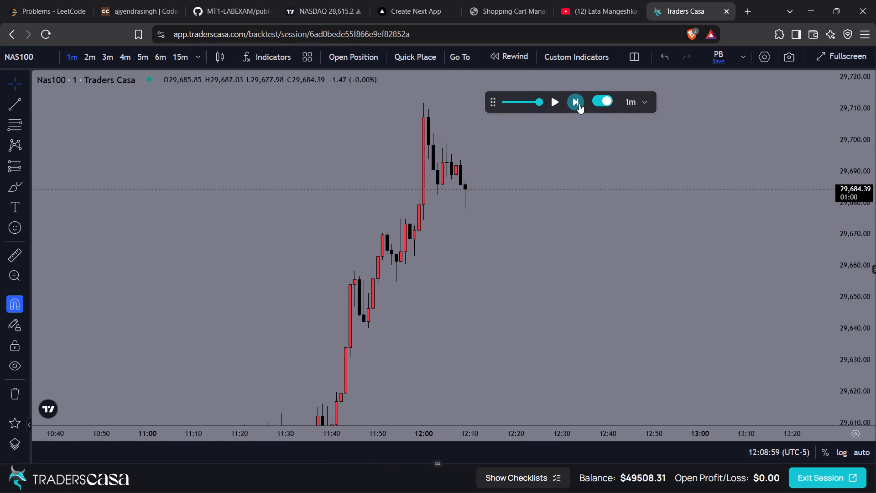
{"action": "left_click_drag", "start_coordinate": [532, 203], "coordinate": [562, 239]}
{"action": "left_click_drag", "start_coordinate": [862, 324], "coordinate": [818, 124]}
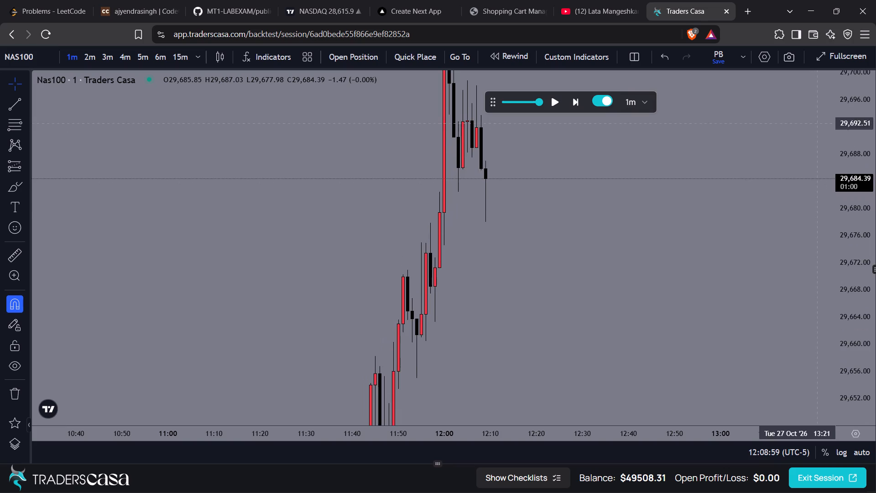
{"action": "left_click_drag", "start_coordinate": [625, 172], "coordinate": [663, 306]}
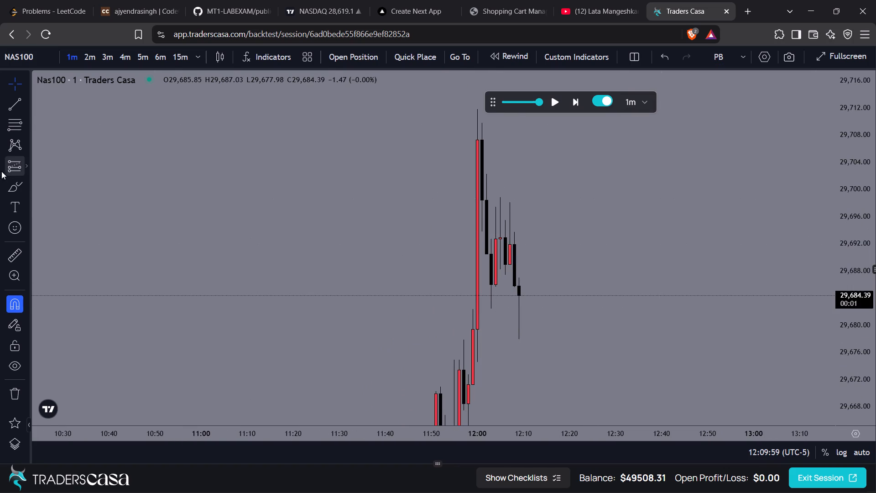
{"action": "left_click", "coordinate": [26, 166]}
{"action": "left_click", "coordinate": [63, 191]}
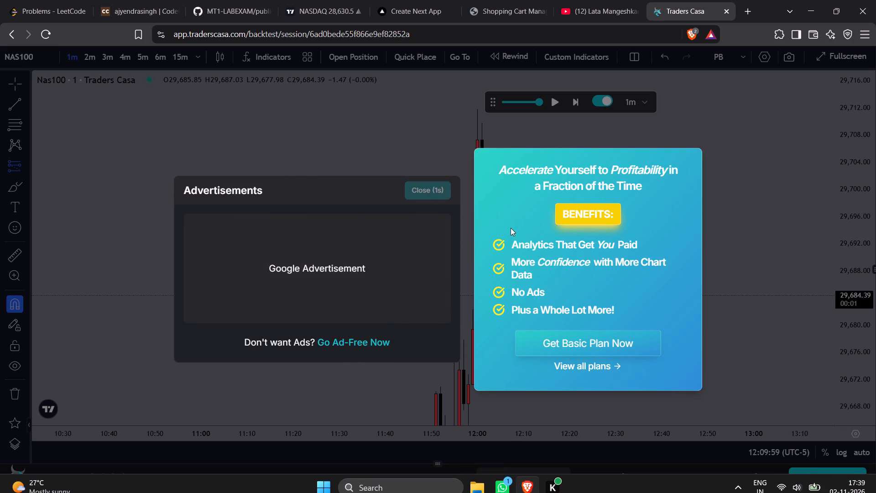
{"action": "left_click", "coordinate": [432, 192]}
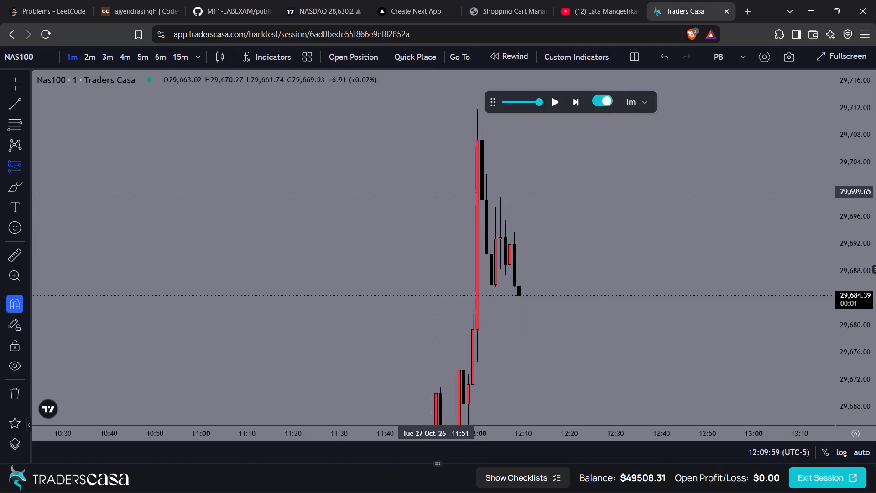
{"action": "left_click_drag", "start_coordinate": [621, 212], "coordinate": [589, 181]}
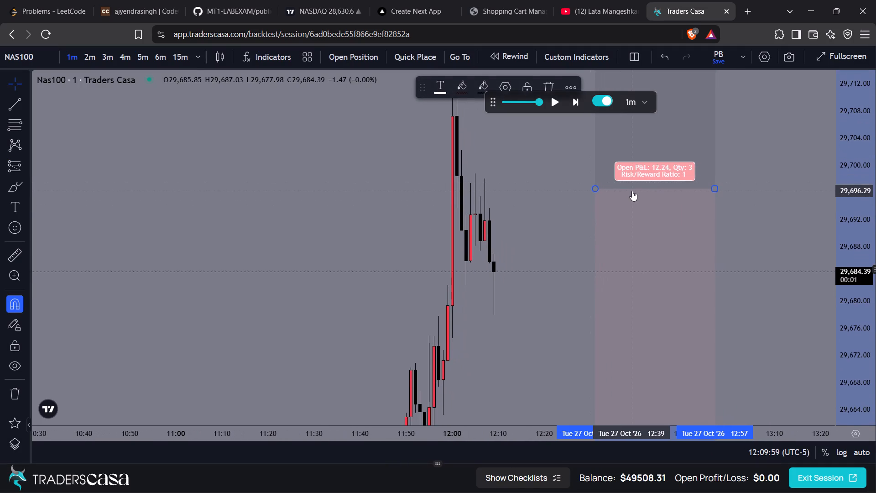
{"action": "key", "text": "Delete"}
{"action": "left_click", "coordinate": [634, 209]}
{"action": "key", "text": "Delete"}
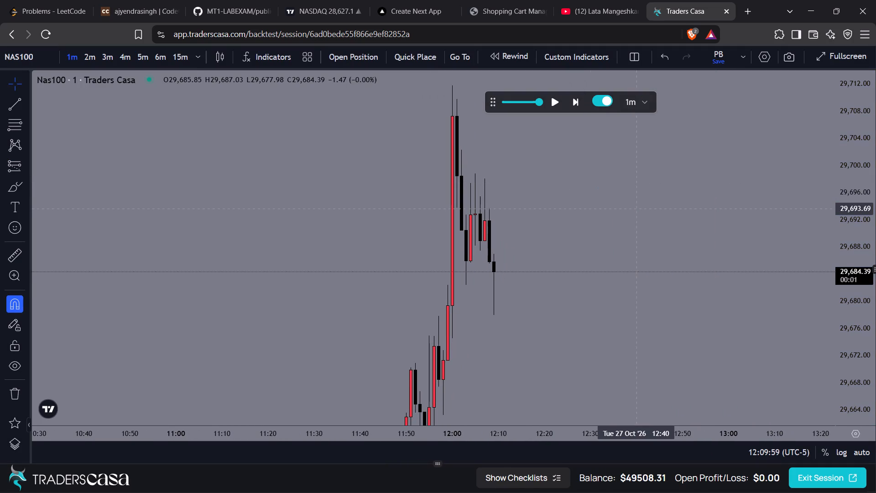
Place a Short Position projection on the 12:09 candle with its entry at 29,685.85.
{"action": "left_click", "coordinate": [26, 173]}
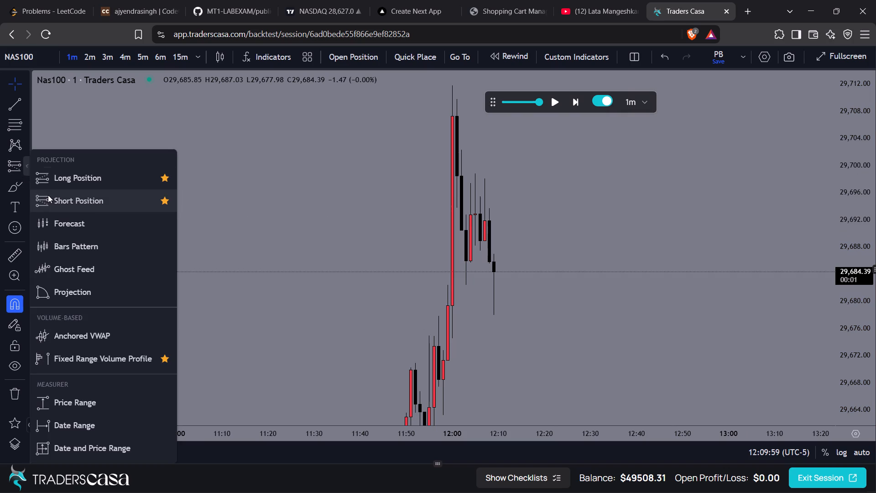
{"action": "left_click", "coordinate": [48, 195]}
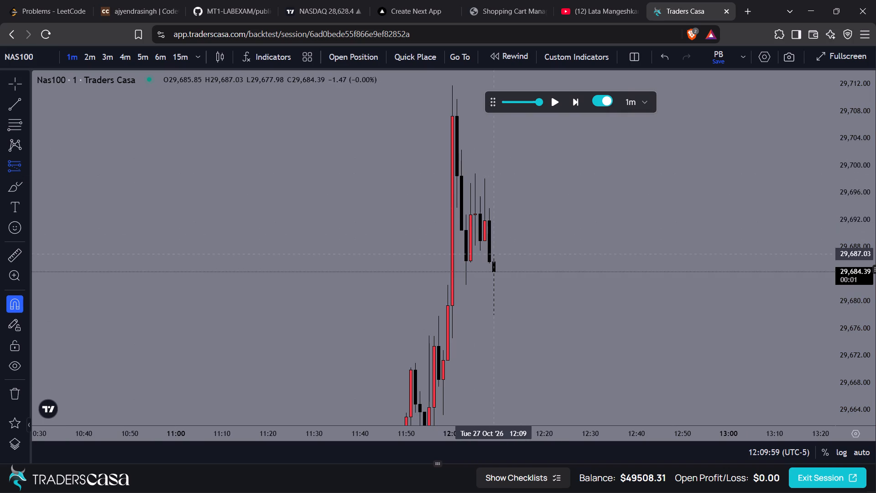
{"action": "left_click", "coordinate": [494, 261]}
{"action": "left_click_drag", "start_coordinate": [426, 227], "coordinate": [386, 266]}
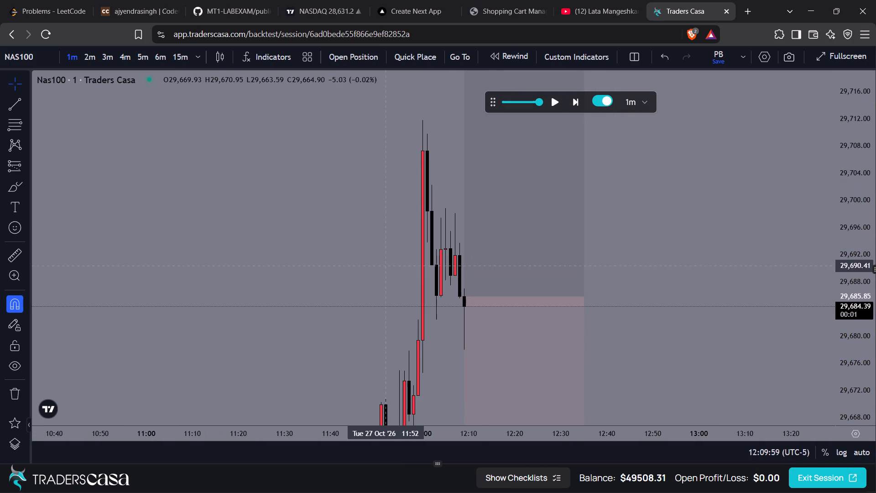
Tighten the short projection's stop level to 29,694.11, above the recent candle highs.
{"action": "left_click_drag", "start_coordinate": [445, 154], "coordinate": [442, 230]}
{"action": "left_click_drag", "start_coordinate": [453, 170], "coordinate": [448, 254]}
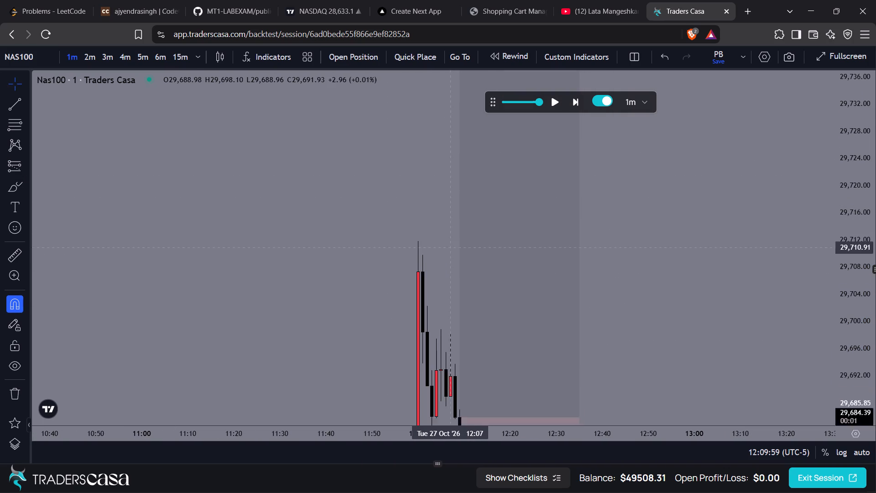
{"action": "left_click_drag", "start_coordinate": [455, 112], "coordinate": [459, 277]}
{"action": "left_click_drag", "start_coordinate": [466, 185], "coordinate": [510, 492]}
{"action": "left_click_drag", "start_coordinate": [647, 346], "coordinate": [622, 112]}
{"action": "left_click_drag", "start_coordinate": [616, 243], "coordinate": [635, 127]}
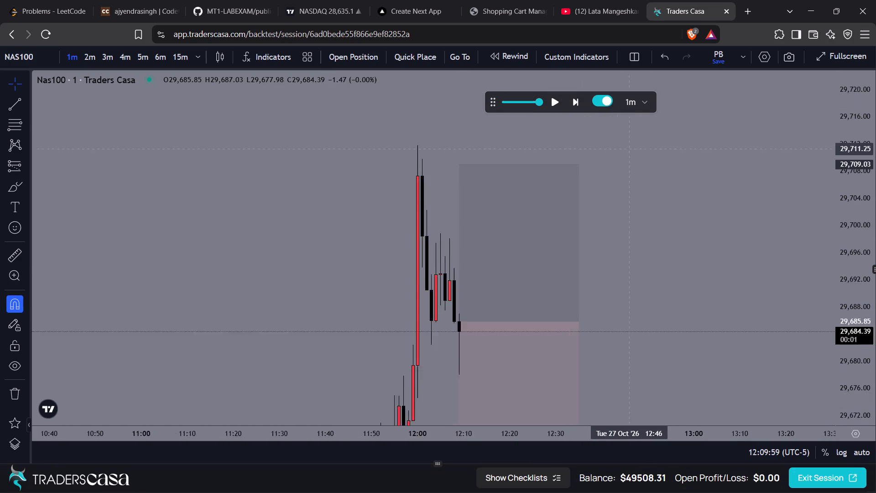
{"action": "left_click_drag", "start_coordinate": [635, 127], "coordinate": [639, 117]}
{"action": "left_click_drag", "start_coordinate": [471, 131], "coordinate": [529, 237]}
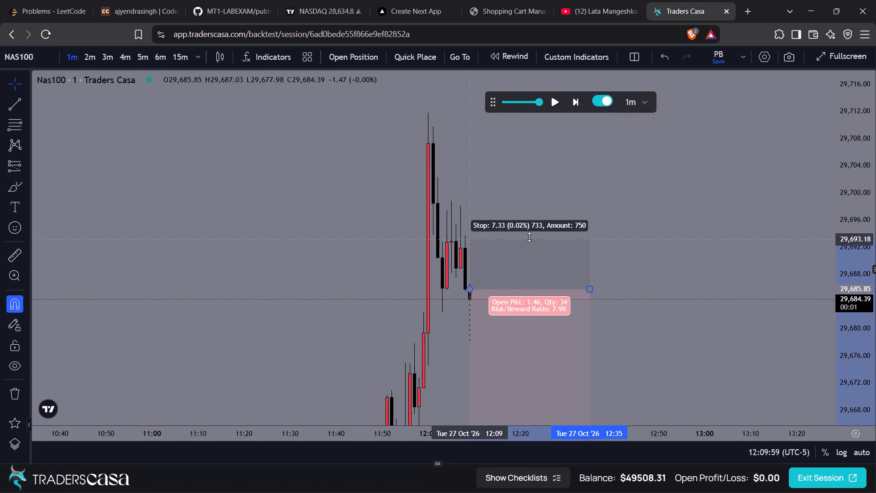
{"action": "left_click_drag", "start_coordinate": [529, 237], "coordinate": [534, 233]}
Move the short projection's target level up to 29,655.12.
{"action": "left_click_drag", "start_coordinate": [657, 207], "coordinate": [639, 63]}
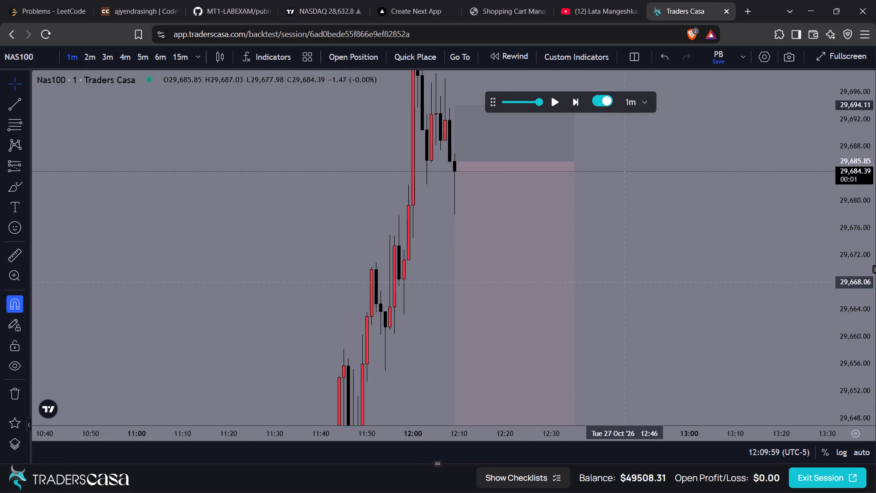
{"action": "left_click_drag", "start_coordinate": [627, 291], "coordinate": [618, 115]}
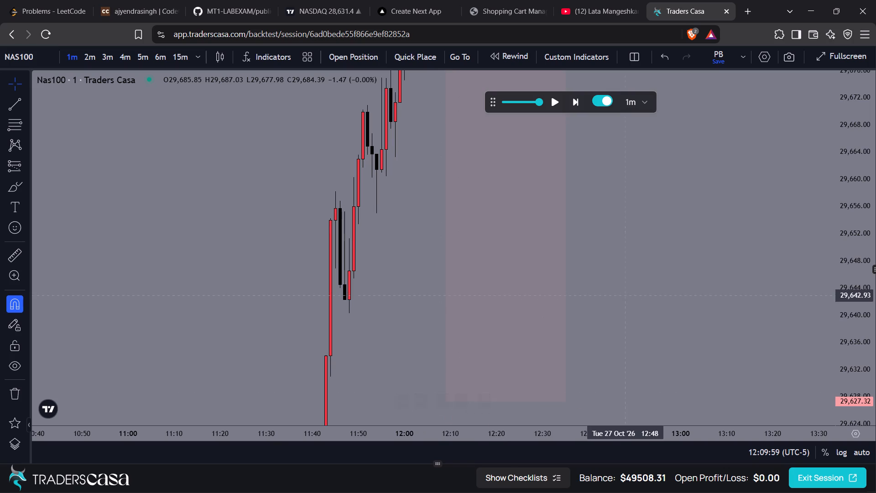
{"action": "left_click_drag", "start_coordinate": [631, 295], "coordinate": [616, 239]}
{"action": "left_click_drag", "start_coordinate": [432, 350], "coordinate": [460, 163]}
{"action": "left_click_drag", "start_coordinate": [568, 133], "coordinate": [581, 353]}
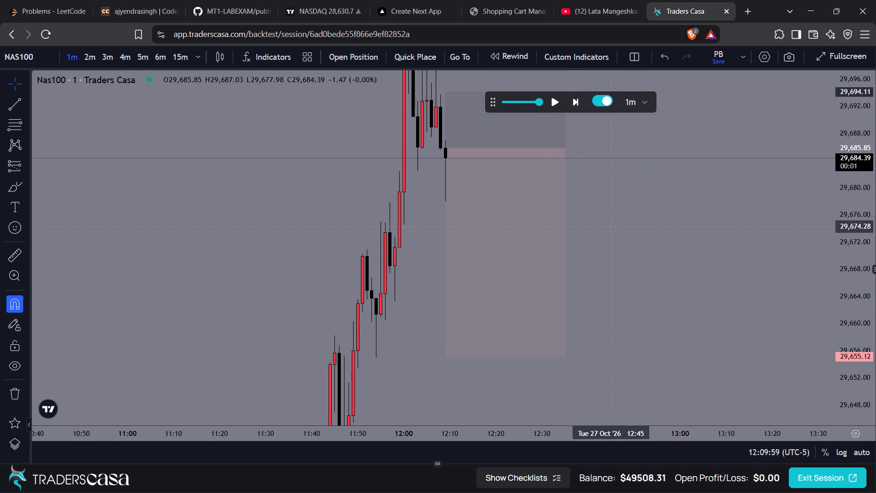
Place a sell limit order from the short projection: entry 29685.85, take profit 29655.12, stop loss 29694.11, 0.3% risk.
{"action": "left_click_drag", "start_coordinate": [609, 227], "coordinate": [584, 268]}
{"action": "left_click", "coordinate": [493, 246]}
{"action": "left_click", "coordinate": [355, 61]}
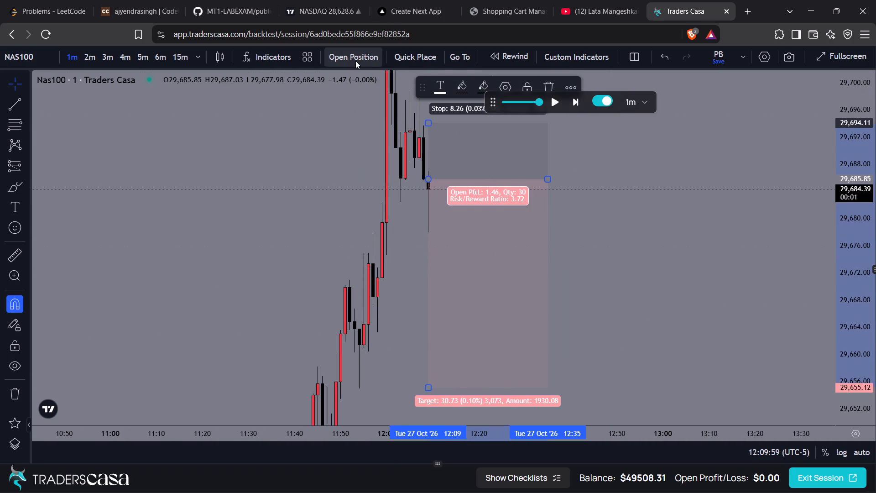
{"action": "left_click", "coordinate": [412, 440]}
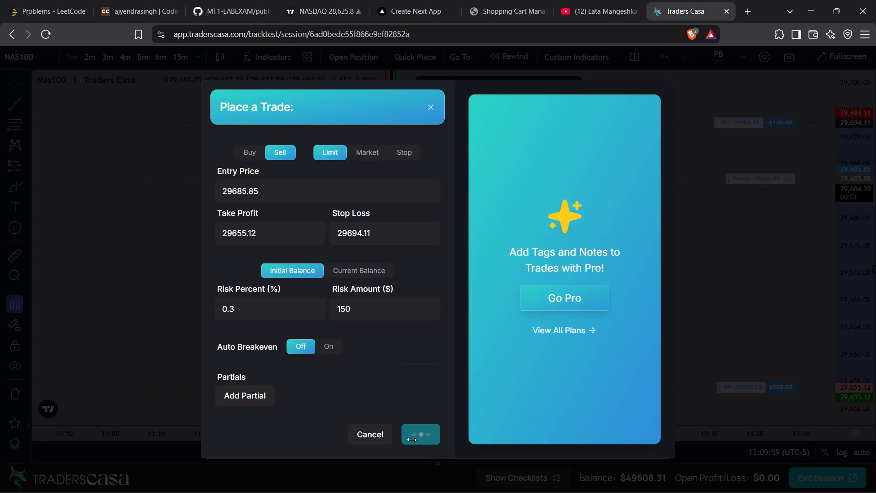
Advance the 1-minute replay from 12:09 to 12:28 with the sell order in place.
{"action": "left_click", "coordinate": [575, 108]}
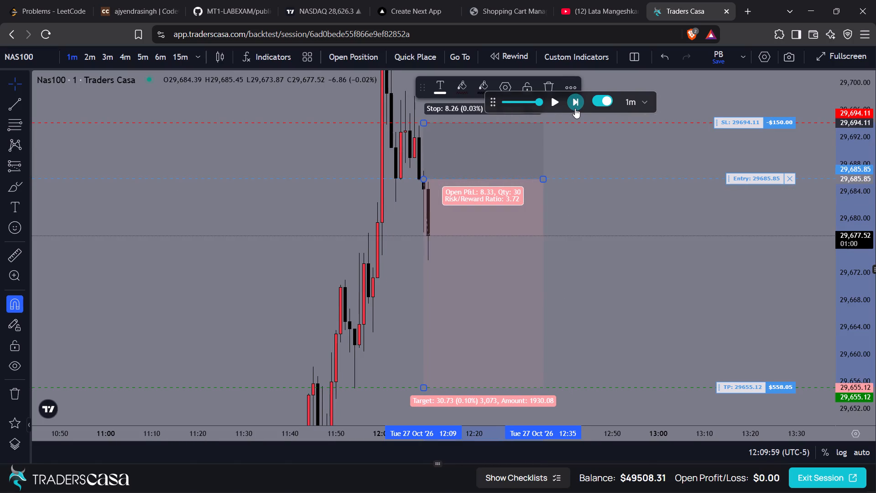
{"action": "left_click", "coordinate": [575, 108]}
{"action": "triple_click", "coordinate": [575, 108]}
{"action": "triple_click", "coordinate": [575, 108]}
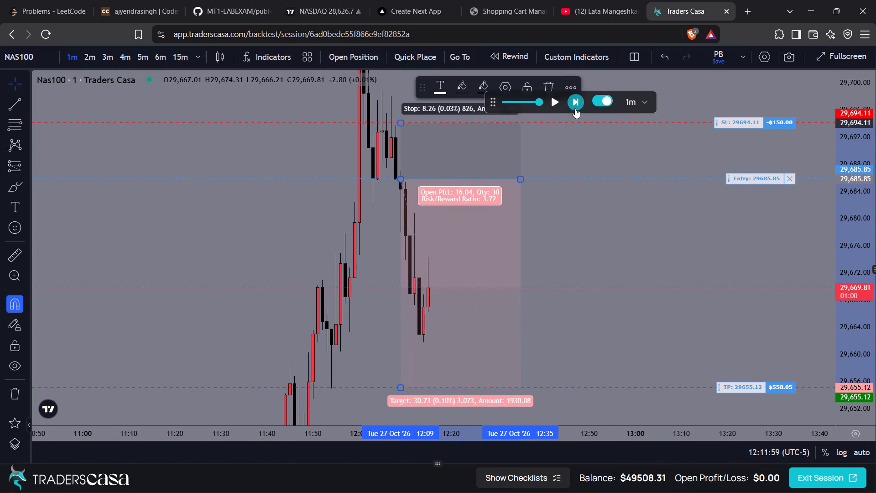
{"action": "triple_click", "coordinate": [575, 108]}
{"action": "left_click", "coordinate": [575, 108]}
{"action": "left_click", "coordinate": [575, 108]}
{"action": "double_click", "coordinate": [575, 108]}
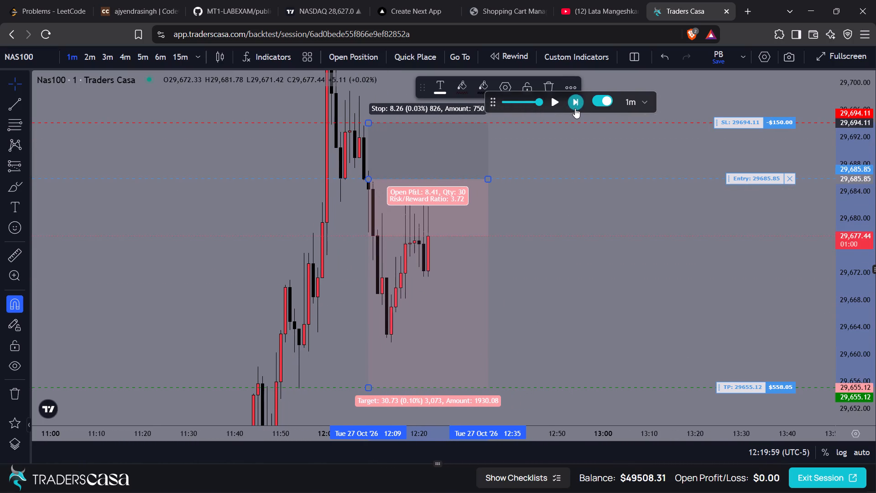
{"action": "left_click", "coordinate": [575, 108]}
{"action": "left_click", "coordinate": [575, 108]}
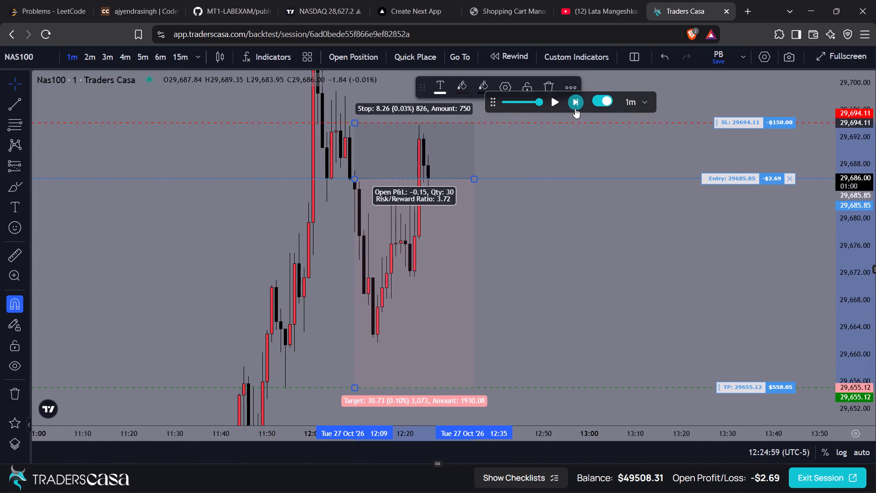
{"action": "left_click", "coordinate": [575, 108]}
{"action": "left_click", "coordinate": [575, 108]}
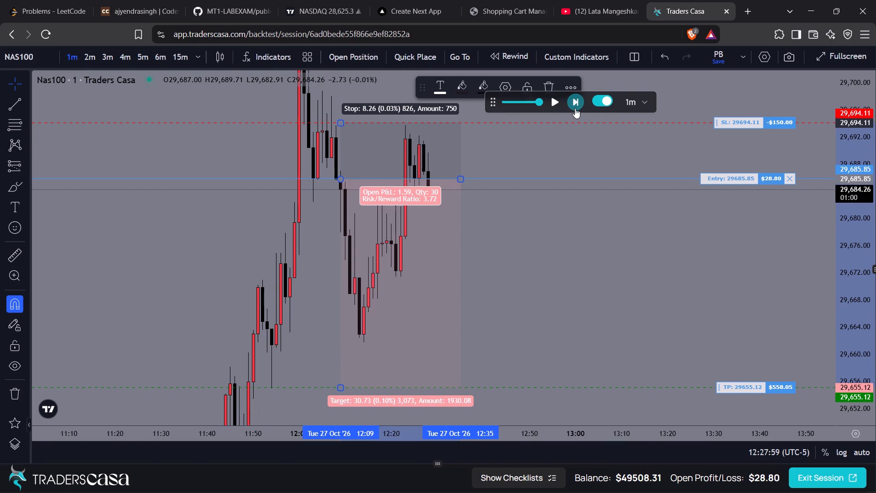
Move the open short trade's stop loss to 29,685.37, just below its entry.
{"action": "left_click_drag", "start_coordinate": [633, 236], "coordinate": [618, 220]}
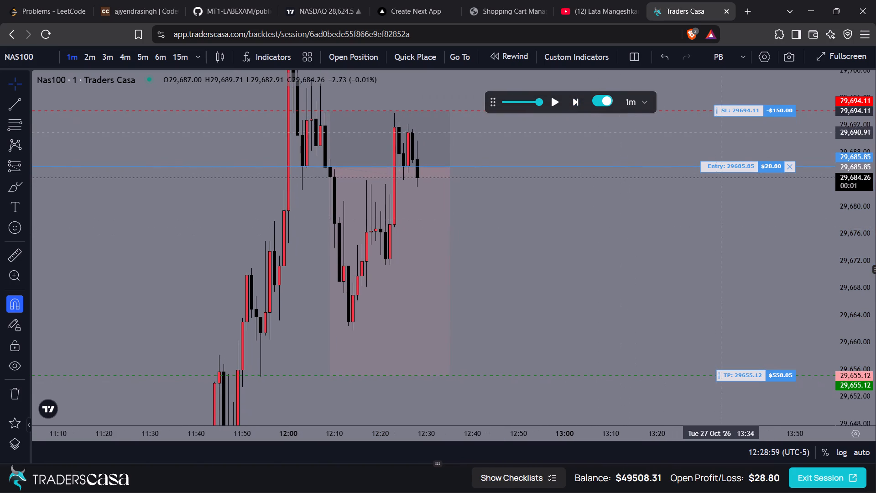
{"action": "left_click_drag", "start_coordinate": [731, 110], "coordinate": [757, 170]}
{"action": "left_click_drag", "start_coordinate": [719, 206], "coordinate": [730, 176]}
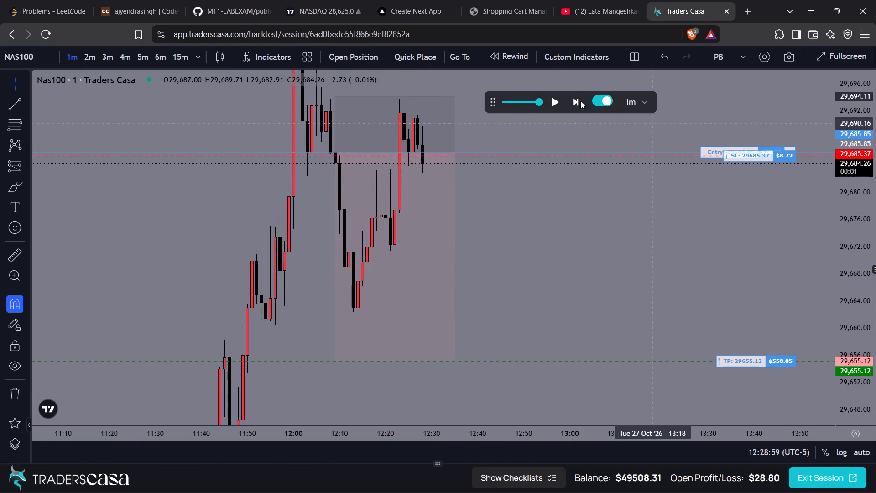
Advance the 1-minute replay from 12:28 to 12:42.
{"action": "left_click", "coordinate": [574, 100]}
{"action": "left_click", "coordinate": [574, 100]}
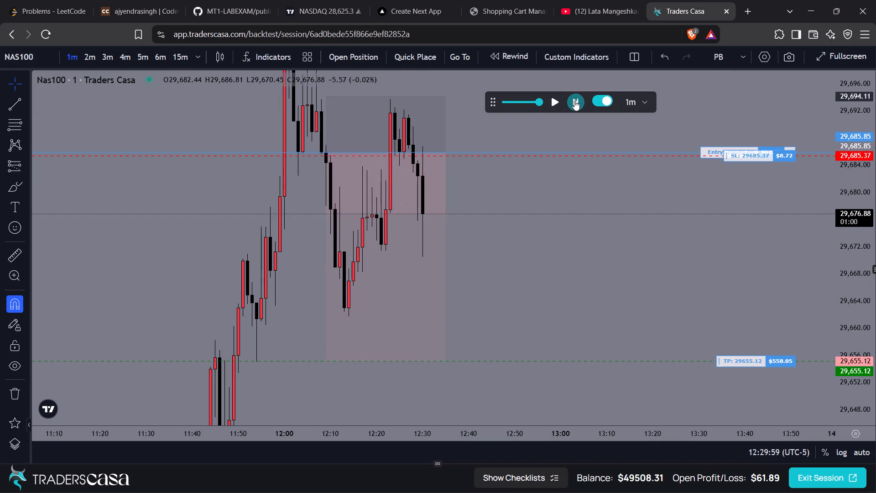
{"action": "left_click", "coordinate": [574, 100]}
{"action": "triple_click", "coordinate": [574, 100]}
{"action": "triple_click", "coordinate": [574, 100]}
{"action": "left_click", "coordinate": [574, 100]}
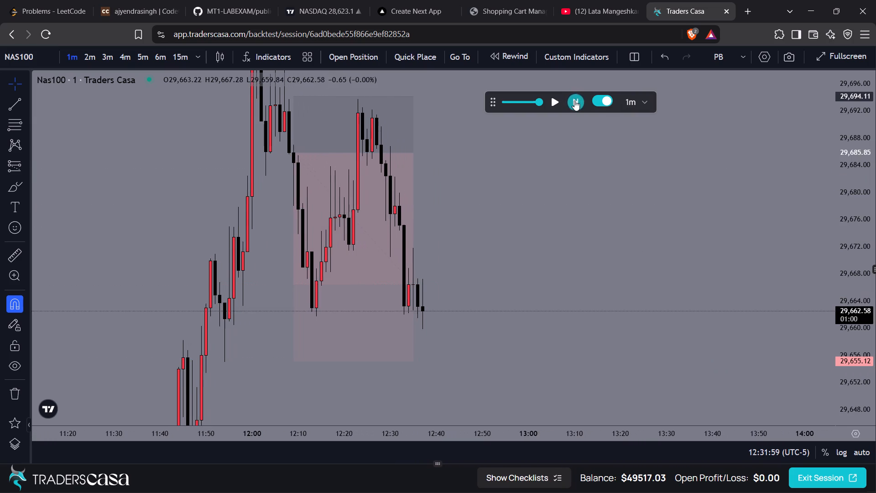
{"action": "left_click", "coordinate": [574, 100]}
{"action": "triple_click", "coordinate": [574, 100]}
Delete the Short Position projection that starts at the 12:09 candle.
{"action": "left_click_drag", "start_coordinate": [536, 210], "coordinate": [618, 261]}
{"action": "left_click", "coordinate": [375, 268]}
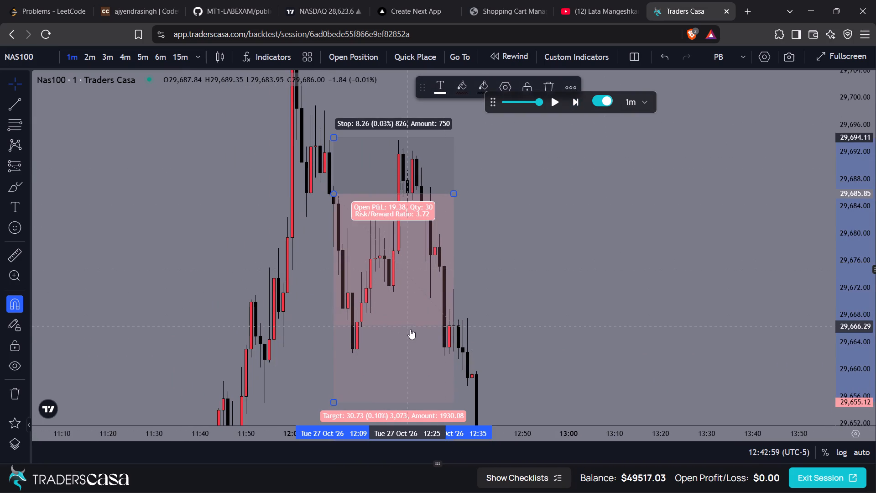
{"action": "key", "text": "Delete"}
Continue the 1-minute replay from 12:42 to 12:49.
{"action": "left_click_drag", "start_coordinate": [515, 336], "coordinate": [502, 307]}
{"action": "left_click_drag", "start_coordinate": [489, 222], "coordinate": [469, 197]}
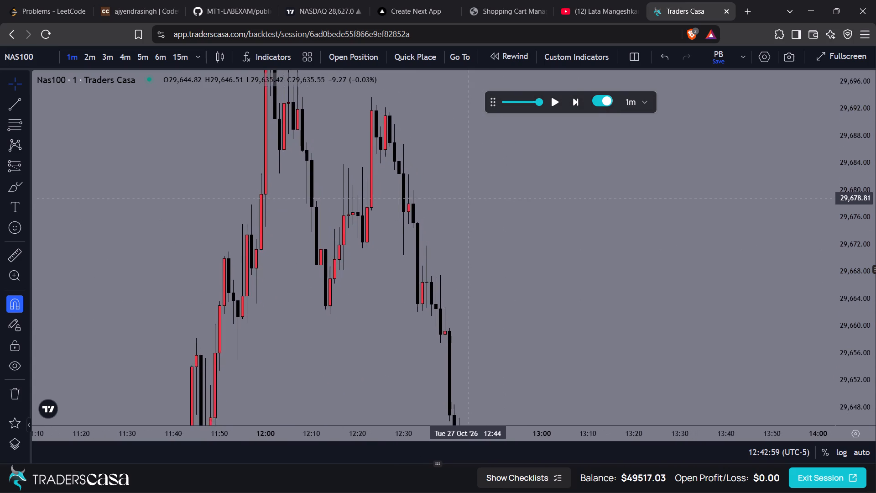
{"action": "left_click_drag", "start_coordinate": [469, 197], "coordinate": [442, 145]}
{"action": "left_click_drag", "start_coordinate": [483, 241], "coordinate": [492, 140]}
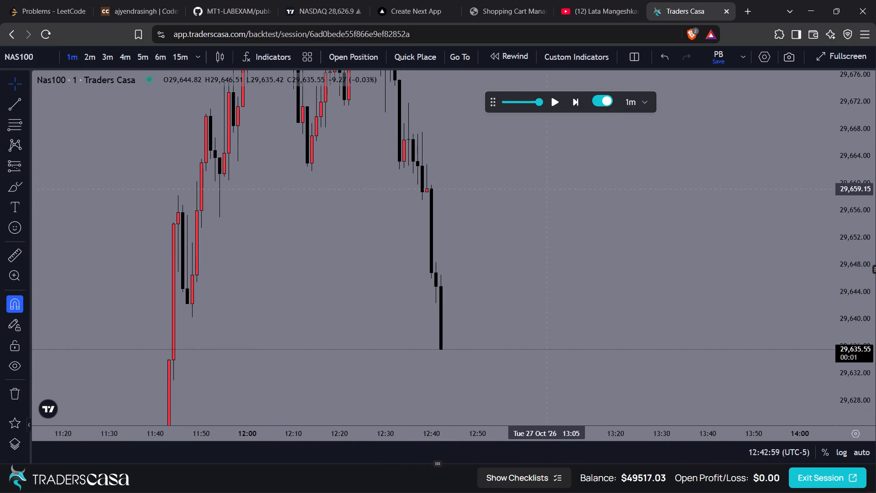
{"action": "left_click", "coordinate": [578, 101]}
{"action": "triple_click", "coordinate": [578, 101]}
{"action": "left_click", "coordinate": [578, 101]}
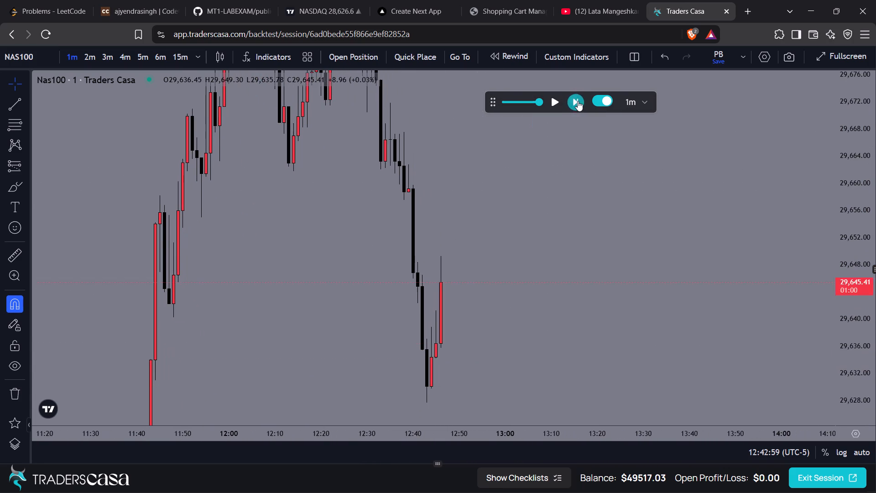
{"action": "double_click", "coordinate": [578, 101]}
Continue the 1-minute replay from 12:49 to the 13:00 candle.
{"action": "left_click_drag", "start_coordinate": [578, 101], "coordinate": [542, 325]}
{"action": "left_click_drag", "start_coordinate": [542, 325], "coordinate": [537, 114]}
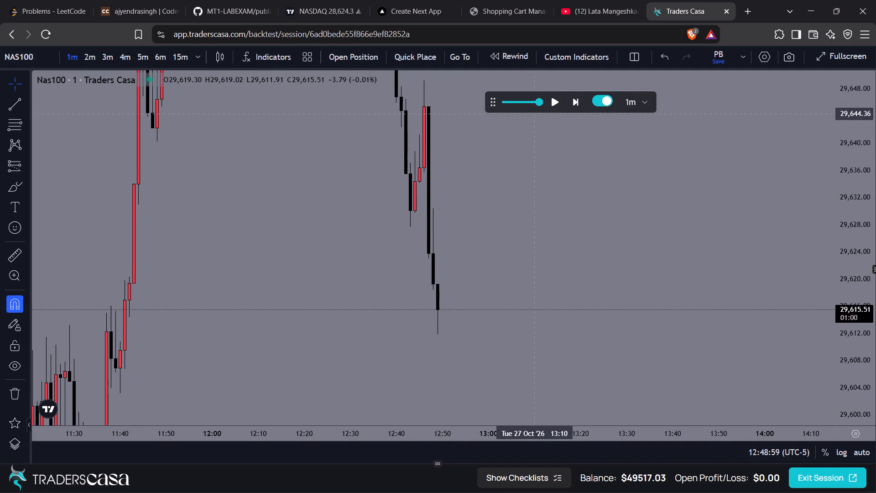
{"action": "triple_click", "coordinate": [573, 104]}
{"action": "left_click", "coordinate": [573, 104]}
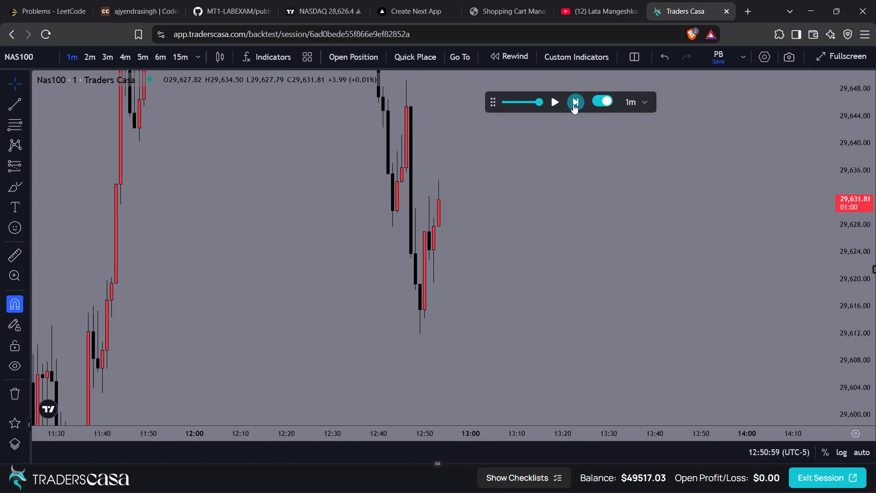
{"action": "triple_click", "coordinate": [573, 104]}
{"action": "triple_click", "coordinate": [573, 104]}
{"action": "left_click", "coordinate": [573, 104]}
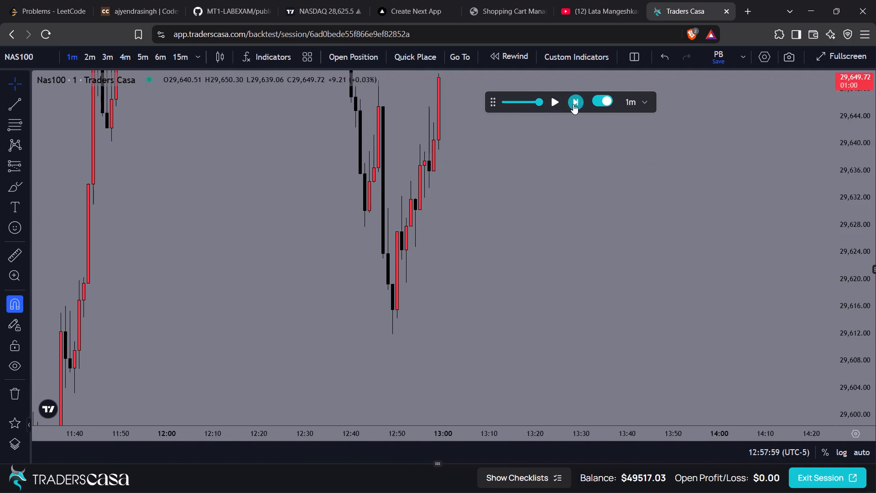
Advance the 1-minute replay from 13:00 to 13:11.
{"action": "left_click_drag", "start_coordinate": [553, 164], "coordinate": [543, 220]}
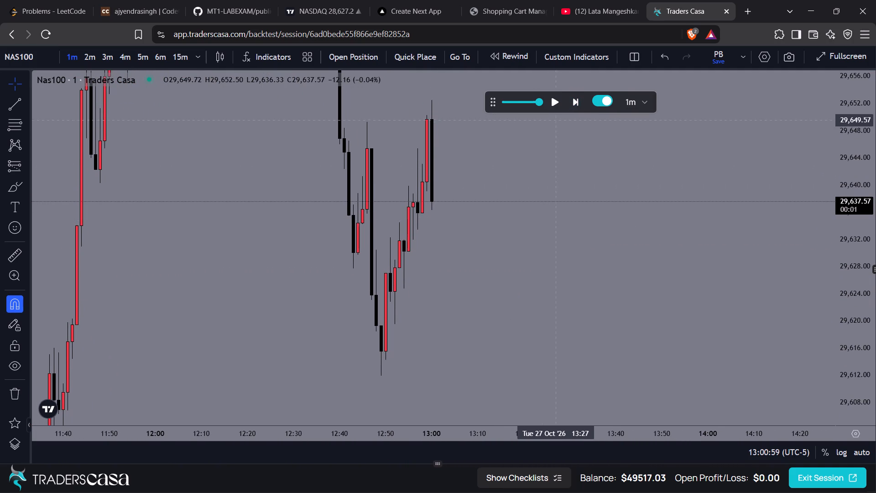
{"action": "double_click", "coordinate": [576, 103]}
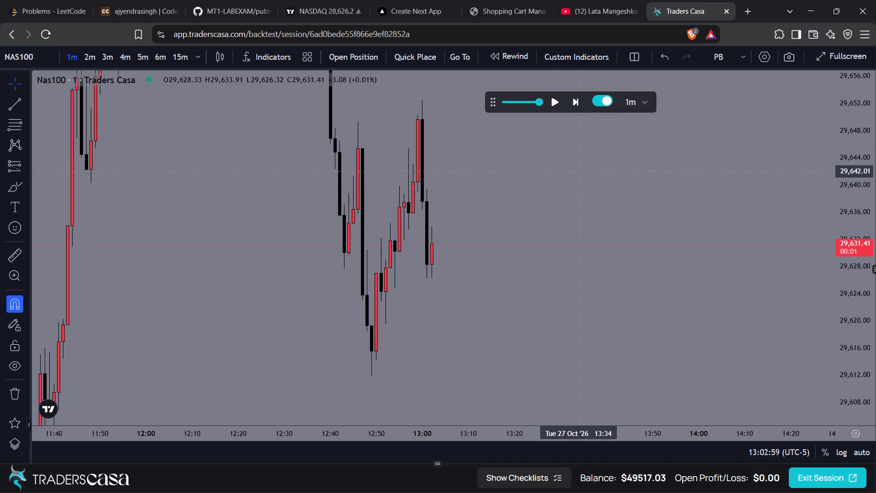
{"action": "left_click_drag", "start_coordinate": [568, 95], "coordinate": [571, 104]}
{"action": "triple_click", "coordinate": [571, 104]}
{"action": "triple_click", "coordinate": [571, 104]}
{"action": "left_click", "coordinate": [571, 104]}
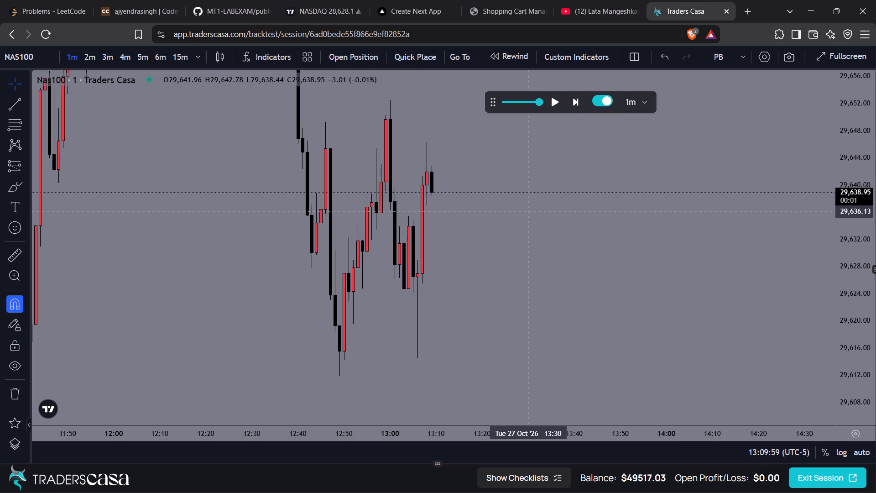
{"action": "left_click", "coordinate": [576, 100]}
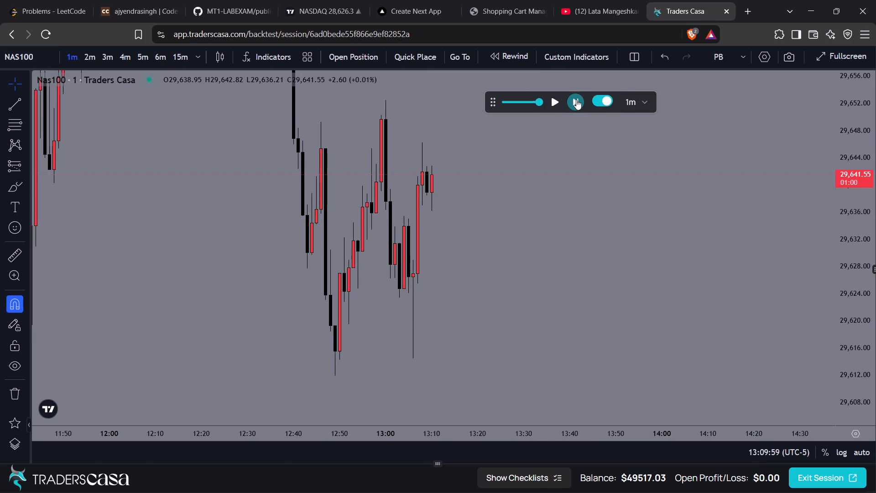
{"action": "left_click", "coordinate": [576, 100]}
Place a Long Position projection on the 13:11 candle with its entry at 29,643.49.
{"action": "left_click_drag", "start_coordinate": [539, 181], "coordinate": [527, 265]}
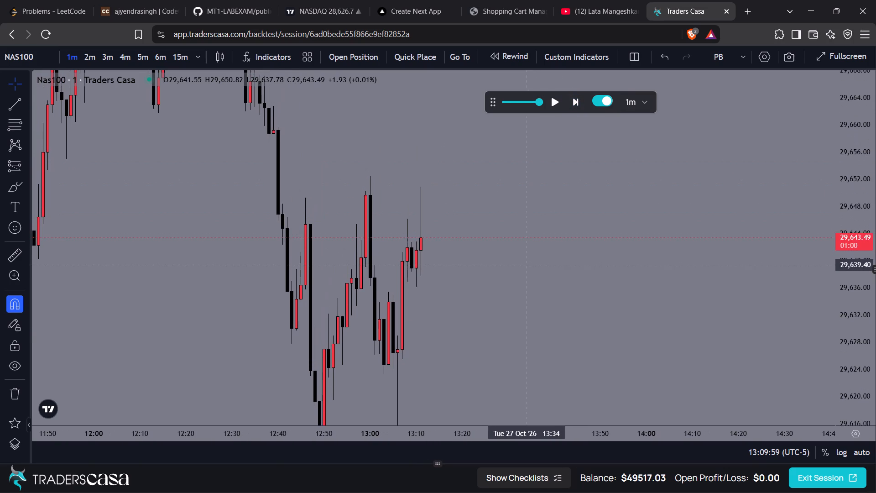
{"action": "left_click_drag", "start_coordinate": [511, 202], "coordinate": [487, 174]}
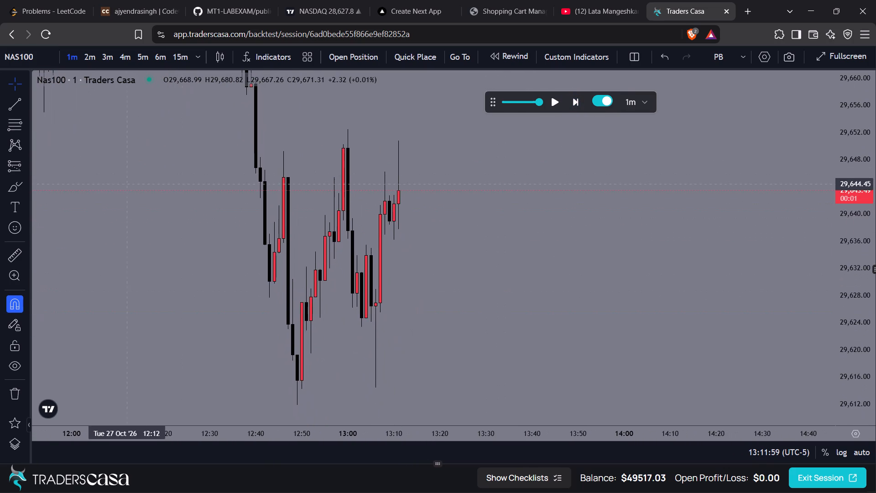
{"action": "left_click", "coordinate": [28, 168]}
{"action": "left_click", "coordinate": [57, 178]}
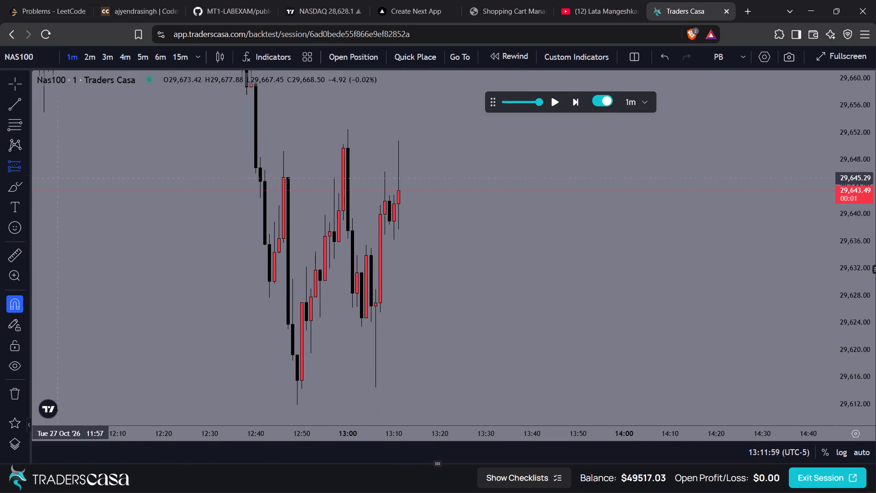
{"action": "left_click", "coordinate": [400, 189]}
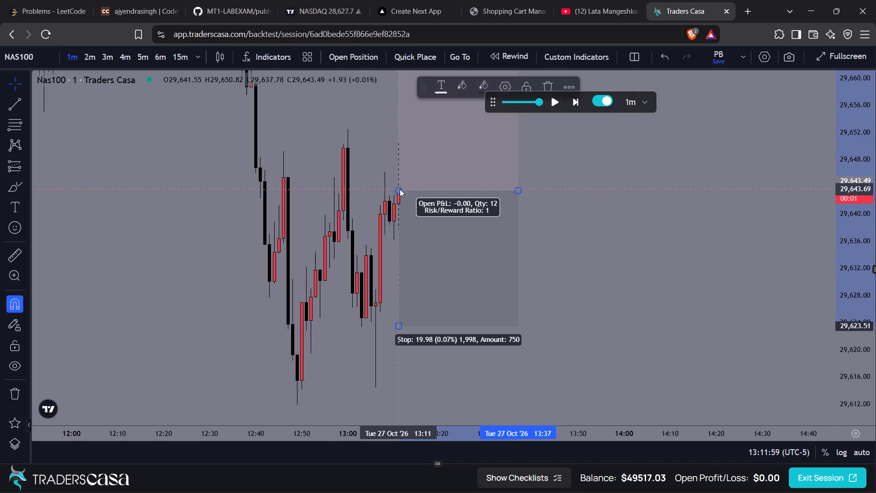
Adjust the long projection on the 13:11 candle to a stop of 29,633.61 and a target of 29,653.86.
{"action": "left_click_drag", "start_coordinate": [401, 327], "coordinate": [425, 254]}
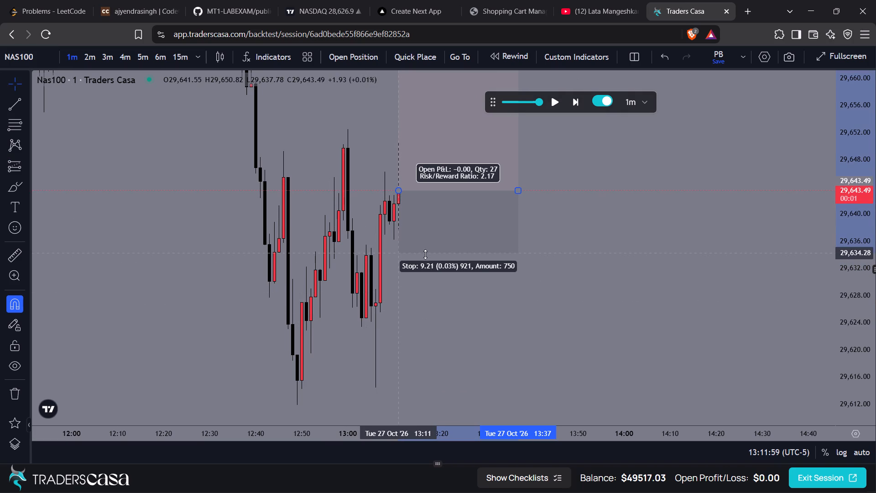
{"action": "left_click_drag", "start_coordinate": [425, 254], "coordinate": [425, 257]}
{"action": "left_click_drag", "start_coordinate": [530, 209], "coordinate": [546, 276]}
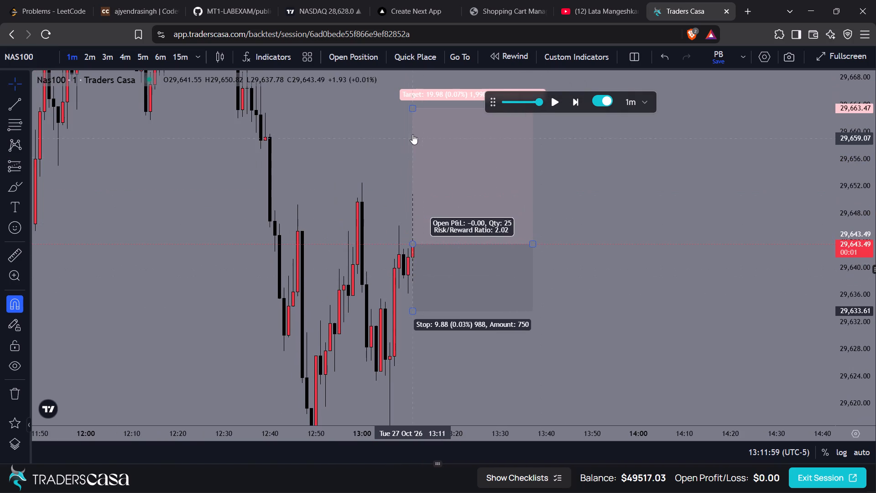
{"action": "left_click_drag", "start_coordinate": [413, 106], "coordinate": [429, 162]}
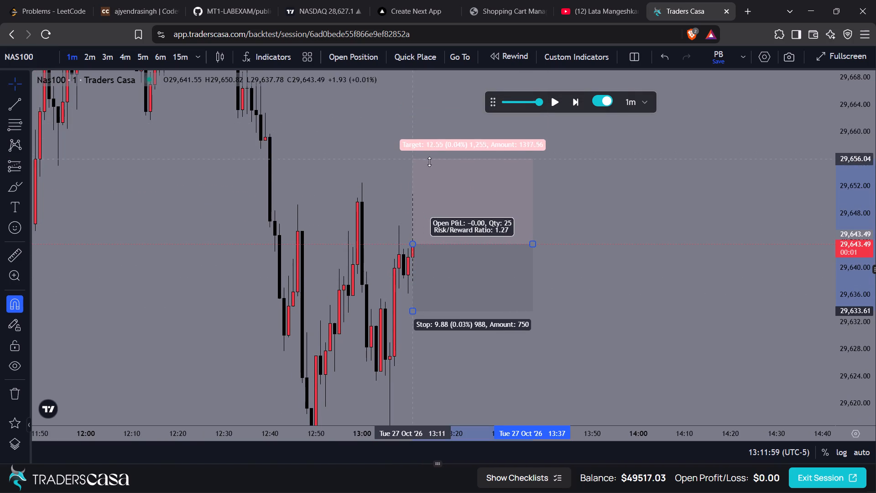
{"action": "left_click_drag", "start_coordinate": [429, 162], "coordinate": [433, 173]}
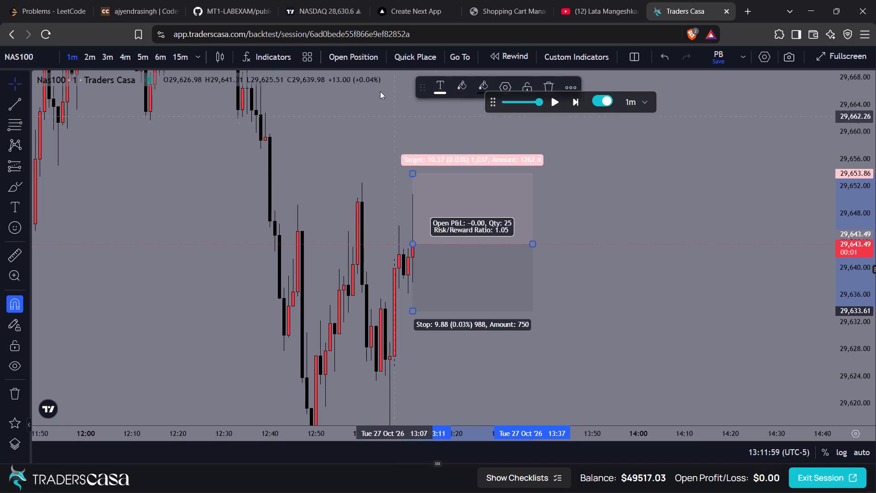
Open a simulated position for the setup projected on the 13:11 candle.
{"action": "left_click", "coordinate": [358, 51]}
{"action": "left_click", "coordinate": [428, 433]}
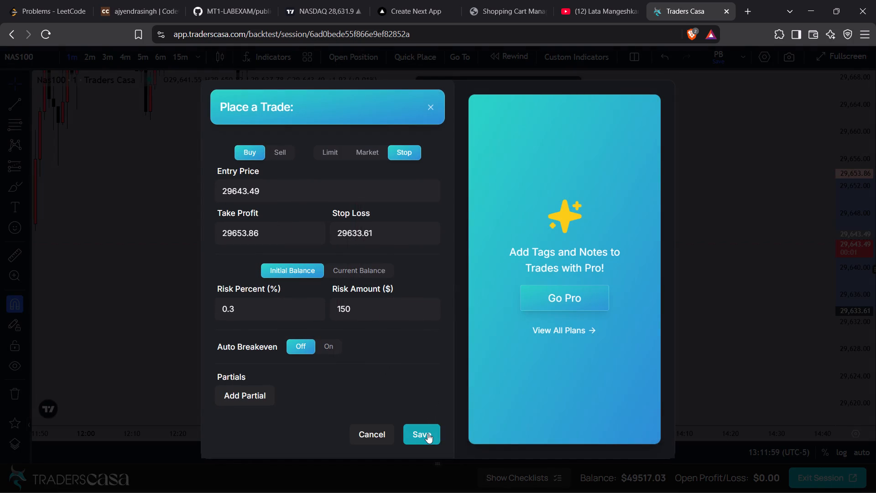
Advance the 1-minute replay from 13:11 to 13:18 to play out the open long position.
{"action": "left_click", "coordinate": [575, 106]}
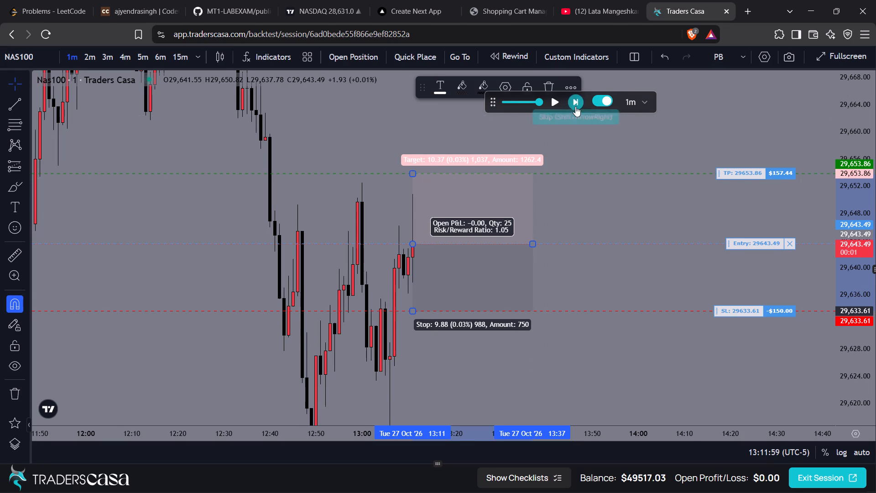
{"action": "left_click", "coordinate": [577, 100]}
{"action": "left_click", "coordinate": [577, 100]}
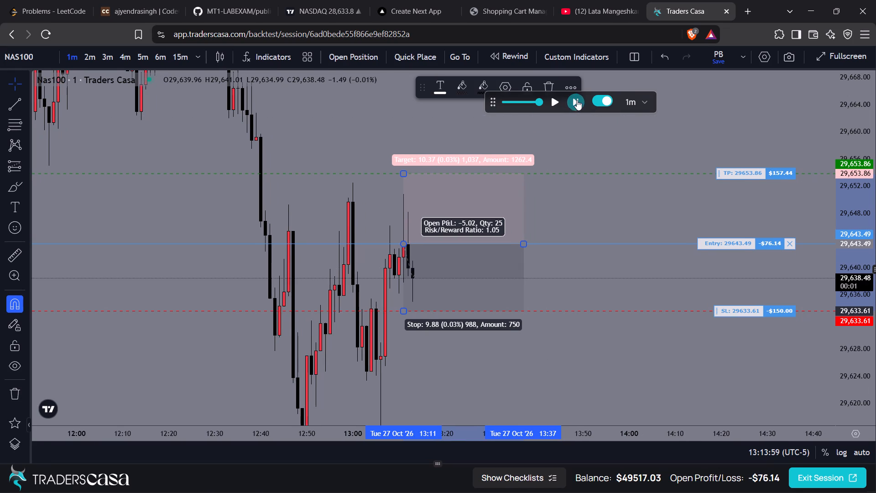
{"action": "left_click", "coordinate": [577, 100]}
{"action": "left_click", "coordinate": [577, 100]}
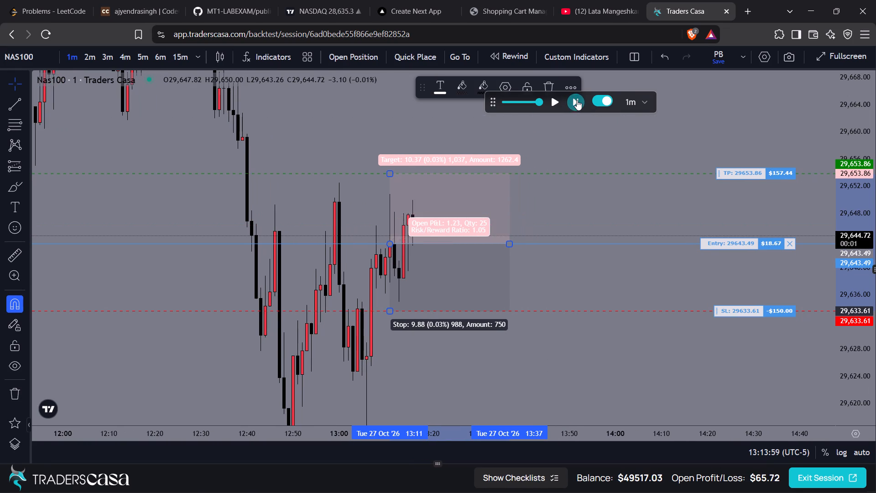
{"action": "left_click", "coordinate": [577, 100]}
{"action": "left_click", "coordinate": [577, 100]}
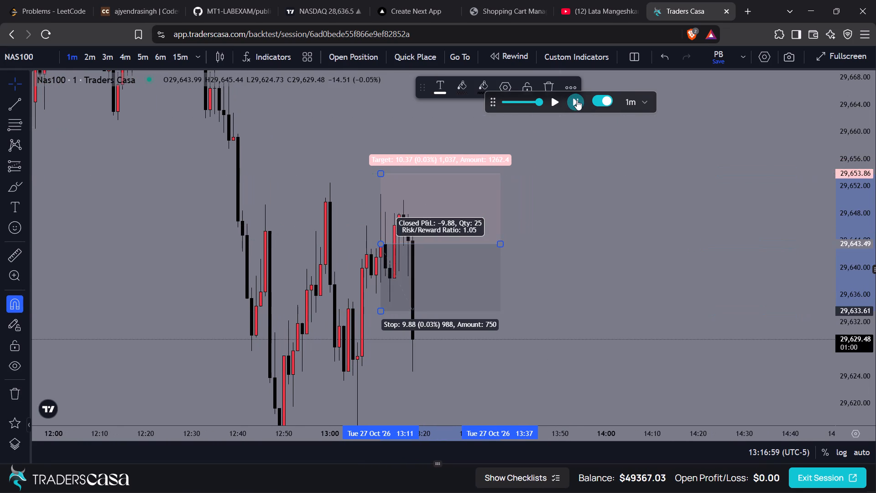
Delete the Long Position projection that starts on the 13:11 candle.
{"action": "left_click", "coordinate": [481, 278]}
{"action": "key", "text": "Delete"}
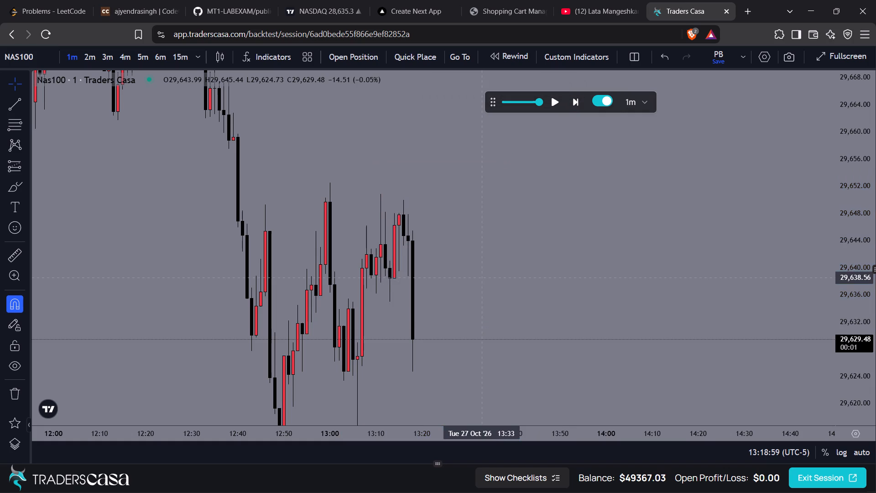
Advance the 1-minute replay from 13:18 to 13:52, looking for another trade setup.
{"action": "left_click", "coordinate": [577, 100]}
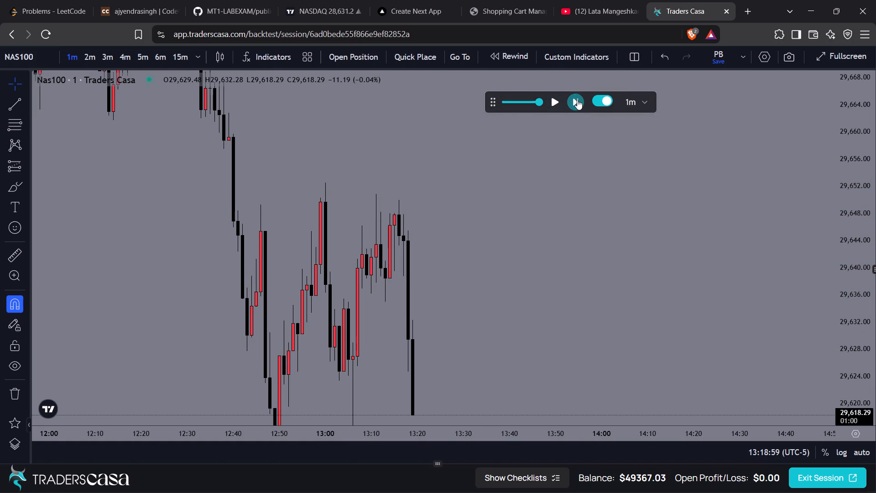
{"action": "double_click", "coordinate": [577, 100]}
{"action": "left_click_drag", "start_coordinate": [541, 295], "coordinate": [572, 175]}
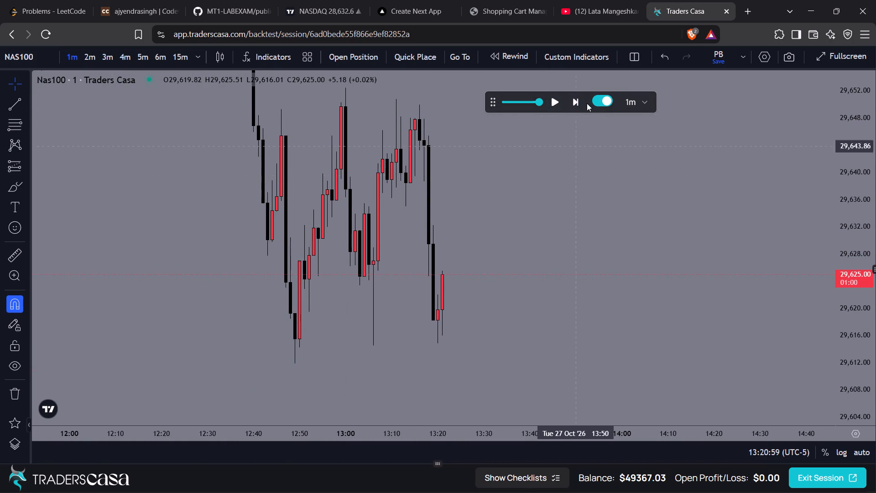
{"action": "left_click", "coordinate": [574, 104]}
{"action": "left_click", "coordinate": [574, 104]}
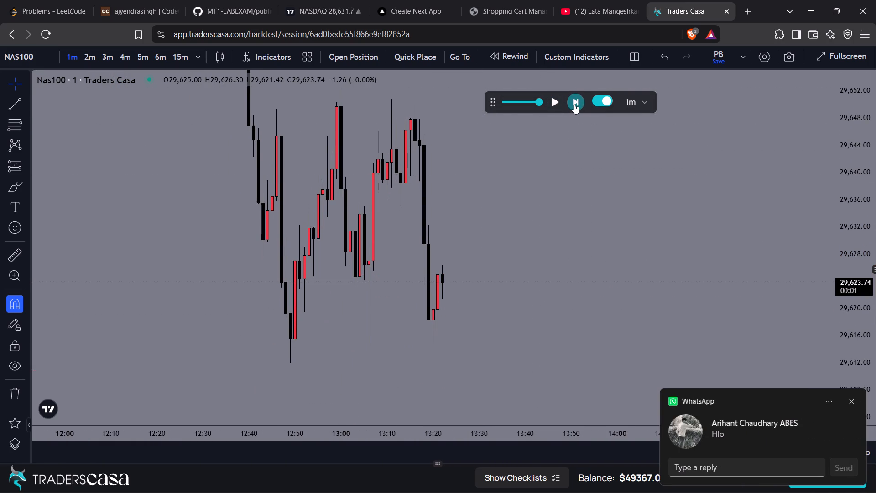
{"action": "left_click", "coordinate": [574, 104]}
{"action": "triple_click", "coordinate": [574, 104]}
{"action": "triple_click", "coordinate": [574, 104]}
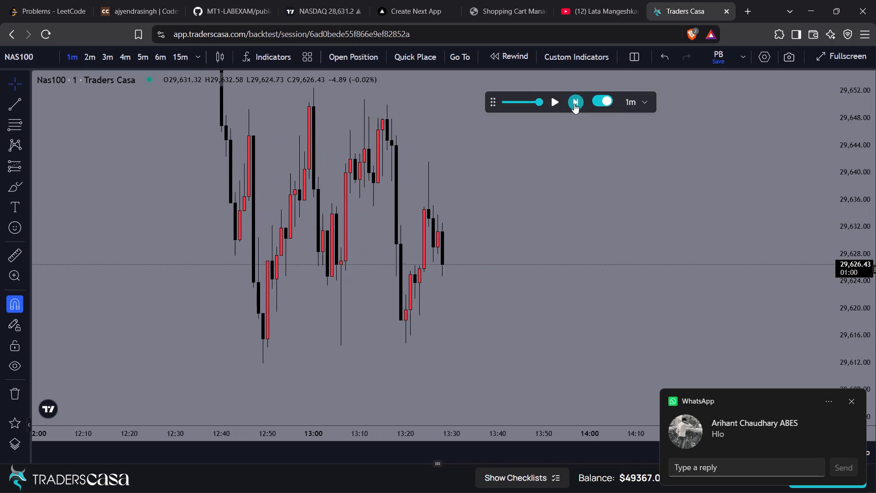
{"action": "left_click", "coordinate": [574, 104]}
{"action": "left_click", "coordinate": [574, 104]}
{"action": "triple_click", "coordinate": [574, 104]}
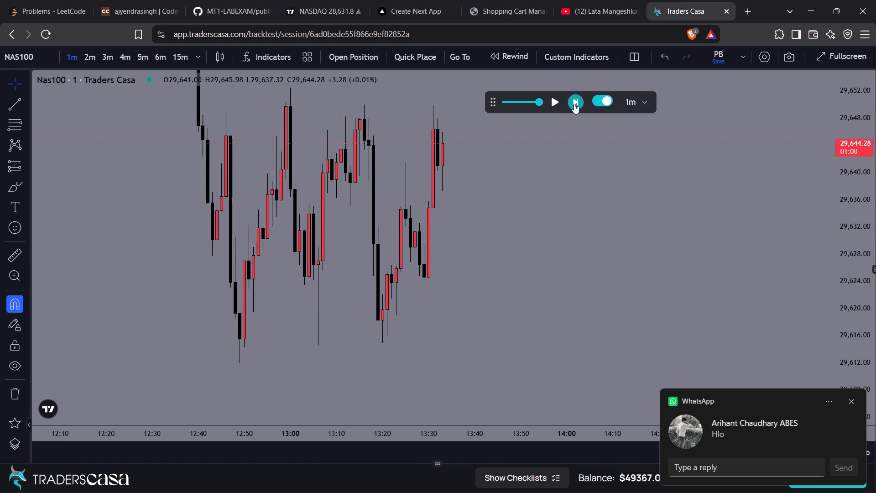
{"action": "triple_click", "coordinate": [574, 104]}
{"action": "triple_click", "coordinate": [574, 104]}
{"action": "triple_click", "coordinate": [574, 104]}
{"action": "triple_click", "coordinate": [574, 104]}
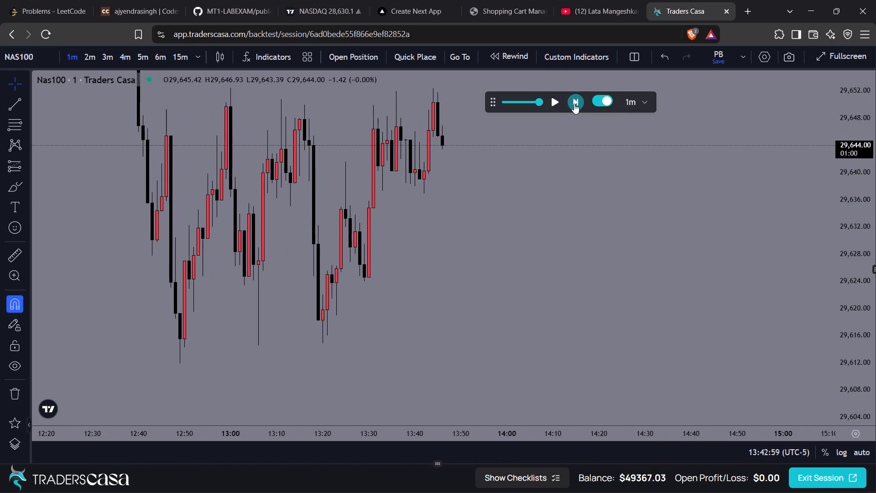
{"action": "triple_click", "coordinate": [574, 104]}
{"action": "double_click", "coordinate": [574, 104]}
Switch the NAS100 chart to the 15-minute timeframe and fit the recent price swing into view.
{"action": "left_click", "coordinate": [577, 225]}
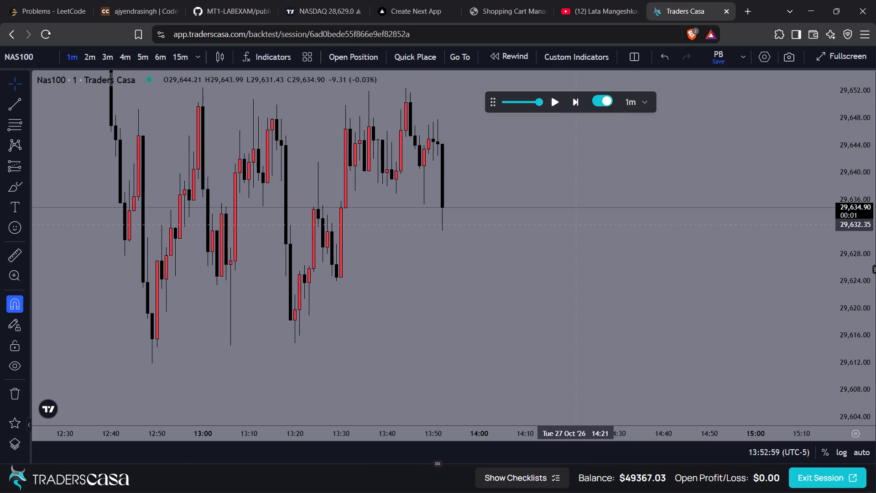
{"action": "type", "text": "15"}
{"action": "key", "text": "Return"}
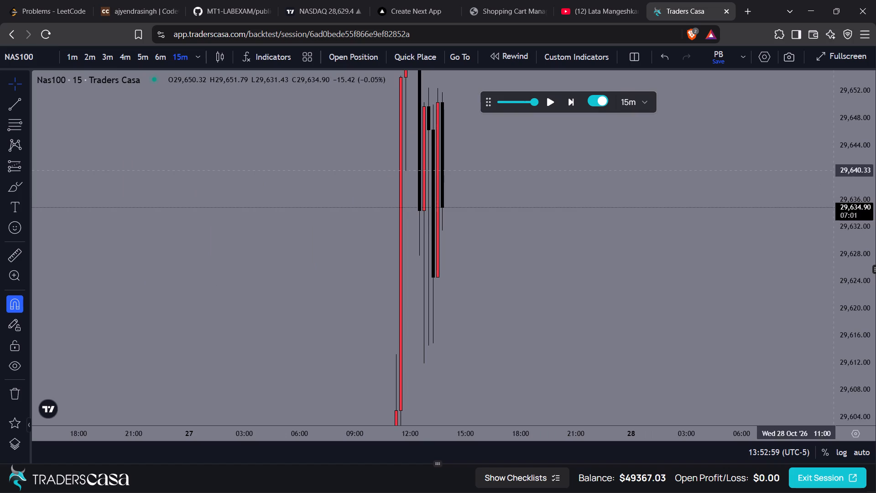
{"action": "left_click_drag", "start_coordinate": [835, 170], "coordinate": [852, 169]}
{"action": "left_click_drag", "start_coordinate": [852, 169], "coordinate": [814, 465]}
{"action": "double_click", "coordinate": [723, 338]}
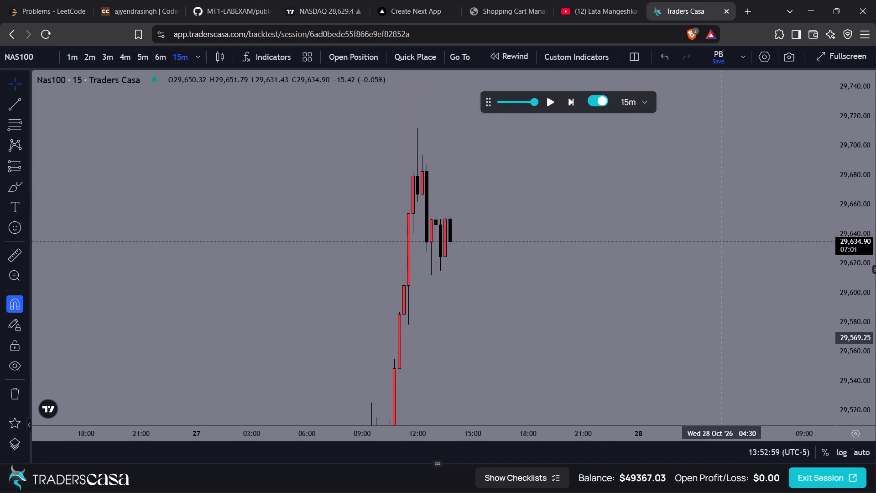
{"action": "left_click_drag", "start_coordinate": [590, 328], "coordinate": [546, 308]}
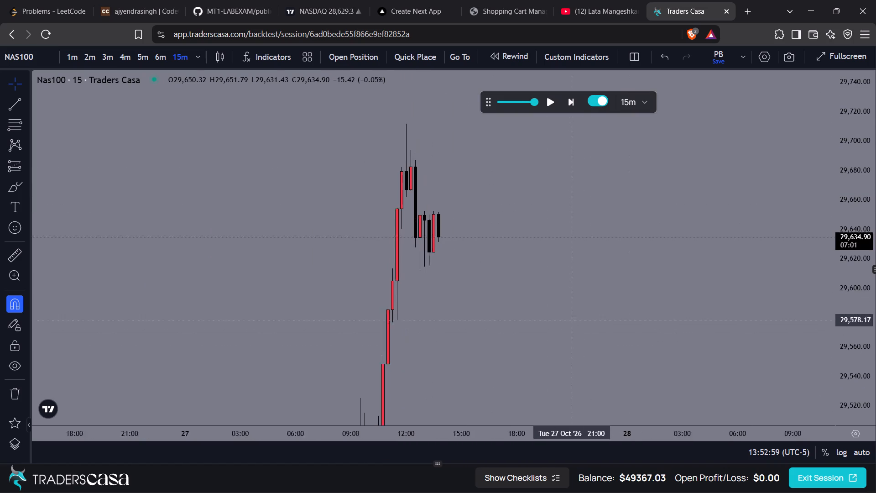
{"action": "left_click_drag", "start_coordinate": [546, 308], "coordinate": [525, 296]}
{"action": "left_click", "coordinate": [834, 481]}
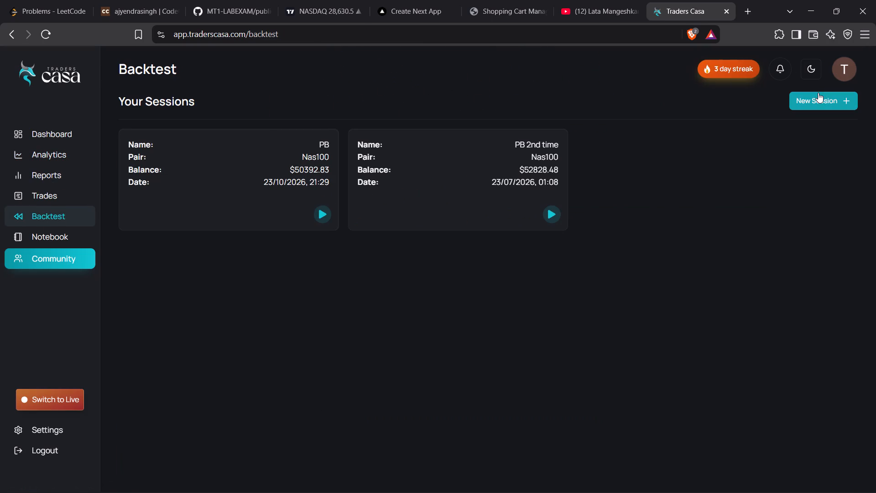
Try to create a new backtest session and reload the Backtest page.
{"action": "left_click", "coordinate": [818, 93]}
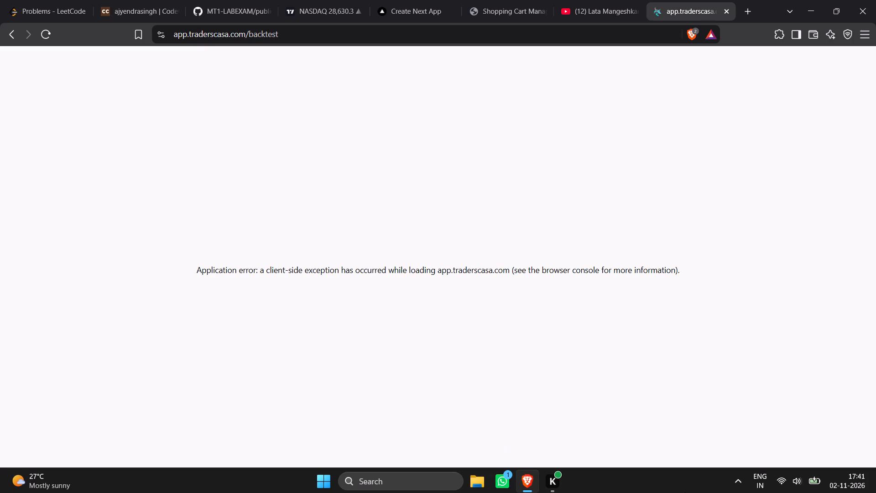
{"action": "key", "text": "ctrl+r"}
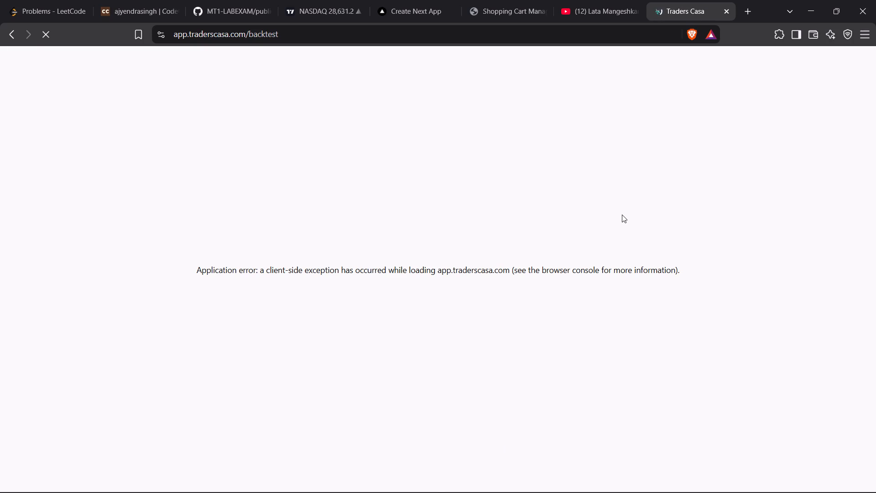
Switch to YouTube and play the suggested video "Humne Toh Bas Kaliyan Maangi".
{"action": "left_click", "coordinate": [610, 0]}
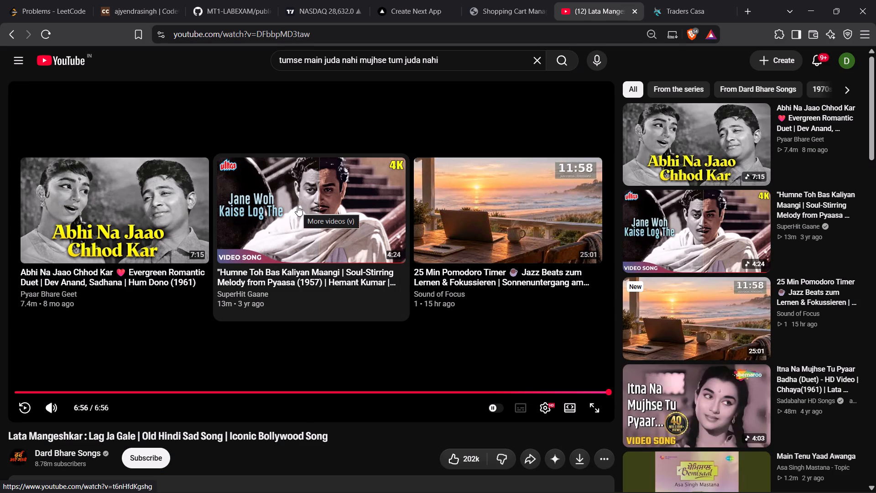
{"action": "left_click", "coordinate": [306, 205]}
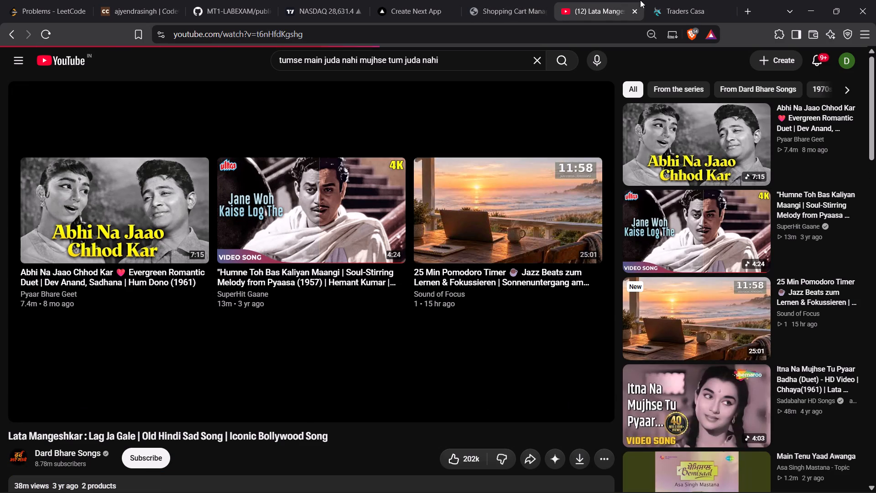
Close the Shopping Cart page in the browser.
{"action": "left_click", "coordinate": [543, 6]}
{"action": "left_click", "coordinate": [543, 10]}
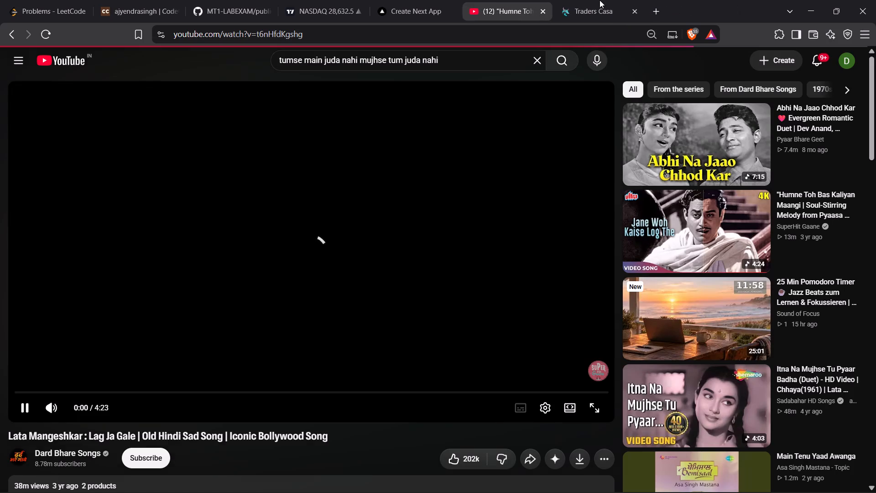
Return to Traders Casa and start a new backtest session named CFVG.
{"action": "left_click", "coordinate": [600, 0]}
{"action": "left_click", "coordinate": [827, 96]}
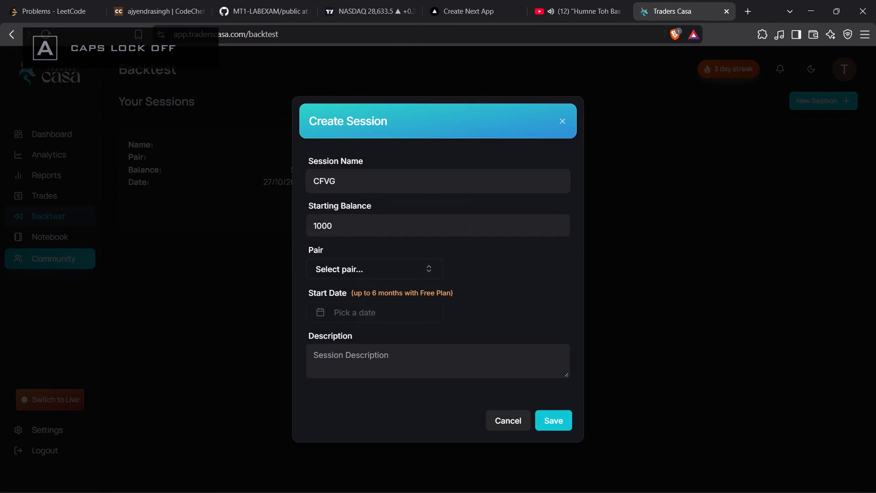
Set the new session's starting balance to 25000, without a leading zero.
{"action": "left_click", "coordinate": [375, 233]}
{"action": "key", "text": "ctrl+a"}
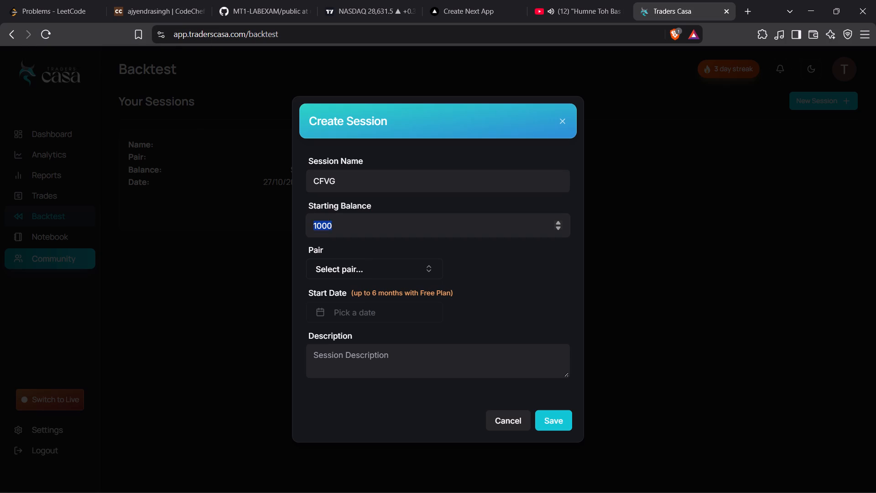
{"action": "type", "text": "50"}
{"action": "key", "text": "BackSpace"}
{"action": "key", "text": "BackSpace"}
{"action": "type", "text": "250"}
{"action": "key", "text": "BackSpace"}
{"action": "key", "text": "BackSpace"}
{"action": "key", "text": "BackSpace"}
{"action": "key", "text": "BackSpace"}
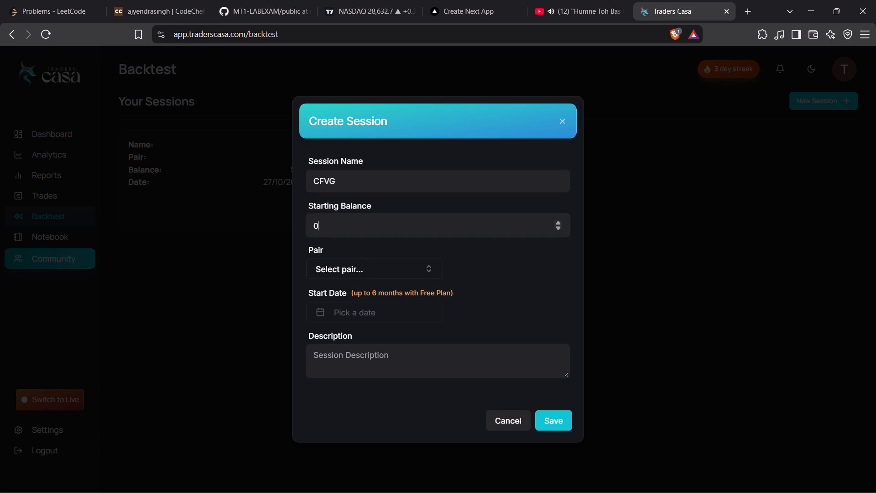
{"action": "type", "text": "25000"}
{"action": "key", "text": "Down"}
{"action": "key", "text": "Left"}
{"action": "key", "text": "Left"}
{"action": "key", "text": "Left"}
{"action": "key", "text": "Right"}
{"action": "key", "text": "Right"}
{"action": "key", "text": "Right"}
{"action": "key", "text": "Up"}
Choose the Nas100 pair and the earliest available start date, May 2, 2026, and save the session.
{"action": "left_click", "coordinate": [366, 273]}
{"action": "type", "text": "nas"}
{"action": "key", "text": "Return"}
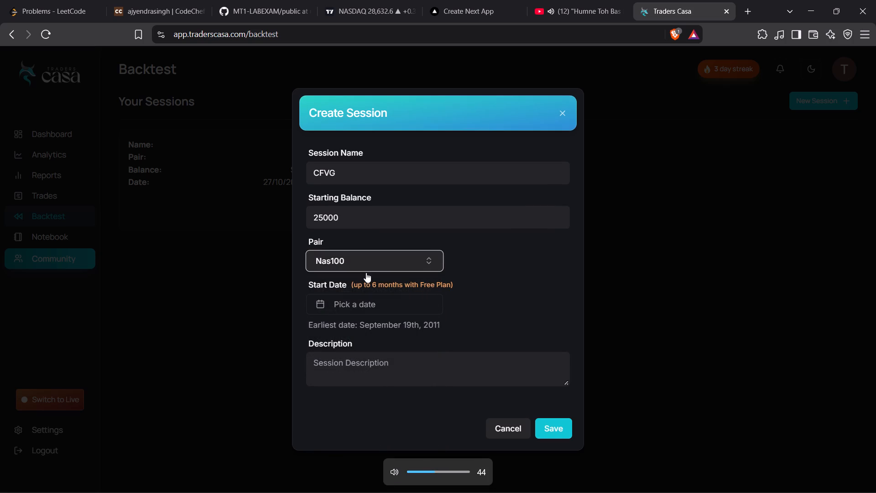
{"action": "left_click", "coordinate": [383, 304]}
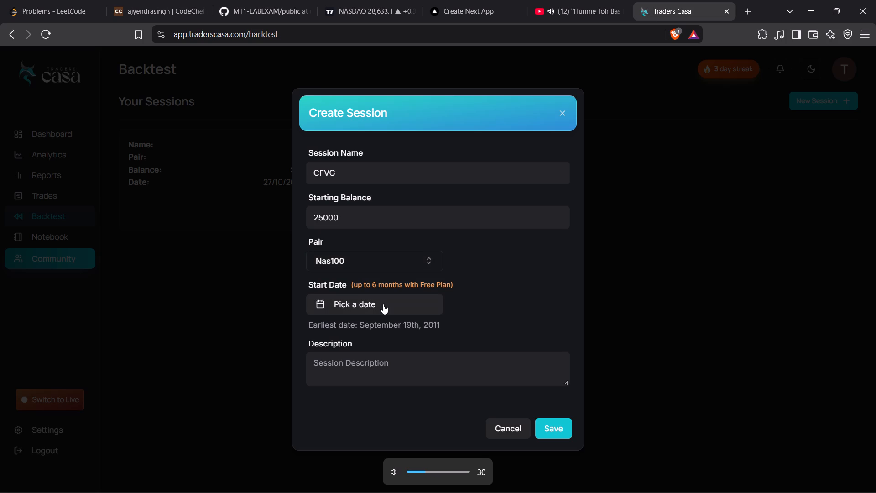
{"action": "left_click", "coordinate": [403, 273]}
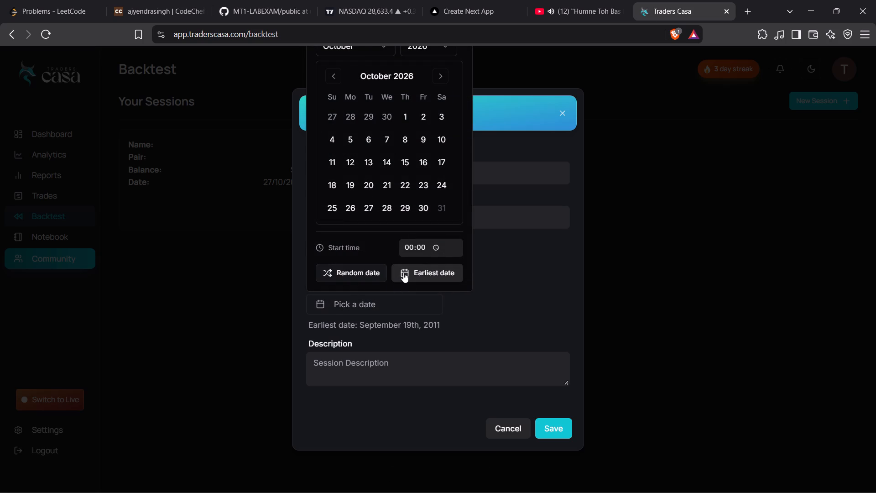
{"action": "left_click", "coordinate": [535, 301]}
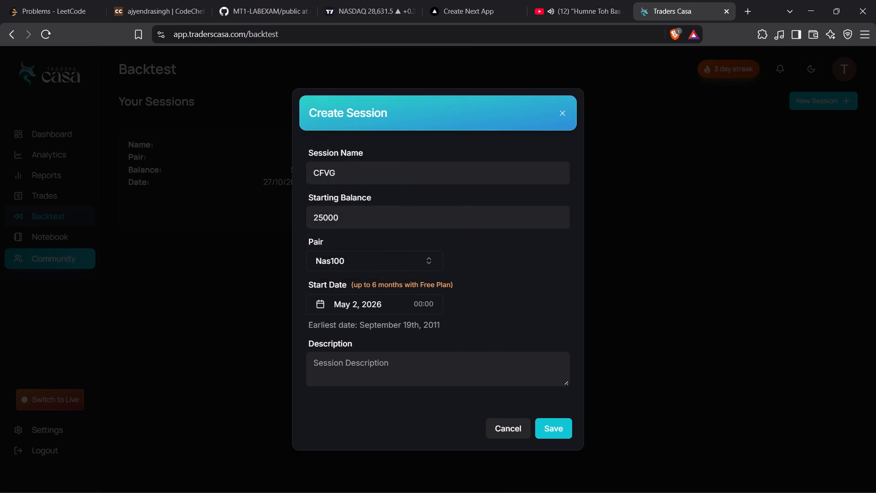
{"action": "left_click", "coordinate": [555, 435]}
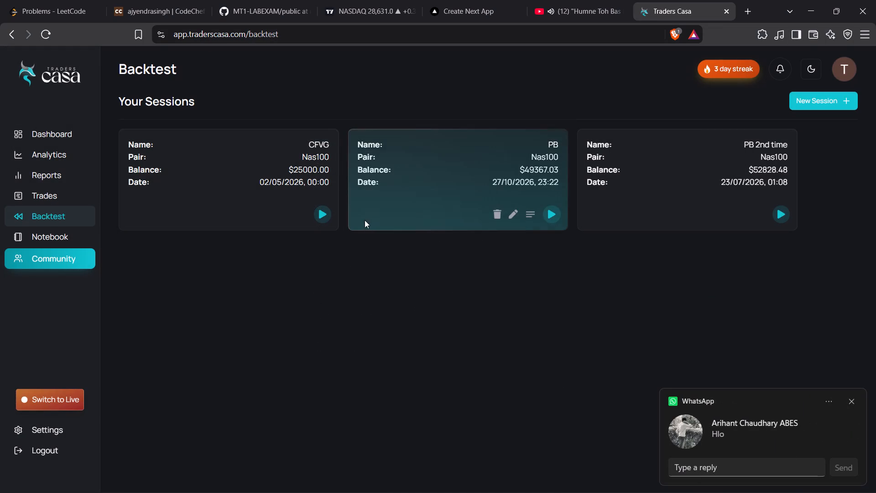
Launch the CFVG session, dismiss the message notification and collapse the news side panel.
{"action": "left_click", "coordinate": [320, 213]}
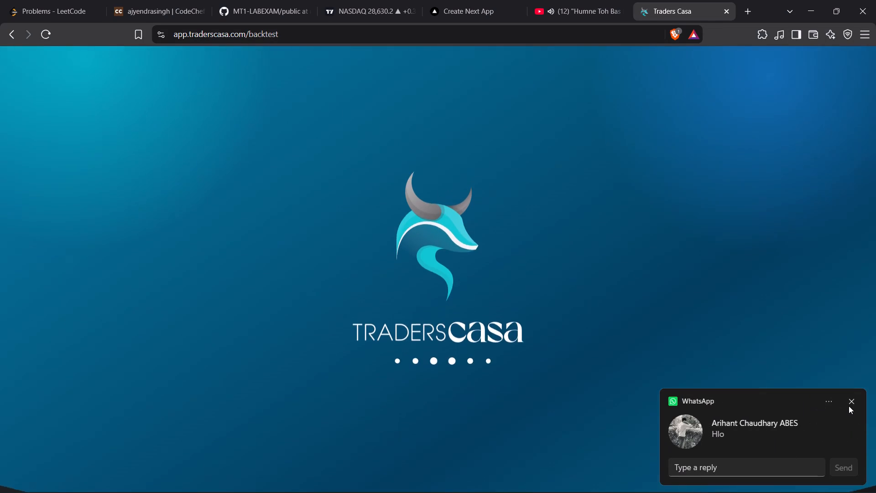
{"action": "left_click", "coordinate": [849, 406]}
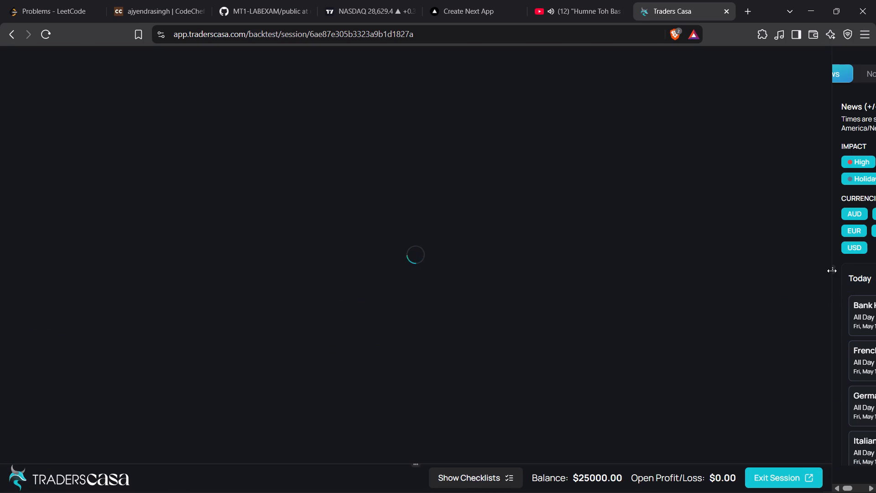
{"action": "left_click_drag", "start_coordinate": [832, 271], "coordinate": [875, 256]}
{"action": "left_click", "coordinate": [742, 257]}
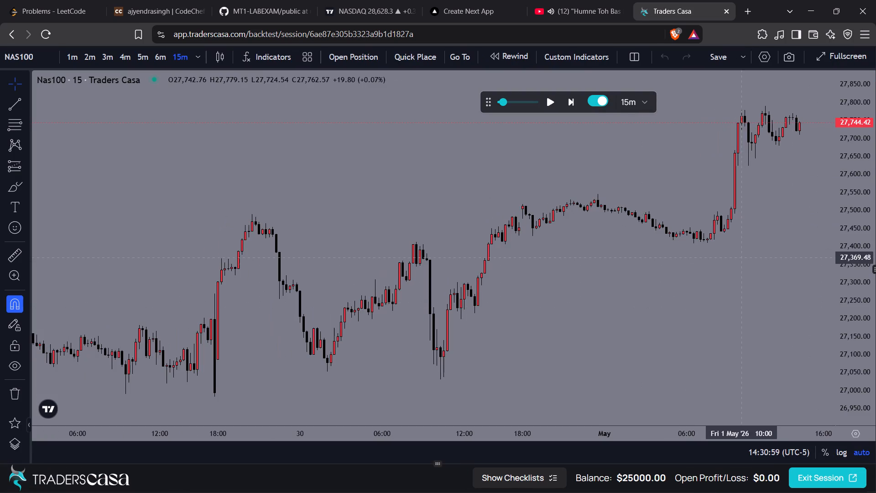
Advance the CFVG session's 15-minute Nas100 replay from 14:30 on 1 May to 18:29 on 3 May.
{"action": "left_click_drag", "start_coordinate": [739, 259], "coordinate": [519, 304]}
{"action": "left_click_drag", "start_coordinate": [605, 257], "coordinate": [604, 273]}
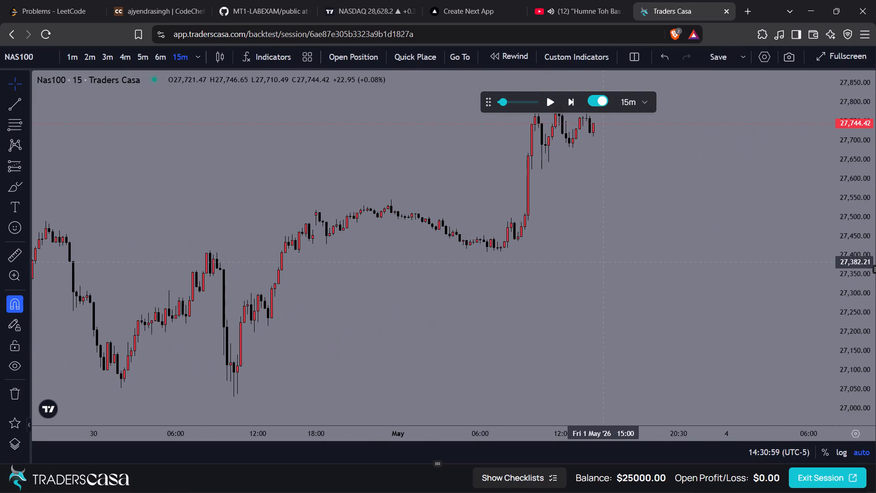
{"action": "left_click_drag", "start_coordinate": [604, 273], "coordinate": [602, 364]}
{"action": "left_click", "coordinate": [623, 273]}
{"action": "left_click_drag", "start_coordinate": [853, 345], "coordinate": [847, 218]}
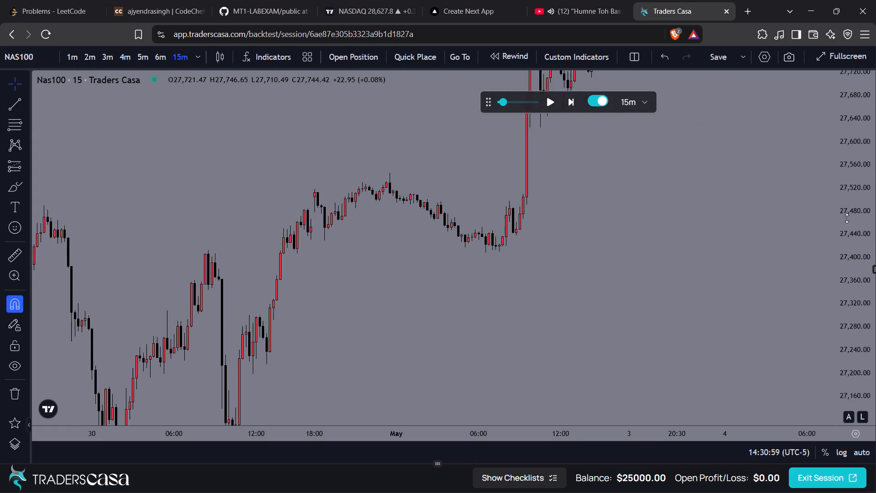
{"action": "left_click_drag", "start_coordinate": [847, 218], "coordinate": [847, 202]}
{"action": "left_click_drag", "start_coordinate": [758, 203], "coordinate": [666, 418]}
{"action": "left_click_drag", "start_coordinate": [661, 244], "coordinate": [638, 294]}
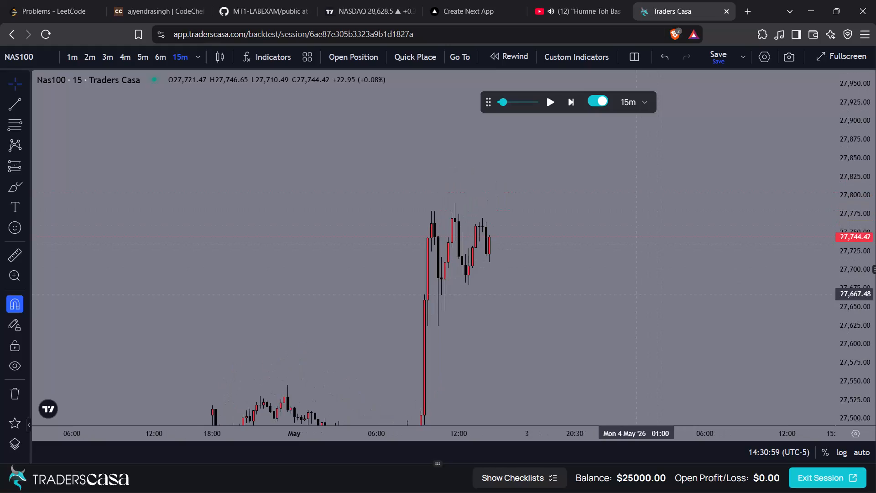
{"action": "triple_click", "coordinate": [578, 105]}
{"action": "triple_click", "coordinate": [578, 105]}
{"action": "triple_click", "coordinate": [578, 105]}
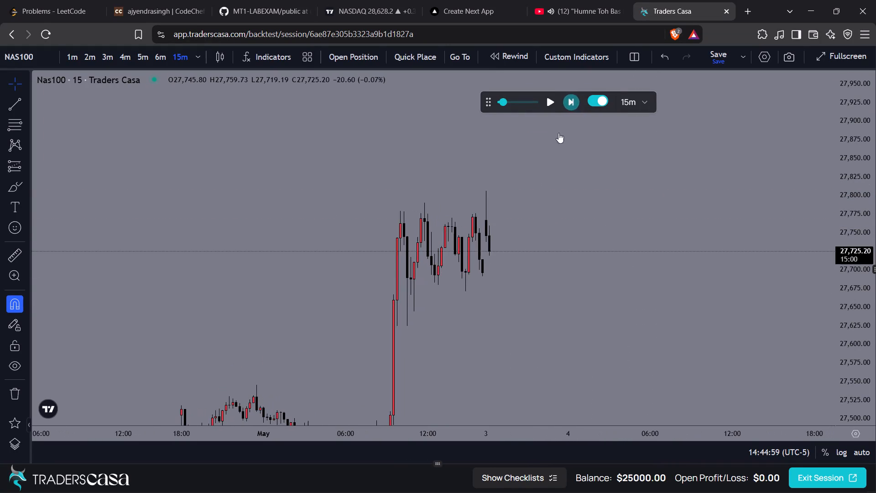
Continue the 15-minute replay from 18:29 on 3 May to about 22:15.
{"action": "scroll", "coordinate": [493, 273], "scroll_direction": "up", "scroll_amount": 3, "text": "ctrl"}
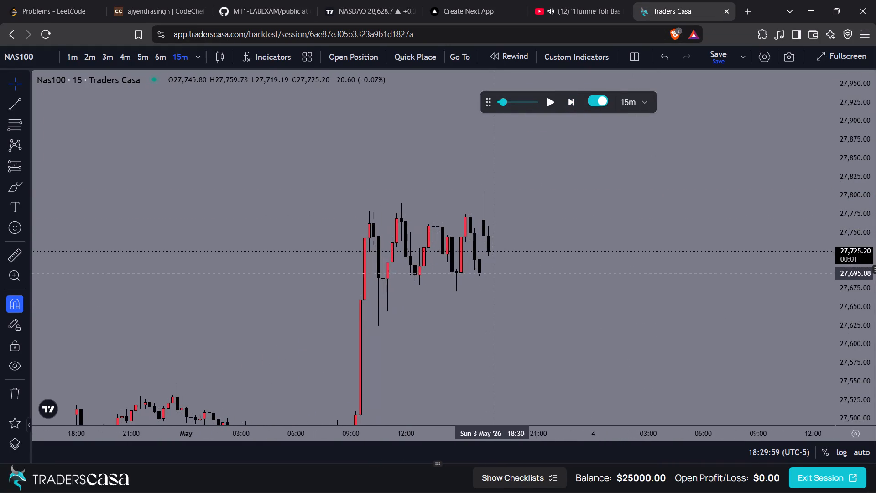
{"action": "left_click_drag", "start_coordinate": [548, 258], "coordinate": [451, 190]}
{"action": "triple_click", "coordinate": [564, 103]}
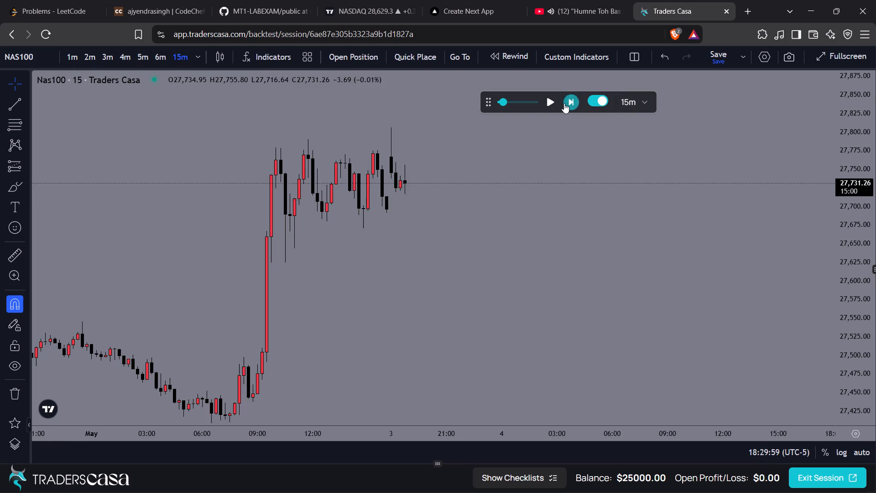
{"action": "triple_click", "coordinate": [564, 103]}
{"action": "triple_click", "coordinate": [564, 103]}
{"action": "triple_click", "coordinate": [564, 103]}
{"action": "triple_click", "coordinate": [564, 103]}
{"action": "triple_click", "coordinate": [564, 103]}
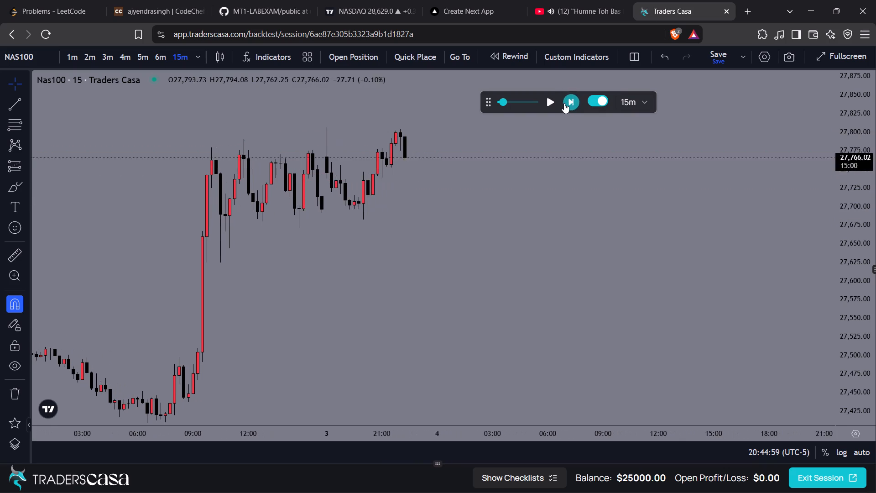
Mark 02:00 on 4 May with a vertical line and advance the 15-minute replay up to it.
{"action": "left_click", "coordinate": [564, 103]}
{"action": "left_click_drag", "start_coordinate": [457, 215], "coordinate": [455, 300]}
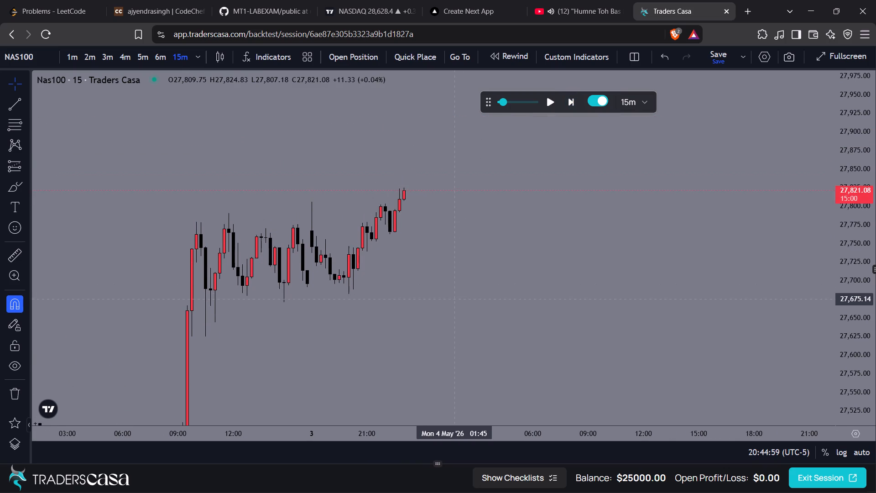
{"action": "key", "text": "alt+v"}
{"action": "triple_click", "coordinate": [574, 100]}
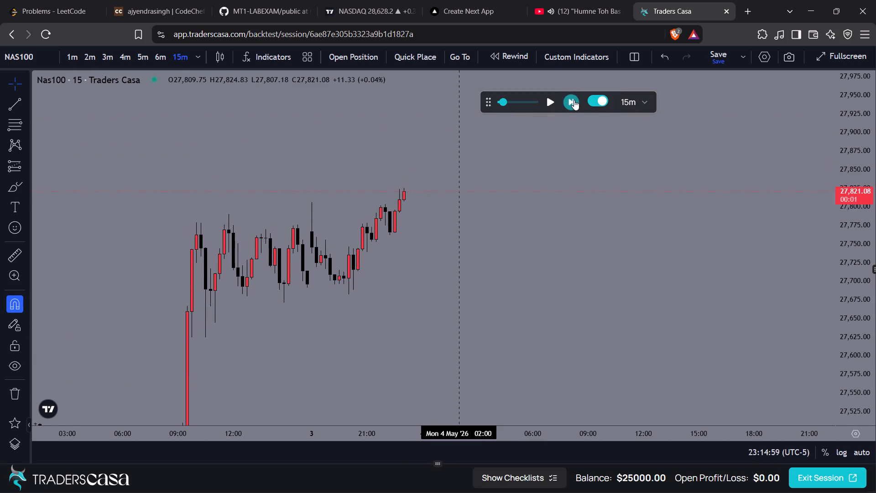
{"action": "triple_click", "coordinate": [574, 100]}
{"action": "triple_click", "coordinate": [574, 100]}
{"action": "double_click", "coordinate": [574, 100]}
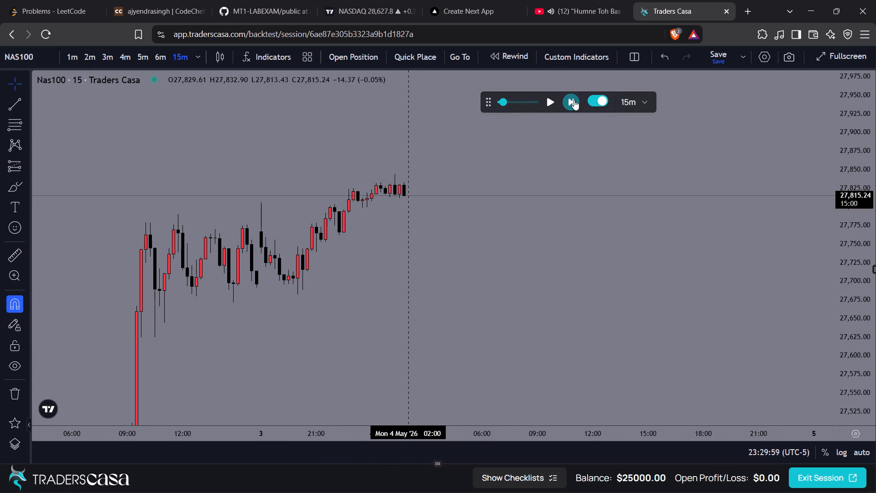
Switch the Nas100 chart to the 1-minute timeframe, stretch the price scale around the latest candles and move the replay controls above the chart.
{"action": "left_click", "coordinate": [506, 217]}
{"action": "key", "text": "1"}
{"action": "key", "text": "Return"}
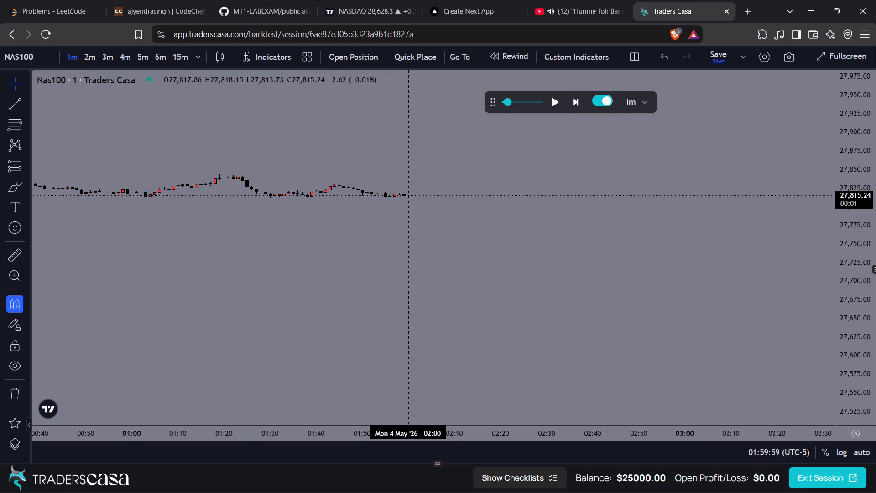
{"action": "scroll", "coordinate": [506, 217], "scroll_direction": "down", "scroll_amount": 4}
{"action": "left_click_drag", "start_coordinate": [849, 402], "coordinate": [845, 17]}
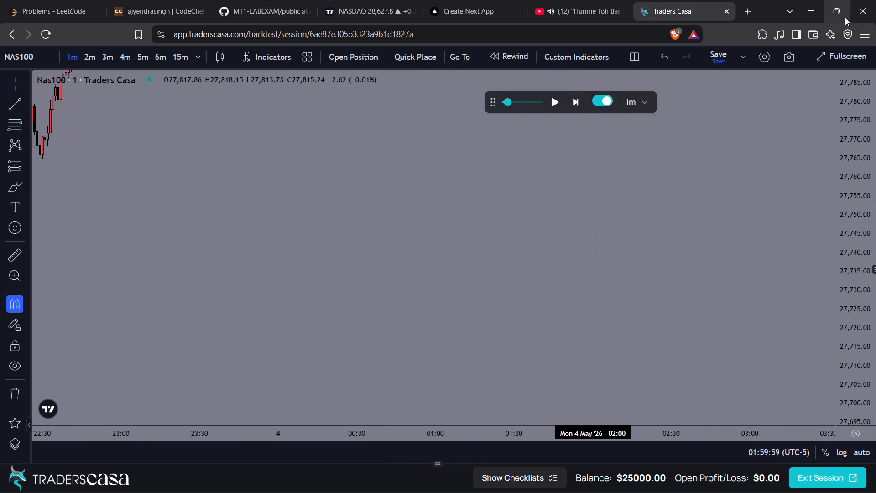
{"action": "left_click_drag", "start_coordinate": [712, 135], "coordinate": [670, 366]}
{"action": "left_click_drag", "start_coordinate": [662, 162], "coordinate": [667, 269]}
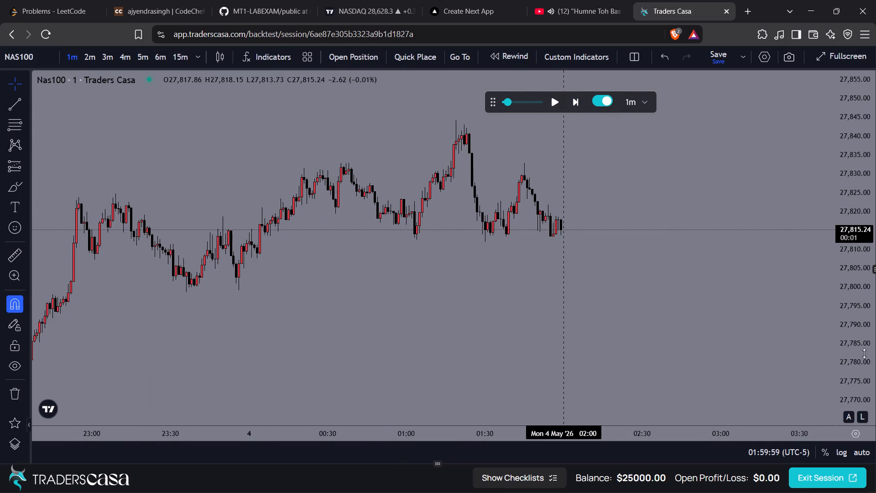
{"action": "left_click_drag", "start_coordinate": [859, 363], "coordinate": [842, 169]}
{"action": "scroll", "coordinate": [560, 182], "scroll_direction": "up", "scroll_amount": 3, "text": "ctrl"}
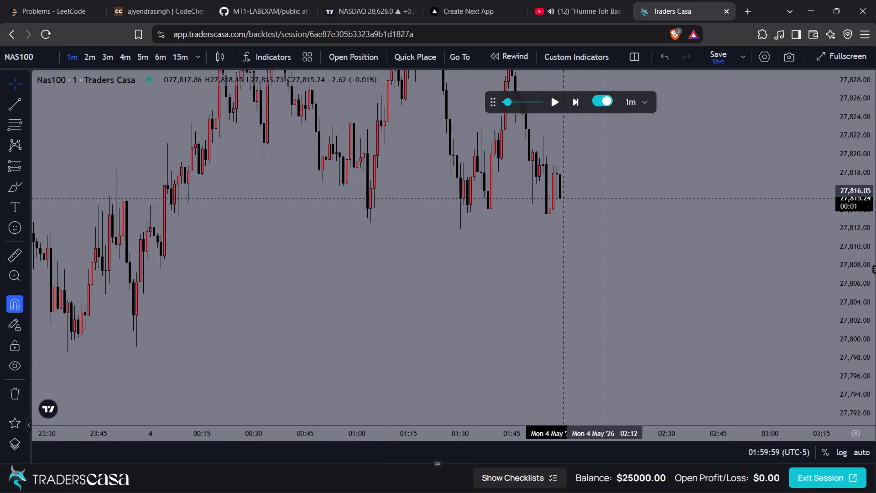
{"action": "scroll", "coordinate": [612, 185], "scroll_direction": "up", "scroll_amount": 2, "text": "ctrl"}
{"action": "left_click_drag", "start_coordinate": [648, 149], "coordinate": [601, 253]}
{"action": "left_click_drag", "start_coordinate": [491, 100], "coordinate": [466, 42]}
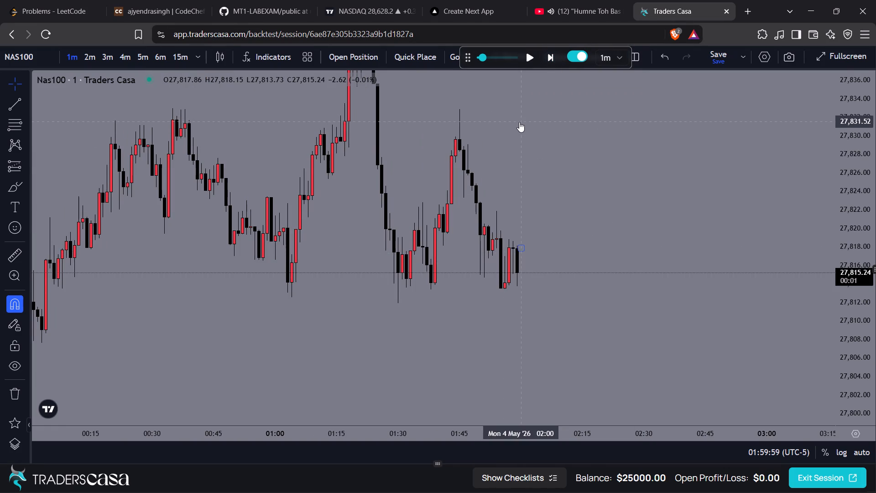
Delete the vertical line at 02:00 on 4 May.
{"action": "left_click", "coordinate": [519, 122]}
{"action": "key", "text": "Delete"}
Advance the 1-minute replay from 01:59 to 02:05 on 4 May.
{"action": "left_click", "coordinate": [547, 62]}
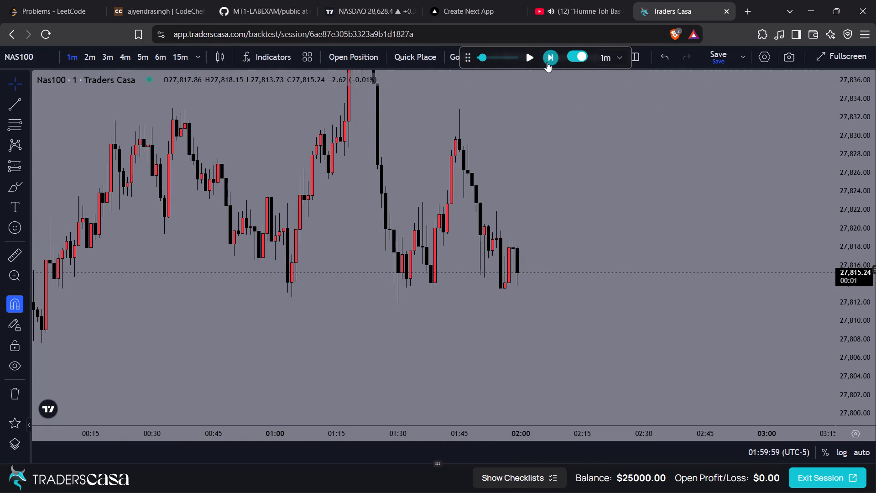
{"action": "left_click", "coordinate": [547, 62]}
{"action": "left_click", "coordinate": [547, 62]}
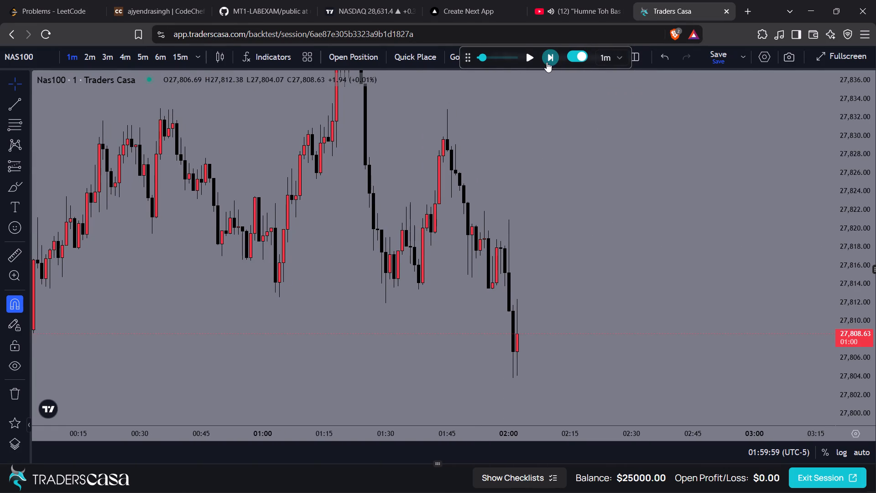
{"action": "left_click", "coordinate": [547, 62]}
{"action": "double_click", "coordinate": [547, 62]}
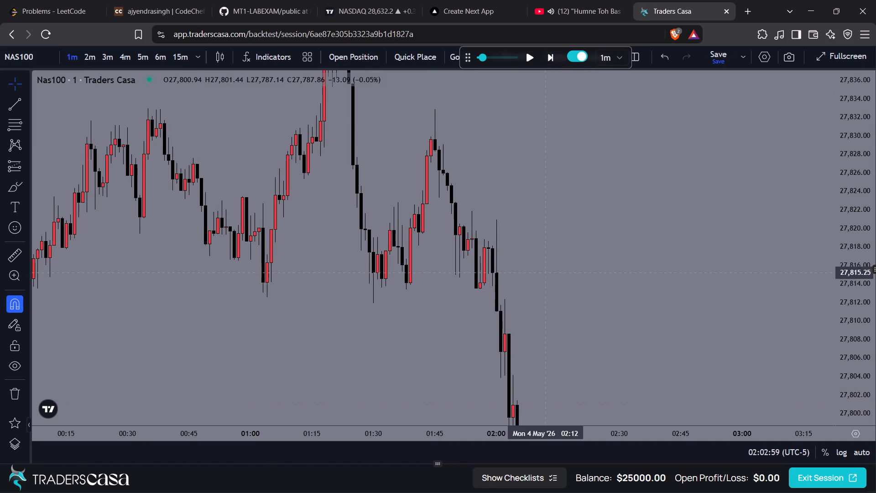
Continue the 1-minute replay from 02:05 to about 02:18, comparing the drop with earlier price action.
{"action": "left_click_drag", "start_coordinate": [544, 273], "coordinate": [560, 138]}
{"action": "scroll", "coordinate": [576, 332], "scroll_direction": "down", "scroll_amount": 5}
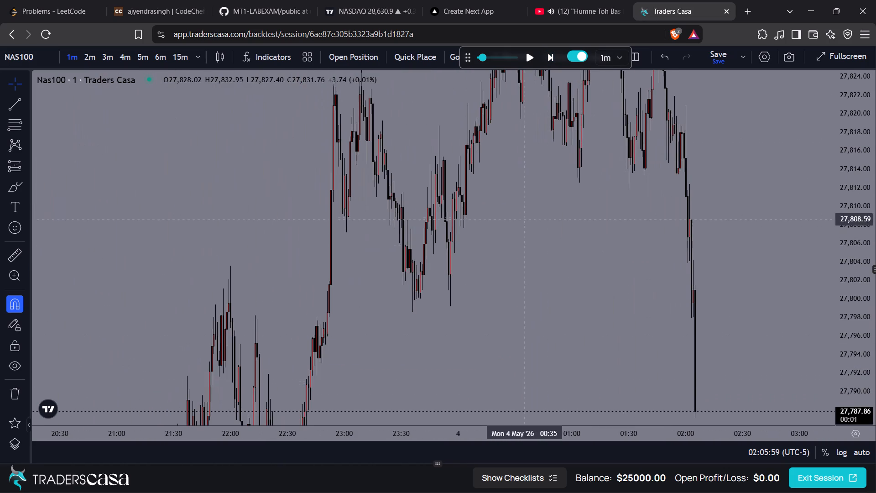
{"action": "left_click_drag", "start_coordinate": [635, 315], "coordinate": [540, 180]}
{"action": "scroll", "coordinate": [600, 252], "scroll_direction": "up", "scroll_amount": 6, "text": "ctrl"}
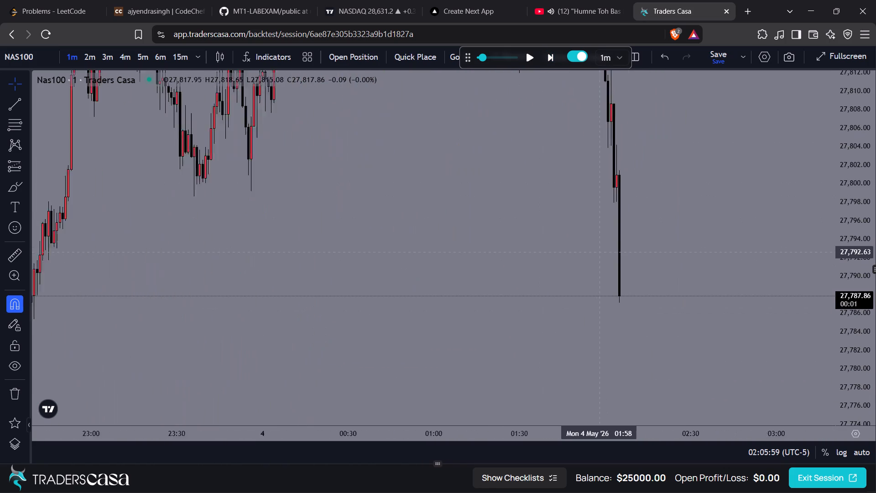
{"action": "left_click_drag", "start_coordinate": [677, 216], "coordinate": [638, 165]}
{"action": "left_click", "coordinate": [552, 61]}
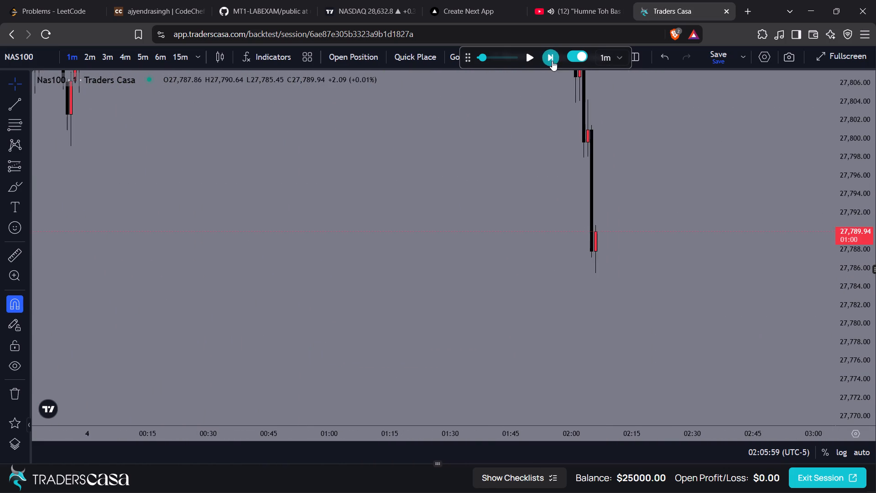
{"action": "triple_click", "coordinate": [552, 61]}
{"action": "left_click", "coordinate": [552, 61]}
{"action": "triple_click", "coordinate": [552, 61]}
{"action": "left_click", "coordinate": [552, 61]}
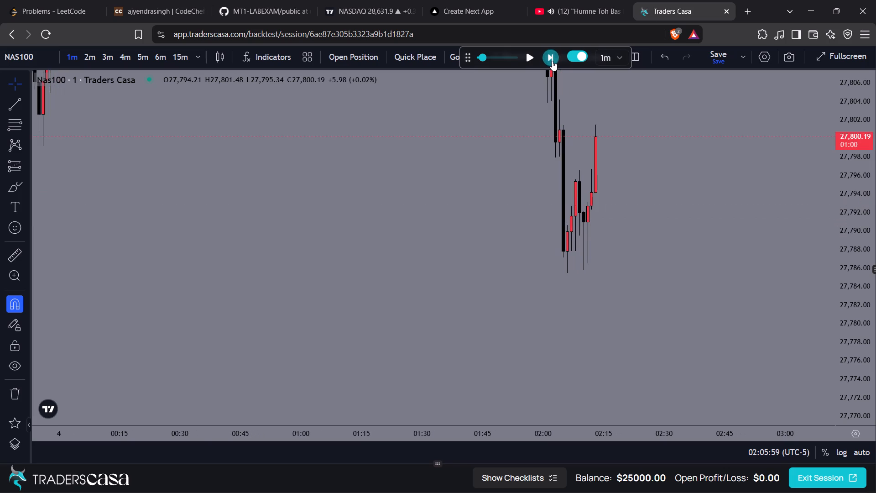
Review the drop against earlier price action and advance the 1-minute replay from 02:14 to 02:18 on 4 May.
{"action": "left_click_drag", "start_coordinate": [674, 166], "coordinate": [645, 245]}
{"action": "scroll", "coordinate": [645, 245], "scroll_direction": "down", "scroll_amount": 3}
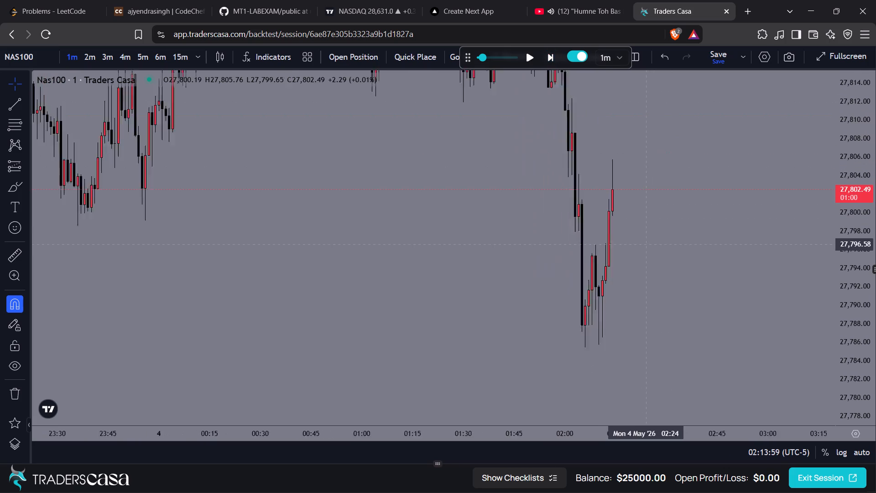
{"action": "scroll", "coordinate": [645, 245], "scroll_direction": "down", "scroll_amount": 1}
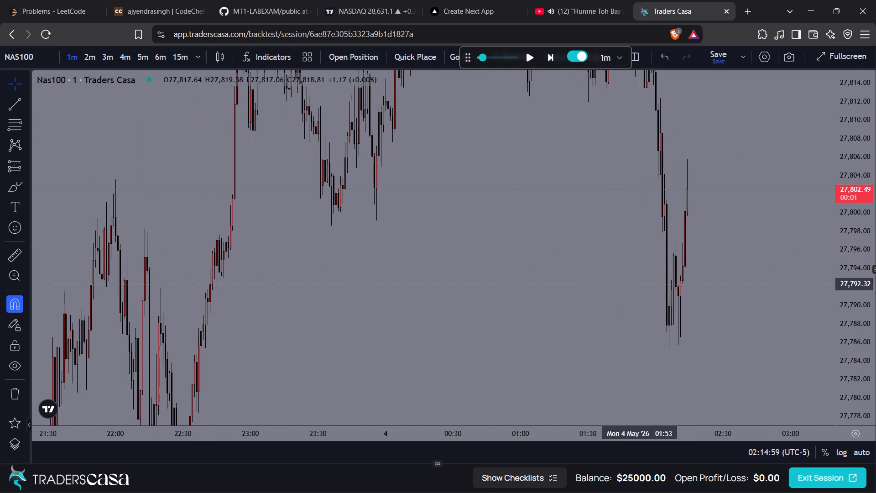
{"action": "scroll", "coordinate": [650, 339], "scroll_direction": "up", "scroll_amount": 4}
{"action": "left_click_drag", "start_coordinate": [631, 229], "coordinate": [613, 335]}
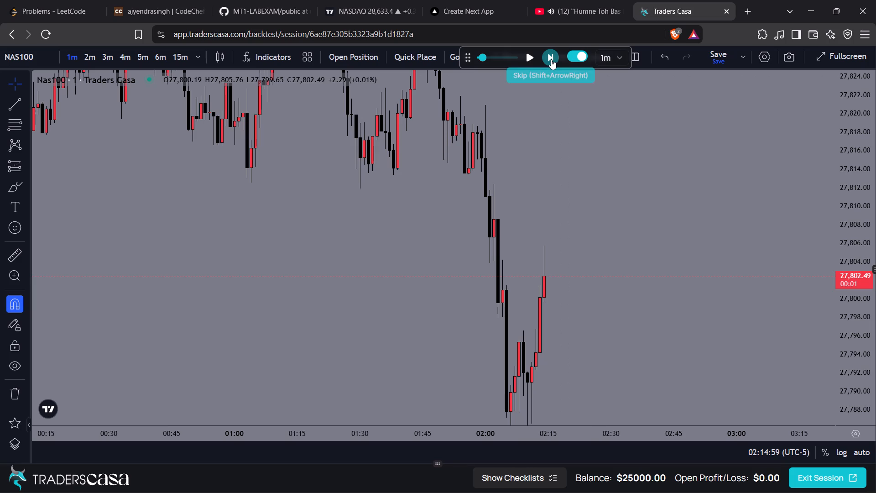
{"action": "left_click", "coordinate": [551, 59]}
{"action": "left_click", "coordinate": [551, 59]}
{"action": "left_click", "coordinate": [551, 59]}
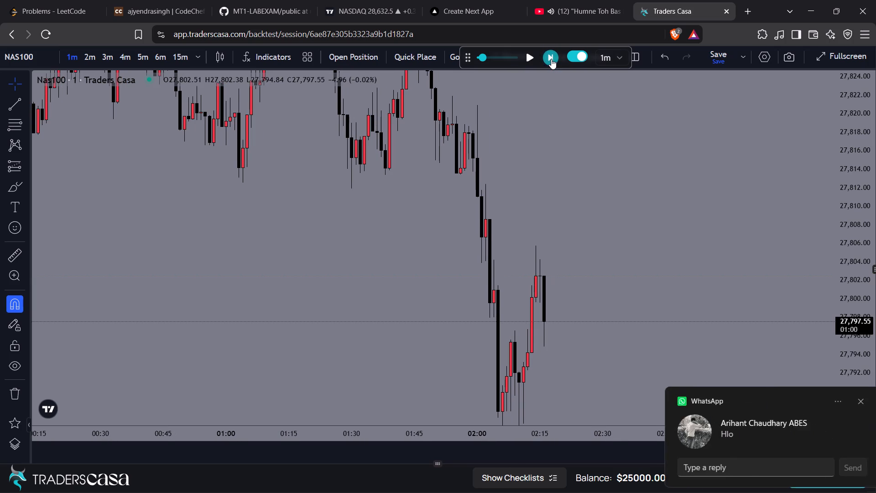
{"action": "left_click", "coordinate": [551, 59]}
Draw a long position from the 02:18 candle with entry at 27,805.56, stop at 27,796.33 and target at 27,819.38.
{"action": "left_click_drag", "start_coordinate": [638, 163], "coordinate": [480, 165]}
{"action": "left_click", "coordinate": [27, 166]}
{"action": "left_click", "coordinate": [78, 187]}
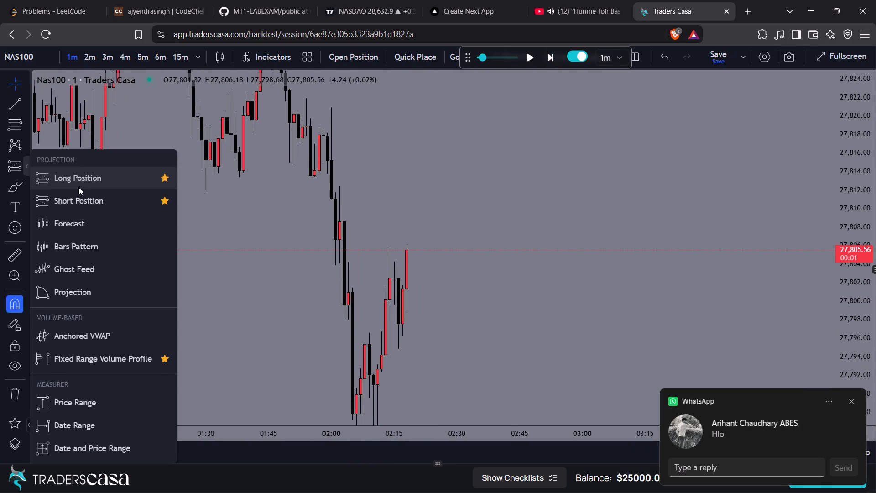
{"action": "left_click", "coordinate": [407, 251]}
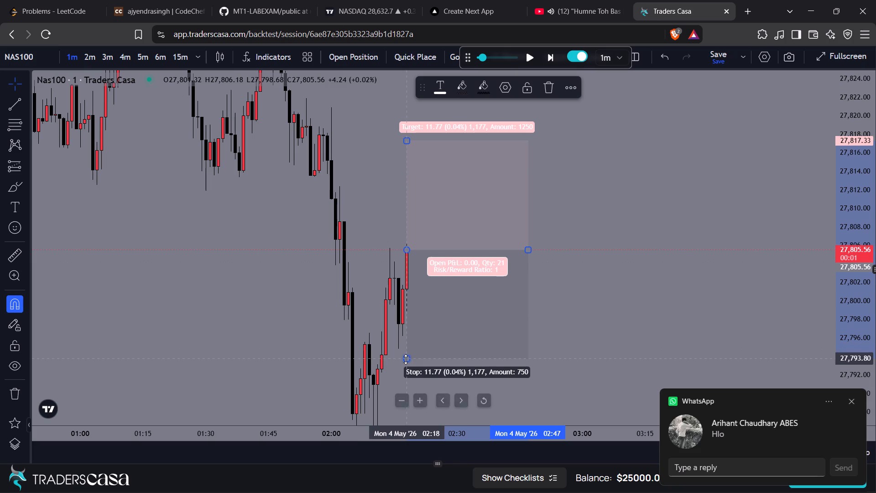
{"action": "left_click_drag", "start_coordinate": [404, 356], "coordinate": [435, 335]}
{"action": "left_click_drag", "start_coordinate": [604, 238], "coordinate": [595, 334]}
{"action": "left_click_drag", "start_coordinate": [398, 229], "coordinate": [409, 214]}
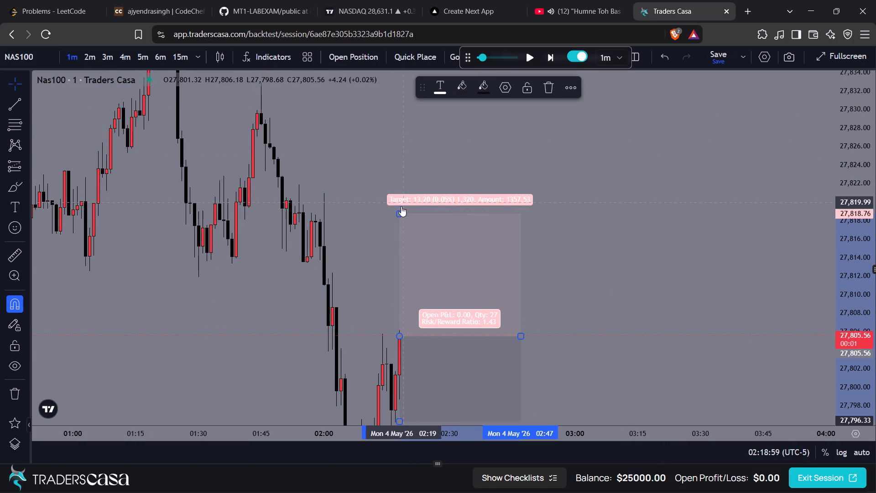
{"action": "left_click_drag", "start_coordinate": [399, 213], "coordinate": [413, 208]}
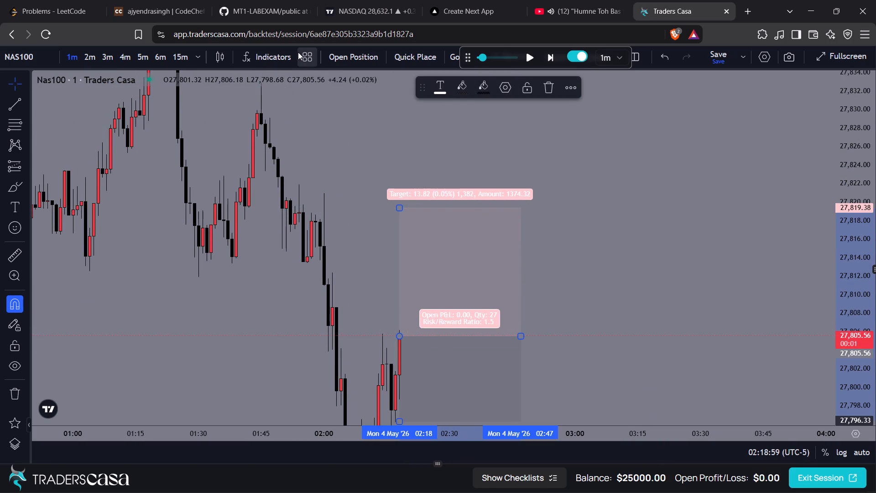
Place a buy limit order at 27805.56 with take profit 27819.38, stop loss 27796.33 and 1% risk of the initial balance.
{"action": "left_click", "coordinate": [338, 63]}
{"action": "left_click", "coordinate": [411, 433]}
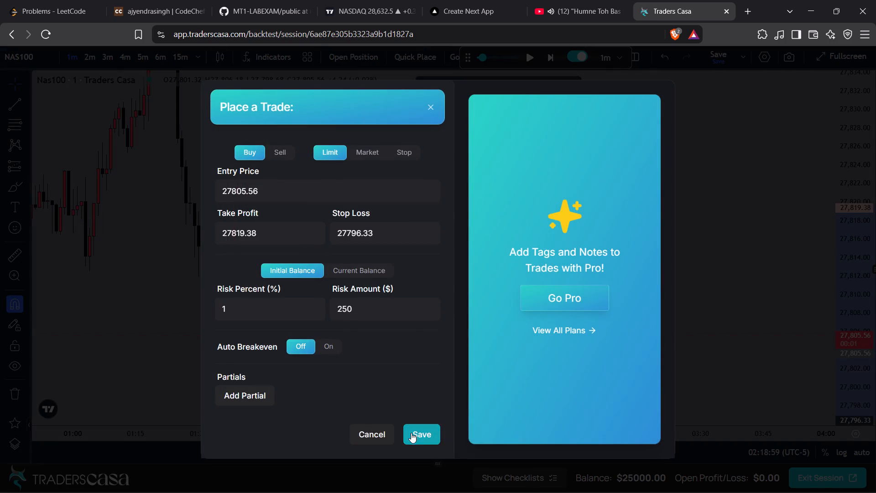
{"action": "left_click_drag", "start_coordinate": [584, 280], "coordinate": [558, 236]}
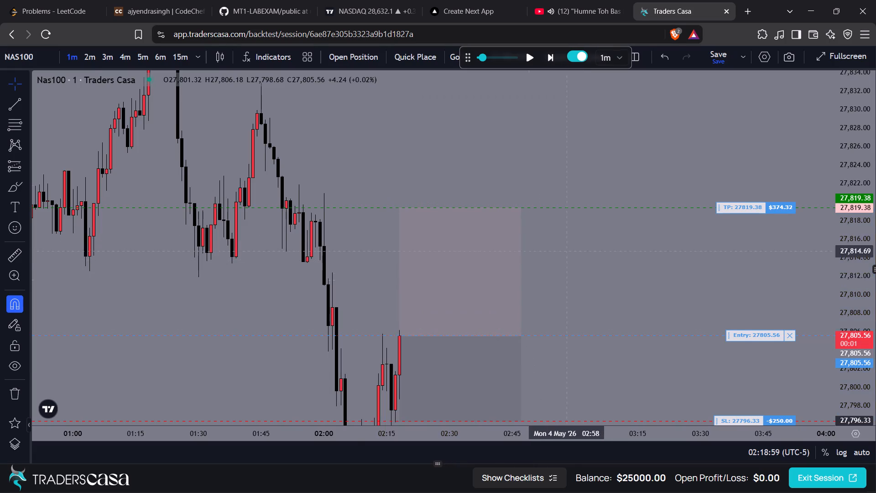
{"action": "left_click_drag", "start_coordinate": [558, 236], "coordinate": [532, 200]}
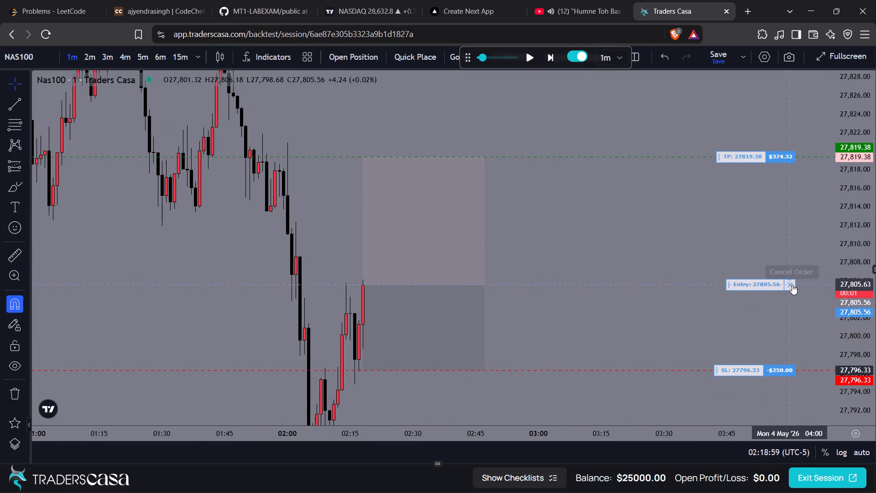
Advance the 1-minute replay from 02:18 to 02:21 with the long order at 27805.56 pending.
{"action": "left_click", "coordinate": [548, 59]}
{"action": "left_click", "coordinate": [548, 59]}
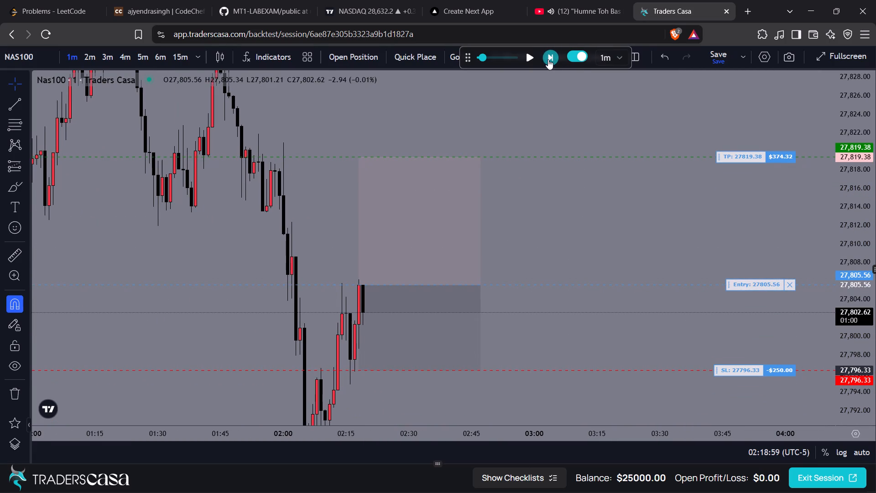
{"action": "left_click", "coordinate": [548, 59]}
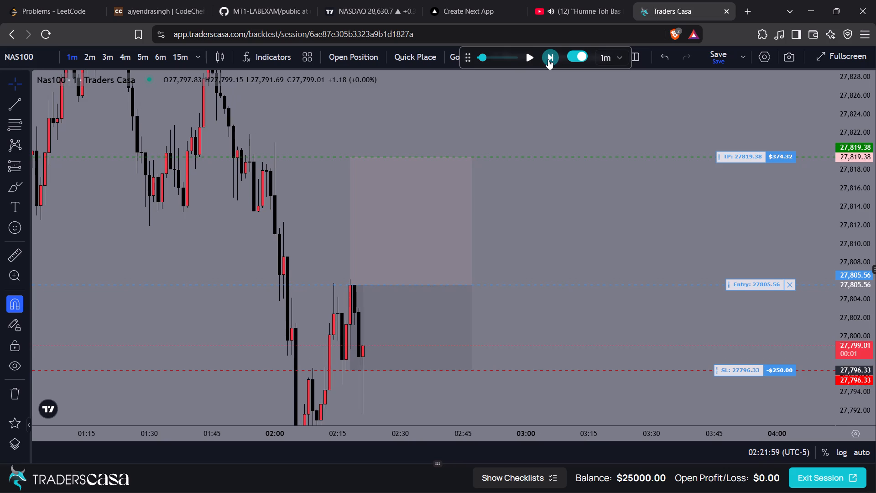
Cancel the pending long order at 27805.56 and delete its long position drawing from the chart.
{"action": "left_click", "coordinate": [793, 286]}
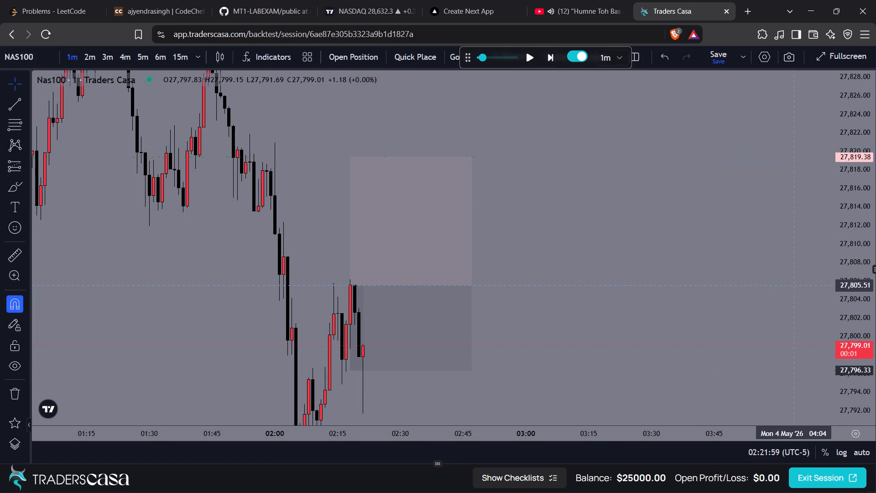
{"action": "left_click", "coordinate": [401, 295]}
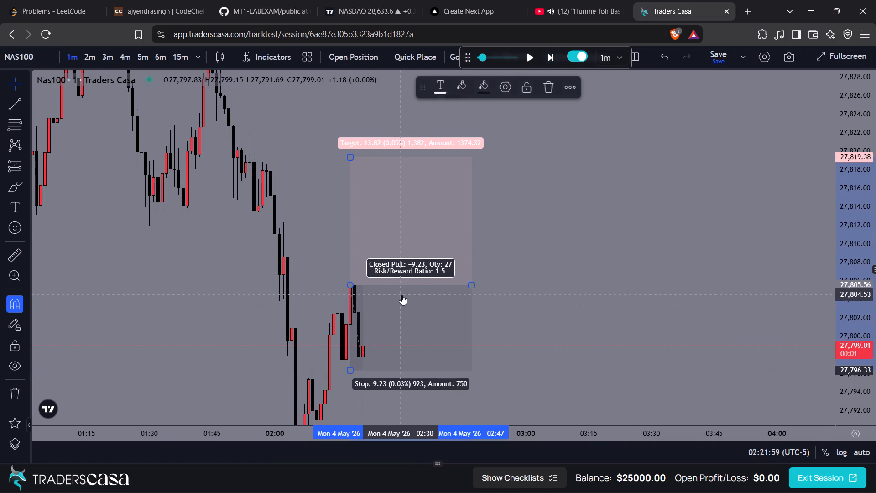
{"action": "key", "text": "Delete"}
Advance the 1-minute replay from 02:21 to 02:26.
{"action": "left_click_drag", "start_coordinate": [424, 325], "coordinate": [422, 249]}
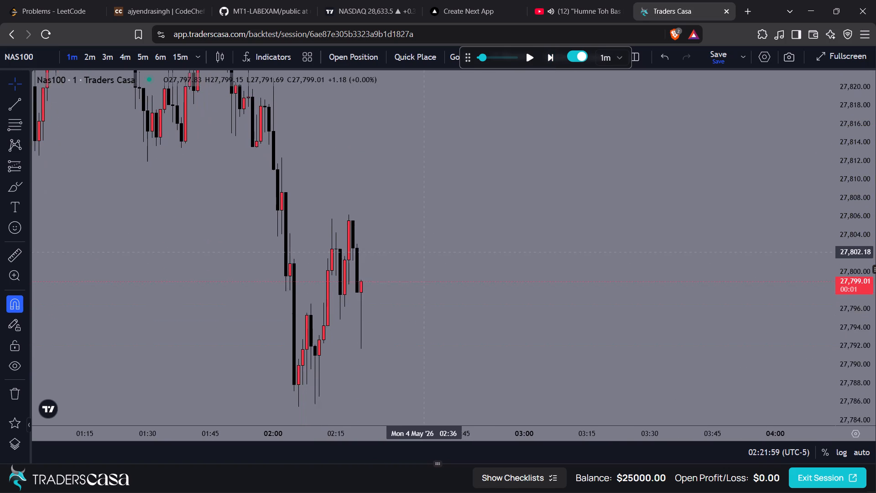
{"action": "left_click_drag", "start_coordinate": [422, 249], "coordinate": [420, 240]}
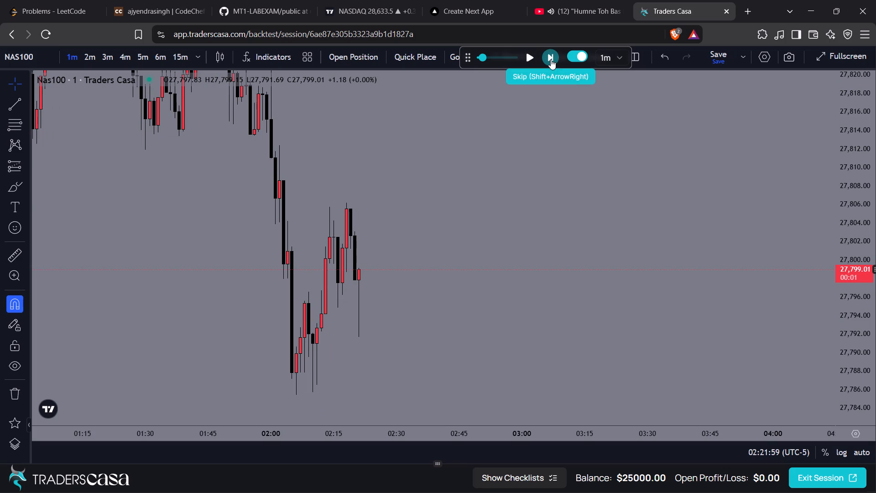
{"action": "left_click", "coordinate": [551, 59]}
{"action": "left_click", "coordinate": [551, 59]}
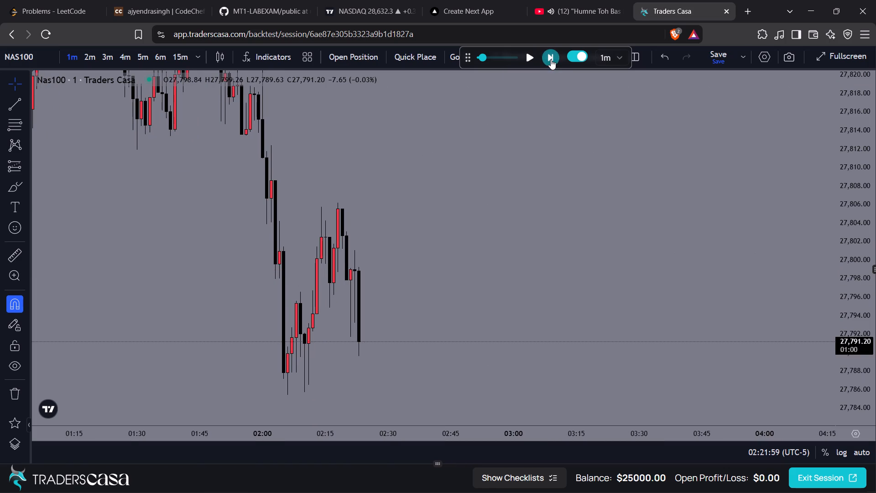
{"action": "left_click", "coordinate": [551, 59]}
{"action": "double_click", "coordinate": [551, 59]}
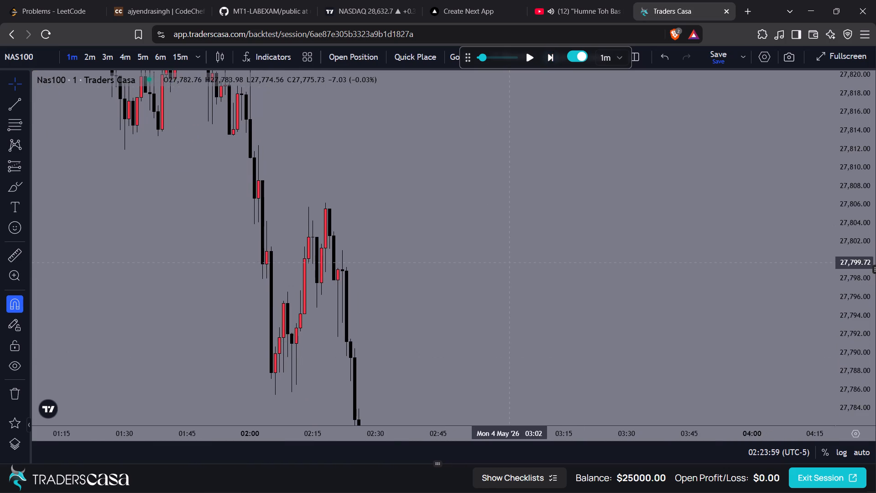
Check the new low against earlier price action and continue the 1-minute replay from 02:26 to 02:31.
{"action": "left_click_drag", "start_coordinate": [510, 262], "coordinate": [551, 76]}
{"action": "scroll", "coordinate": [544, 278], "scroll_direction": "down", "scroll_amount": 5}
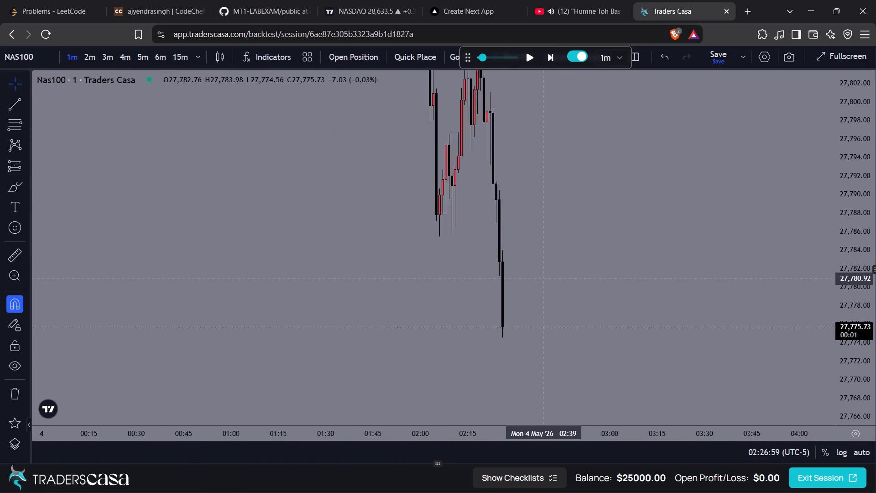
{"action": "scroll", "coordinate": [544, 278], "scroll_direction": "down", "scroll_amount": 1}
{"action": "scroll", "coordinate": [544, 278], "scroll_direction": "up", "scroll_amount": 1}
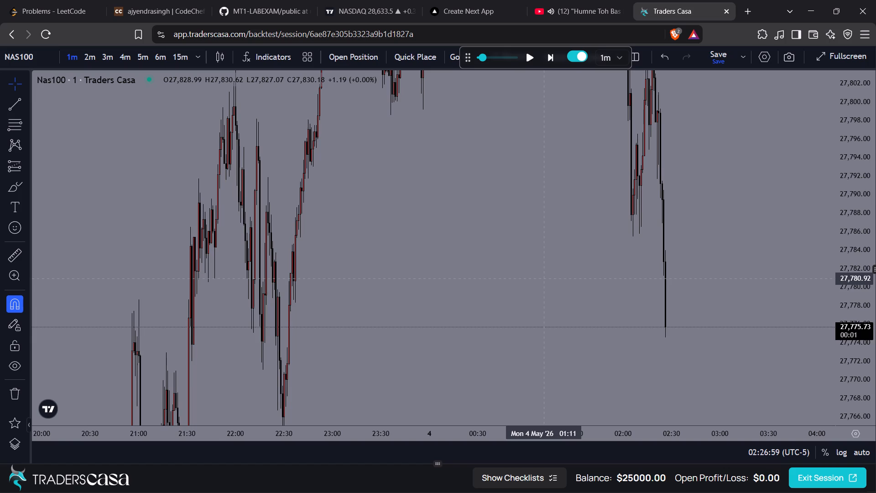
{"action": "scroll", "coordinate": [544, 278], "scroll_direction": "up", "scroll_amount": 5}
{"action": "left_click", "coordinate": [556, 61]}
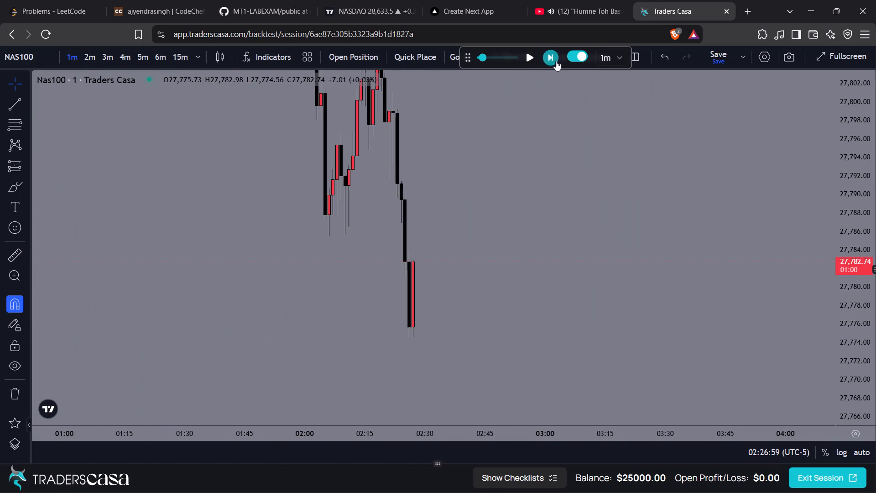
{"action": "left_click", "coordinate": [550, 53]}
{"action": "left_click", "coordinate": [550, 53]}
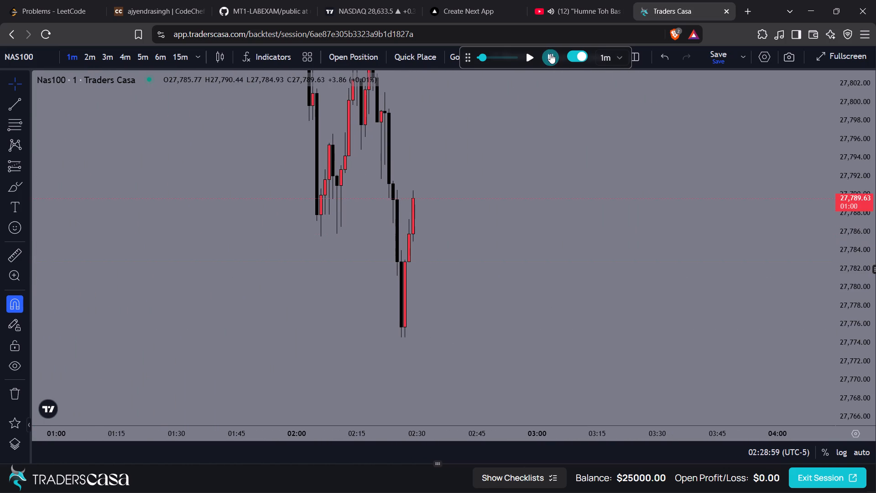
{"action": "left_click", "coordinate": [550, 53]}
{"action": "left_click", "coordinate": [550, 53]}
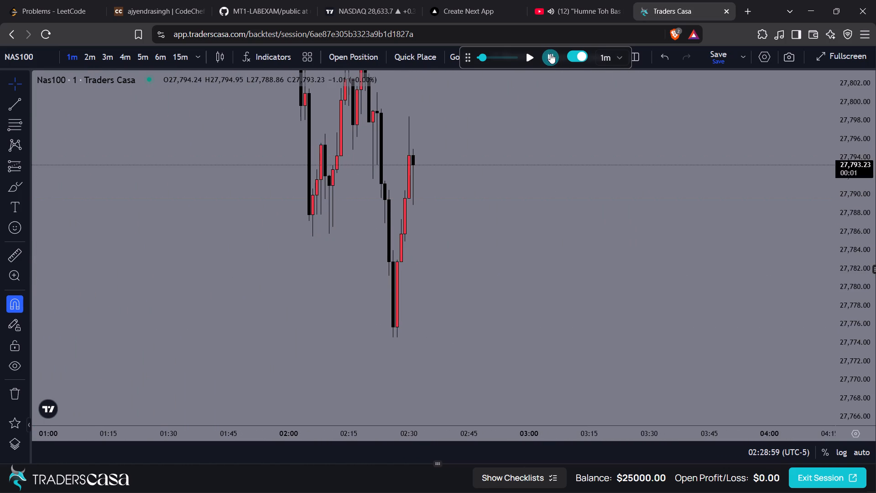
Continue the 1-minute replay from 02:31 to 02:46, following the price down.
{"action": "left_click", "coordinate": [550, 53]}
{"action": "left_click", "coordinate": [550, 53]}
{"action": "left_click", "coordinate": [550, 53]}
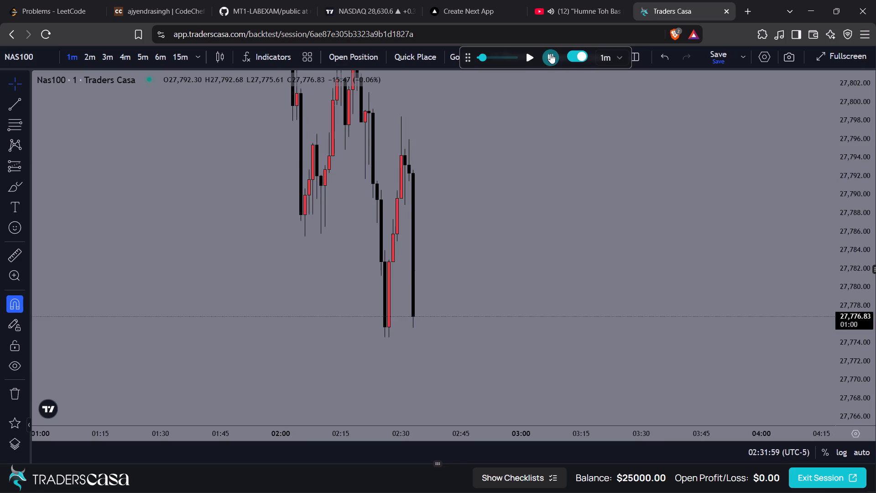
{"action": "left_click", "coordinate": [550, 53]}
{"action": "left_click", "coordinate": [550, 53]}
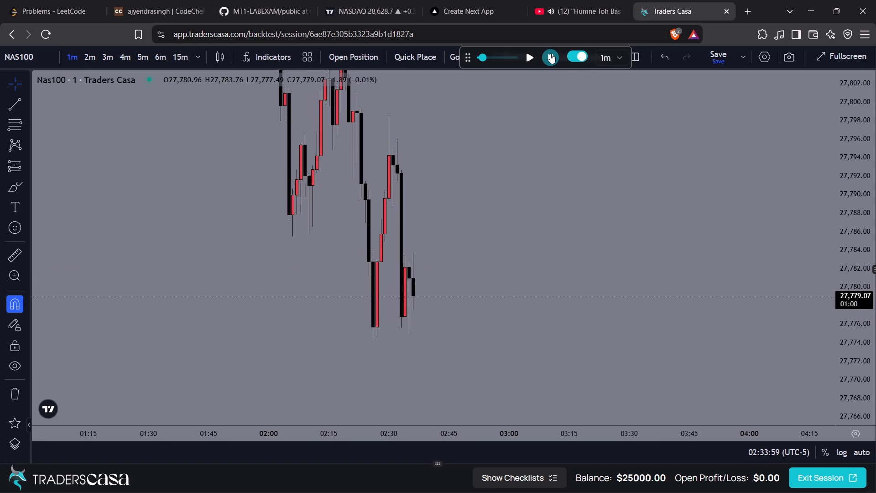
{"action": "left_click", "coordinate": [550, 53]}
{"action": "double_click", "coordinate": [550, 53]}
{"action": "left_click", "coordinate": [550, 53]}
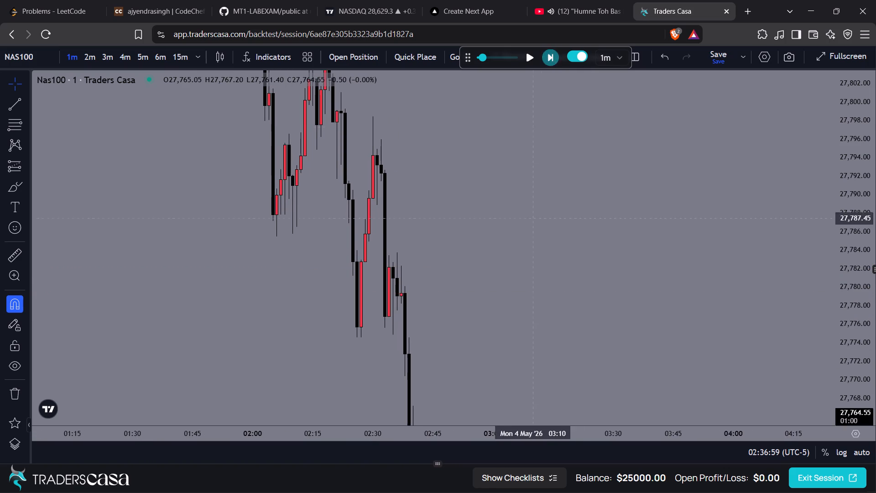
{"action": "left_click_drag", "start_coordinate": [529, 296], "coordinate": [543, 119]}
{"action": "left_click", "coordinate": [549, 55]}
{"action": "triple_click", "coordinate": [549, 55]}
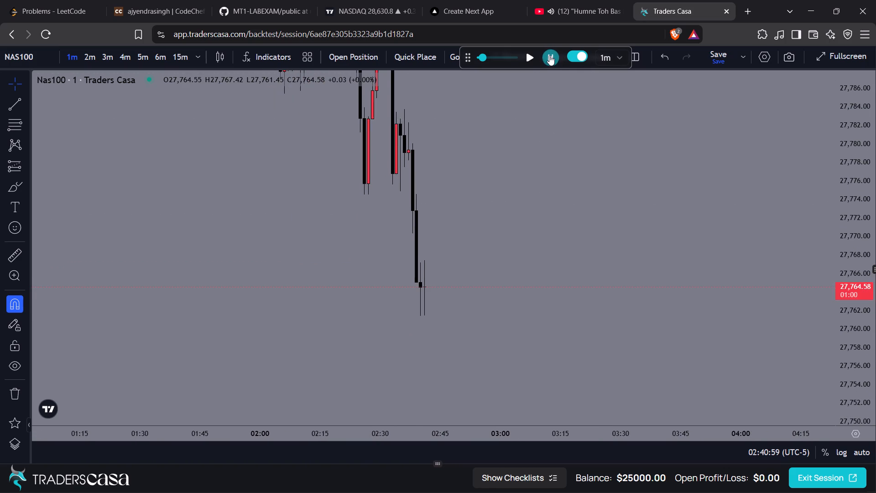
{"action": "double_click", "coordinate": [549, 55]}
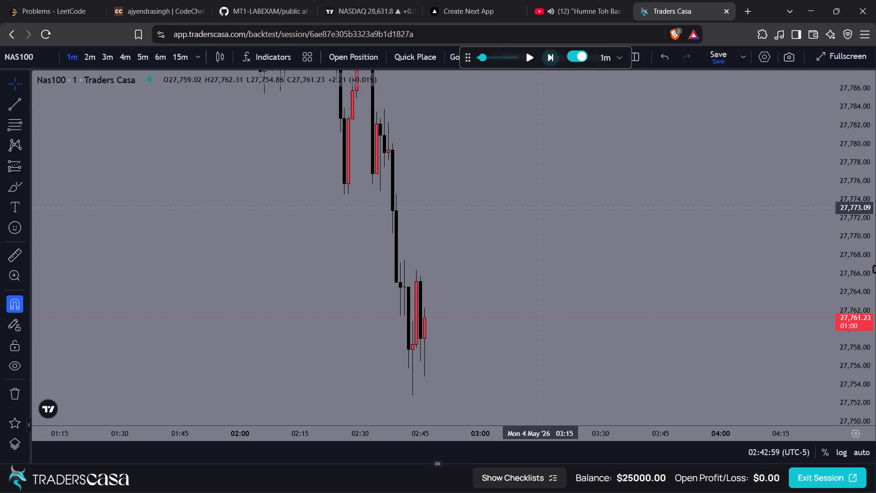
Compare the new low with earlier price action and advance the 1-minute replay from 02:46 to 02:48.
{"action": "scroll", "coordinate": [542, 208], "scroll_direction": "down", "scroll_amount": 6}
{"action": "left_click_drag", "start_coordinate": [545, 368], "coordinate": [497, 267]}
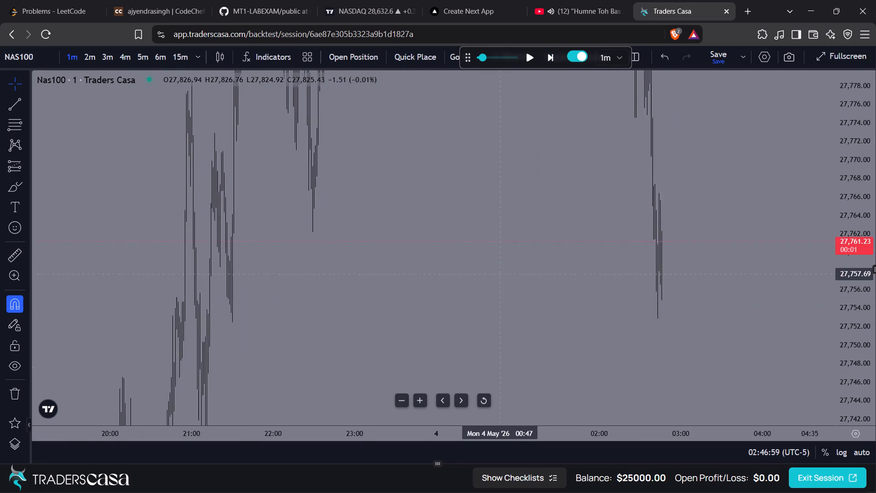
{"action": "left_click_drag", "start_coordinate": [497, 267], "coordinate": [493, 259]}
{"action": "left_click", "coordinate": [542, 59]}
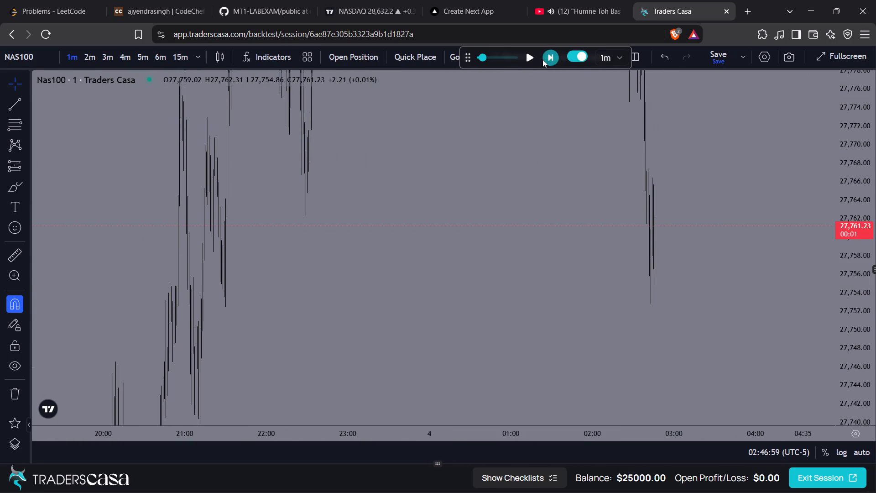
{"action": "double_click", "coordinate": [547, 57]}
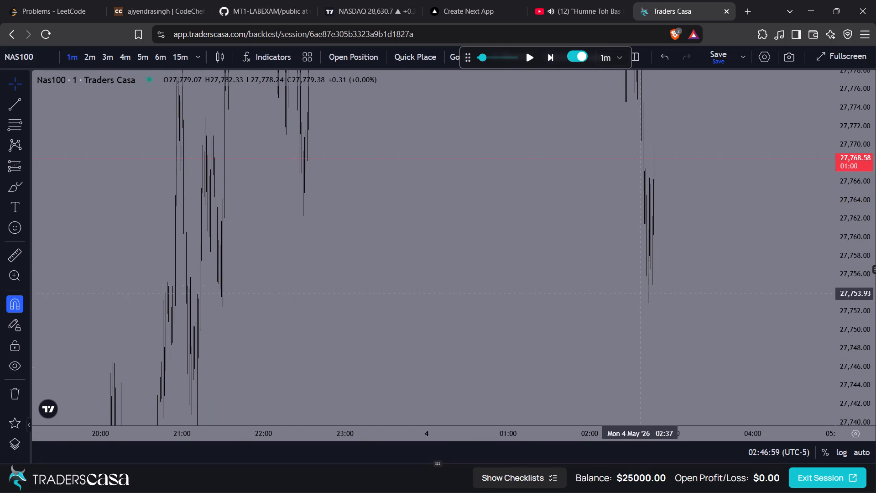
{"action": "scroll", "coordinate": [641, 308], "scroll_direction": "up", "scroll_amount": 7, "text": "ctrl"}
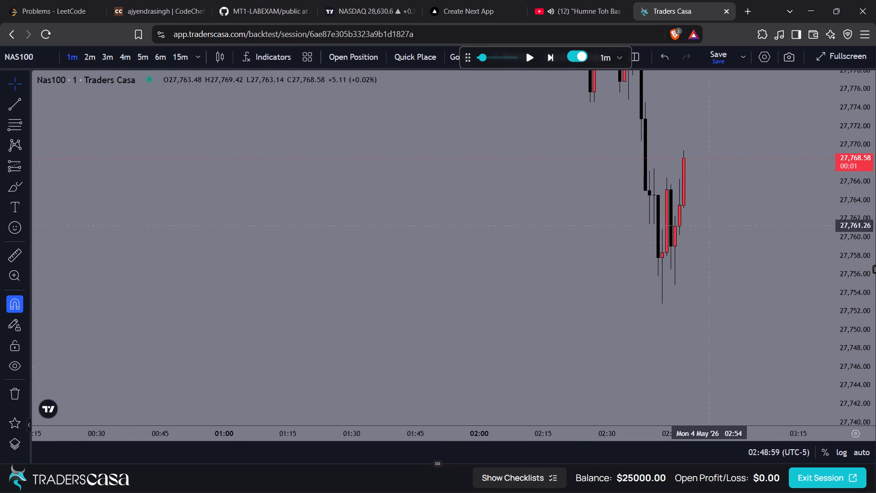
{"action": "left_click_drag", "start_coordinate": [707, 226], "coordinate": [543, 231]}
Continue the 1-minute replay from 02:48 to 03:01, watching the rebound from the low.
{"action": "triple_click", "coordinate": [550, 59]}
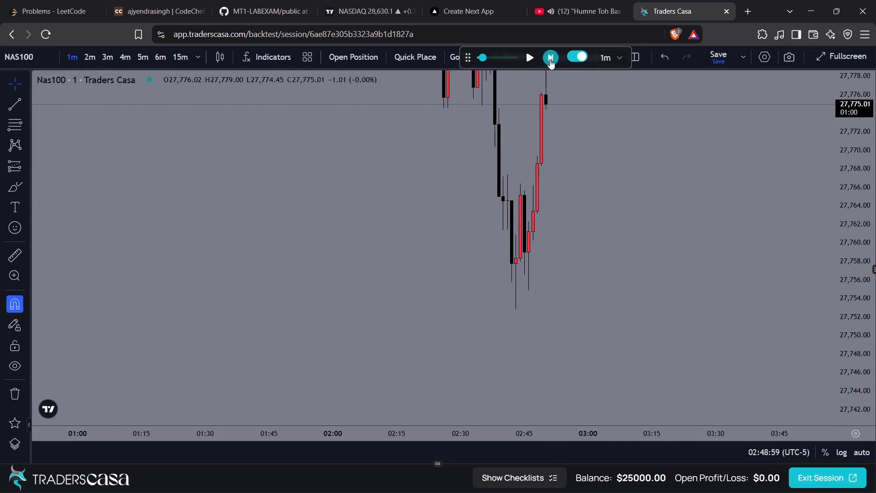
{"action": "left_click", "coordinate": [548, 61]}
{"action": "left_click", "coordinate": [548, 61]}
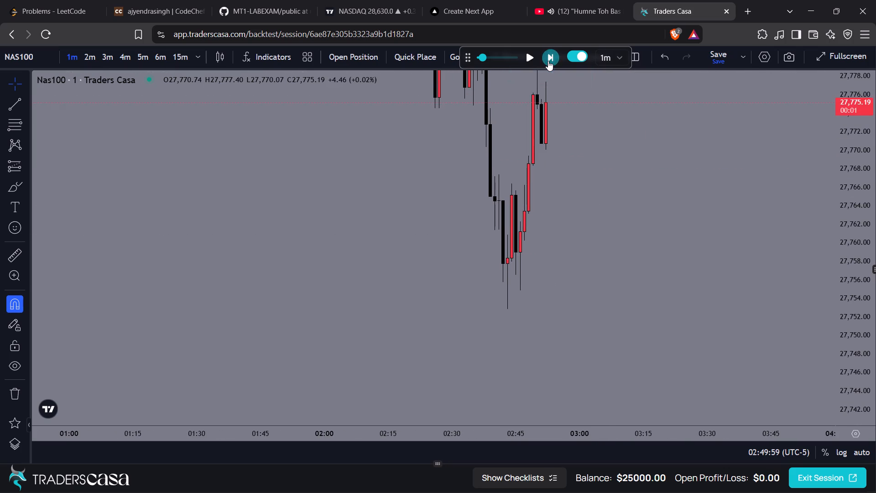
{"action": "left_click_drag", "start_coordinate": [588, 120], "coordinate": [501, 267]}
{"action": "left_click", "coordinate": [547, 55]}
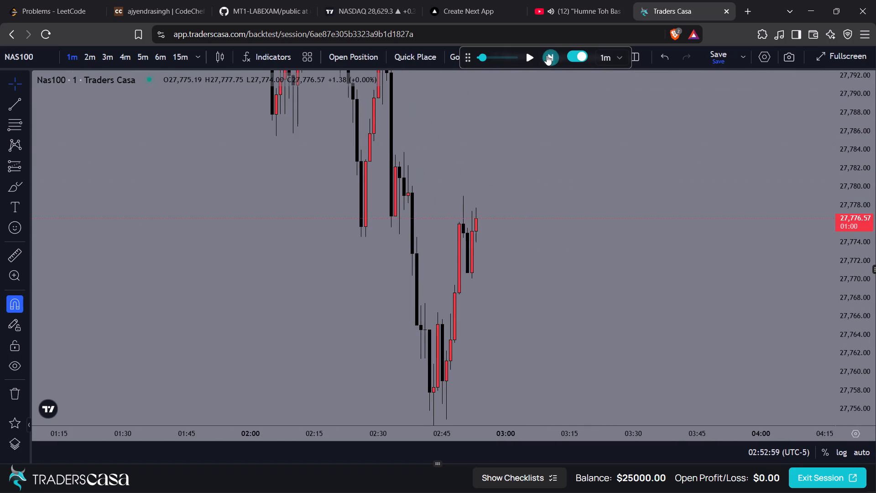
{"action": "triple_click", "coordinate": [547, 55]}
{"action": "triple_click", "coordinate": [547, 55]}
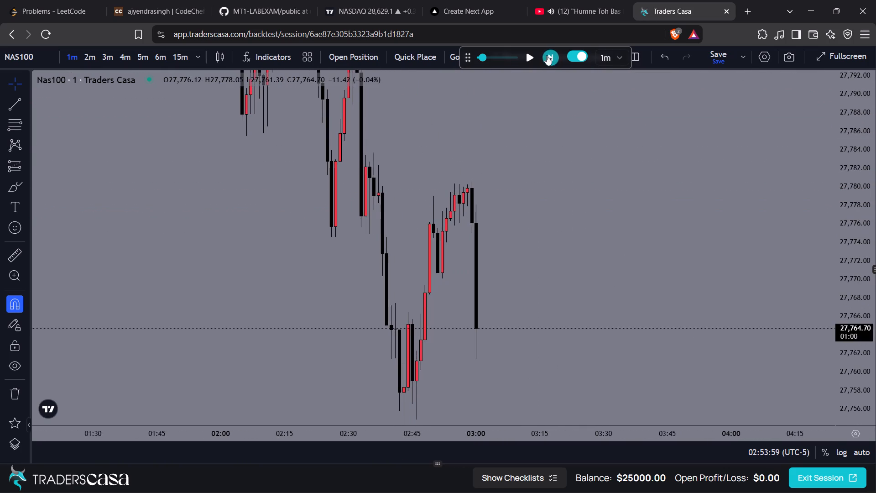
{"action": "left_click", "coordinate": [547, 55]}
Advance the 1-minute replay candle by candle from 03:01 to 03:05.
{"action": "left_click_drag", "start_coordinate": [558, 276], "coordinate": [548, 223]}
{"action": "left_click", "coordinate": [552, 55]}
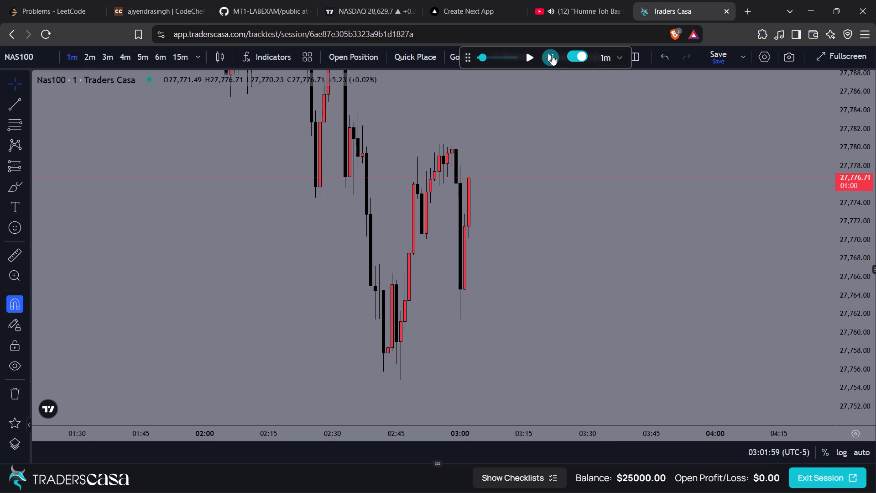
{"action": "left_click", "coordinate": [552, 55]}
{"action": "left_click", "coordinate": [552, 55]}
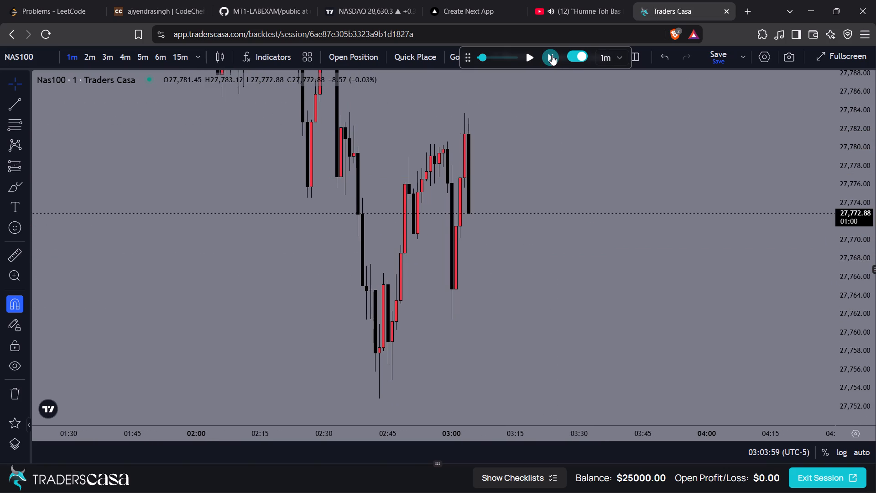
{"action": "left_click", "coordinate": [552, 55]}
Continue the 1-minute replay from 03:05 to 03:17, following the price up.
{"action": "left_click_drag", "start_coordinate": [536, 113], "coordinate": [532, 310]}
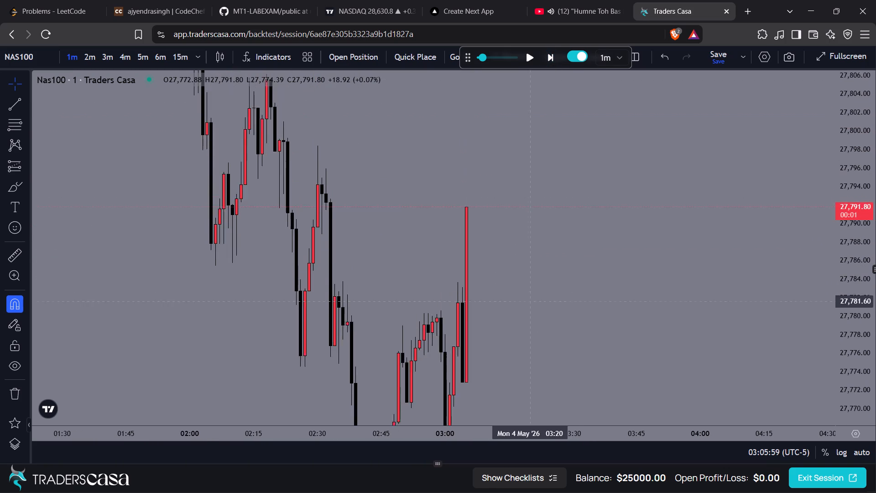
{"action": "left_click_drag", "start_coordinate": [532, 310], "coordinate": [534, 399]}
{"action": "left_click", "coordinate": [547, 60]}
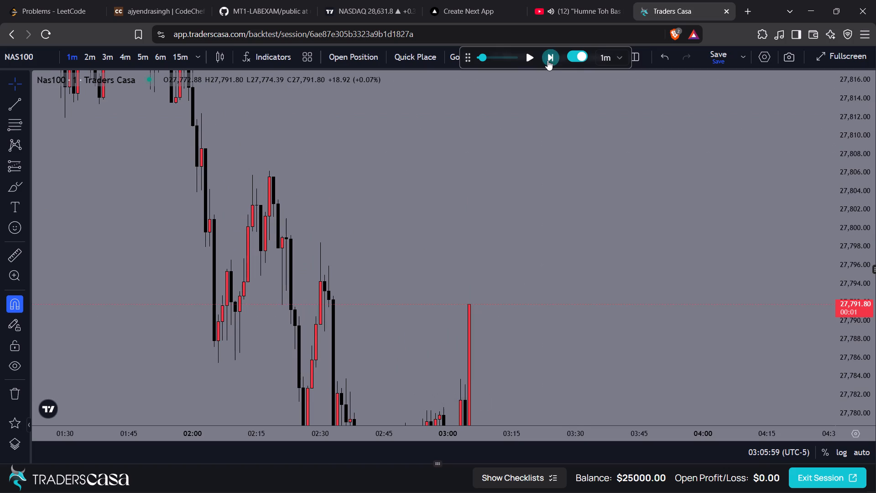
{"action": "double_click", "coordinate": [547, 60]}
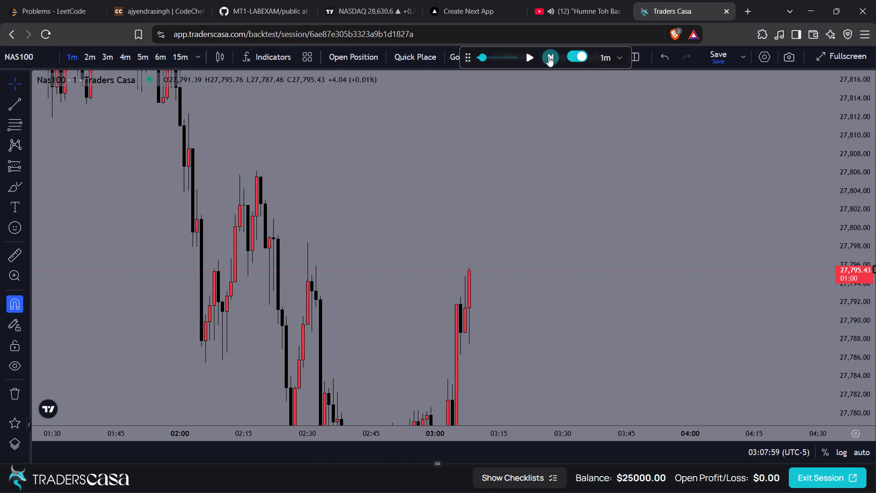
{"action": "triple_click", "coordinate": [548, 57]}
{"action": "double_click", "coordinate": [548, 57]}
{"action": "left_click", "coordinate": [548, 57]}
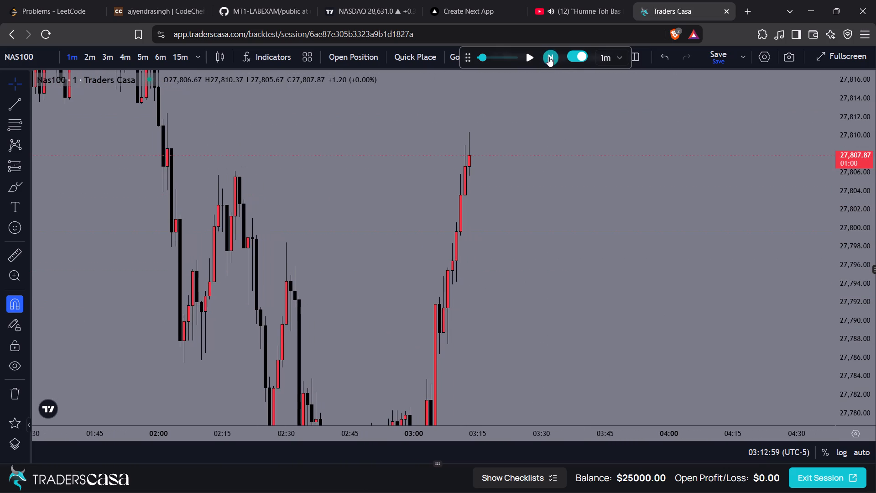
{"action": "left_click", "coordinate": [548, 57]}
{"action": "double_click", "coordinate": [548, 57]}
{"action": "left_click_drag", "start_coordinate": [548, 57], "coordinate": [504, 141]}
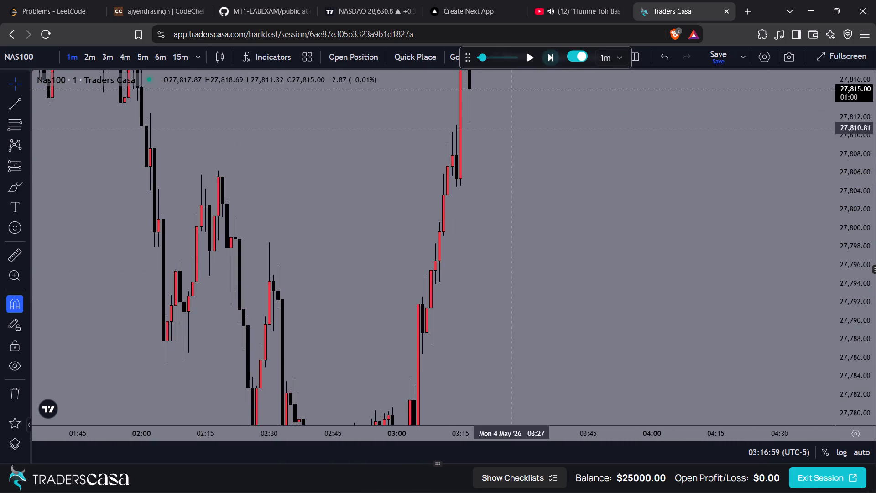
Close the advertisement overlay covering the chart once its countdown allows it.
{"action": "left_click_drag", "start_coordinate": [504, 141], "coordinate": [521, 287]}
{"action": "left_click", "coordinate": [532, 122]}
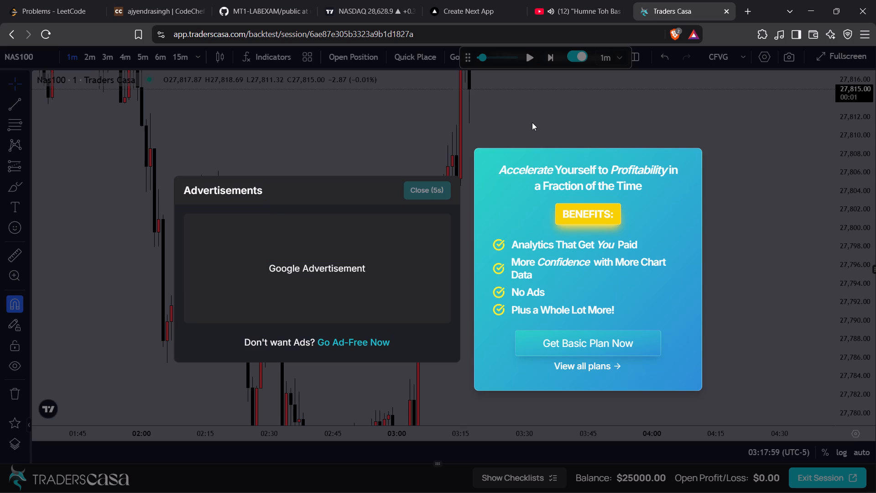
{"action": "left_click", "coordinate": [433, 193]}
Bring the recent high into view and continue the 1-minute replay from 03:17 to 03:30.
{"action": "left_click_drag", "start_coordinate": [508, 169], "coordinate": [479, 315]}
{"action": "left_click", "coordinate": [549, 58]}
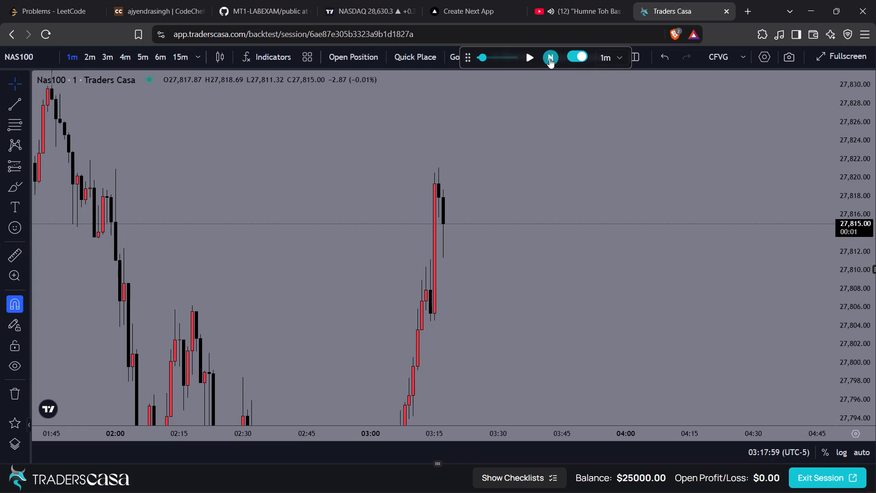
{"action": "left_click", "coordinate": [549, 58]}
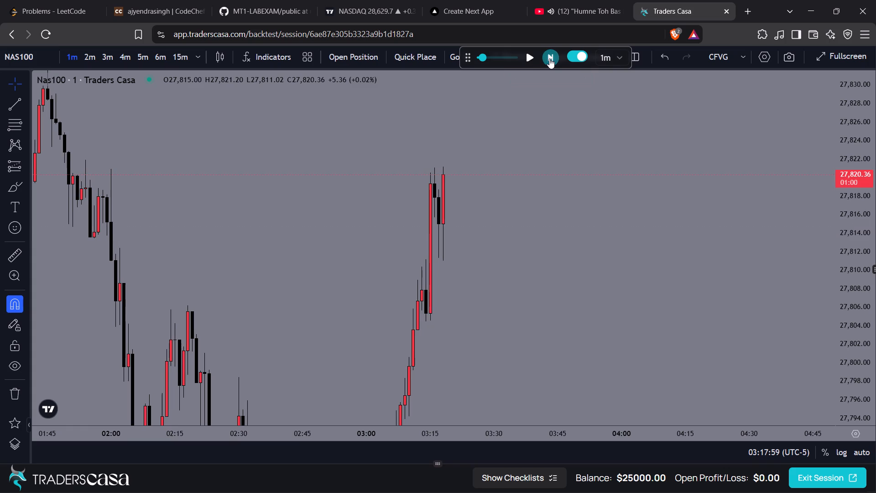
{"action": "left_click", "coordinate": [549, 58]}
{"action": "left_click", "coordinate": [549, 58]}
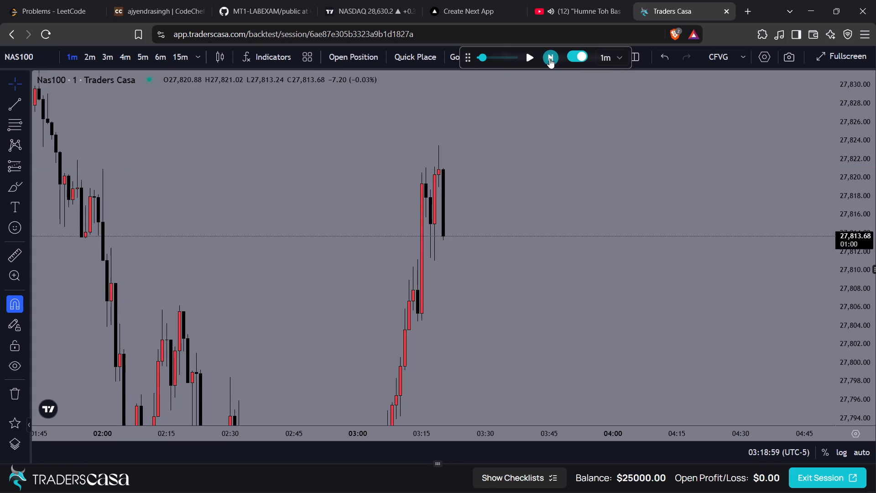
{"action": "left_click", "coordinate": [549, 58]}
{"action": "left_click", "coordinate": [549, 58]}
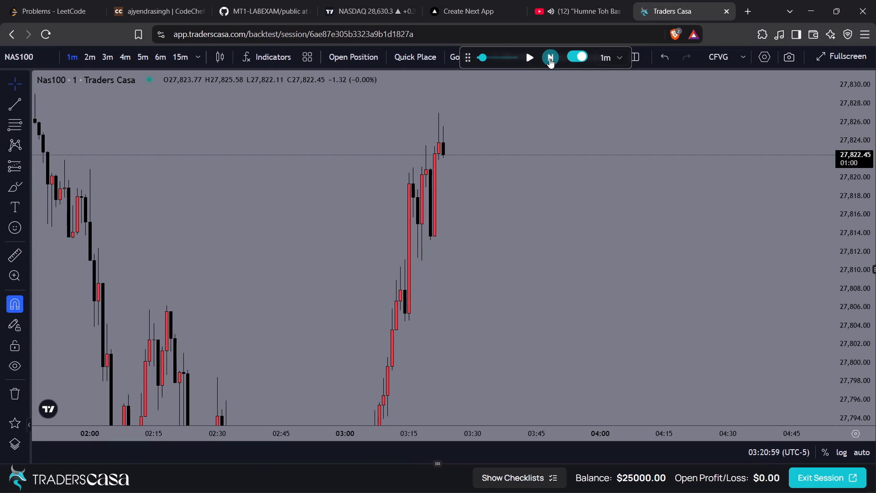
{"action": "left_click", "coordinate": [549, 58]}
{"action": "left_click", "coordinate": [549, 58]}
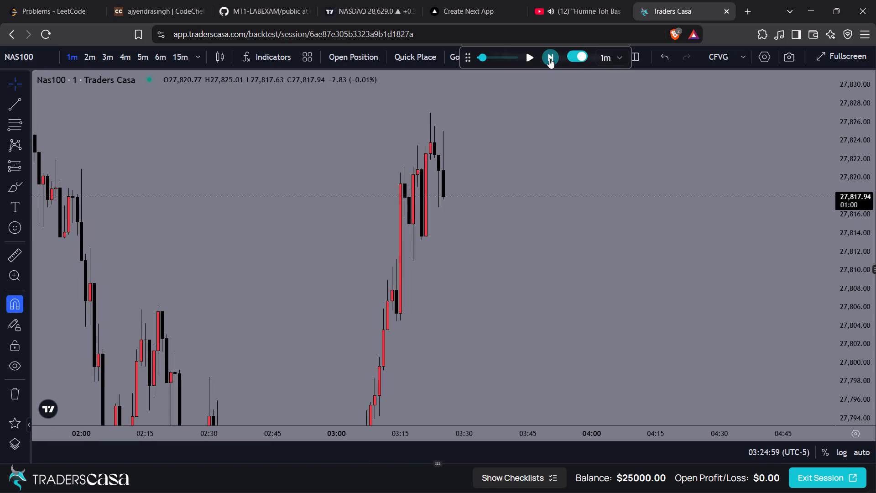
{"action": "triple_click", "coordinate": [549, 58]}
{"action": "double_click", "coordinate": [549, 58]}
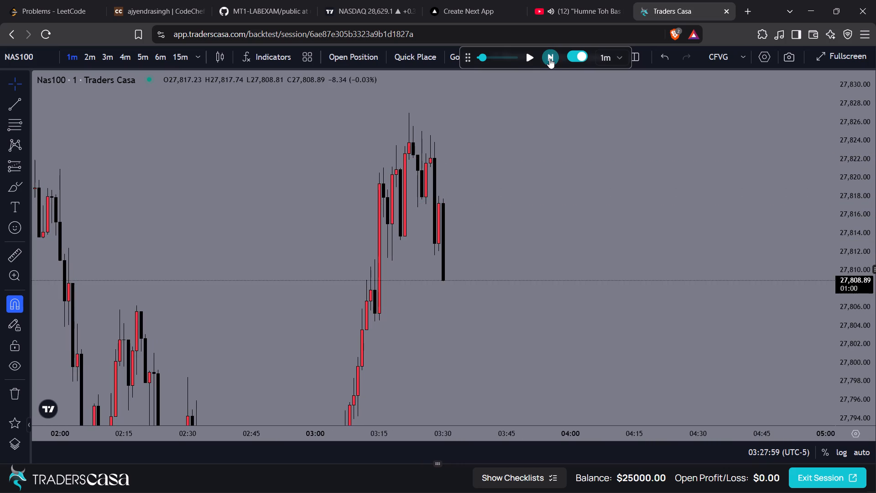
Continue the 1-minute replay from 03:30 to 03:43, watching the pullback from the high.
{"action": "left_click", "coordinate": [520, 179]}
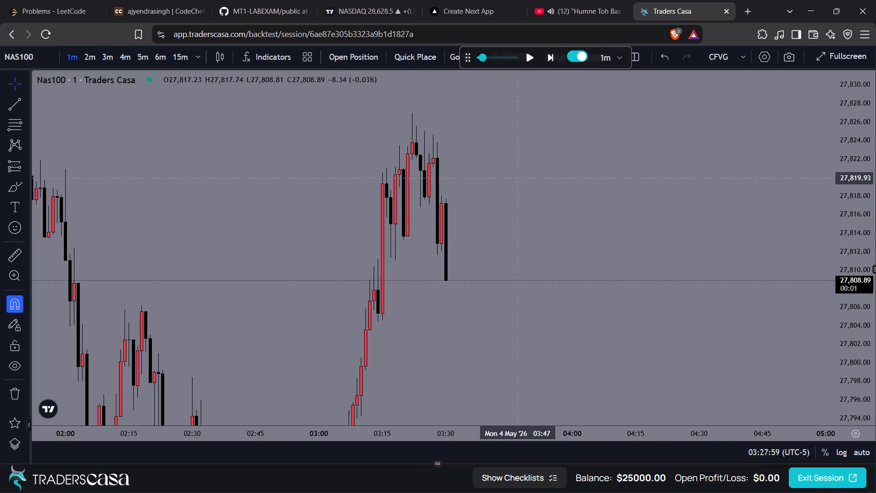
{"action": "scroll", "coordinate": [520, 178], "scroll_direction": "down", "scroll_amount": 1}
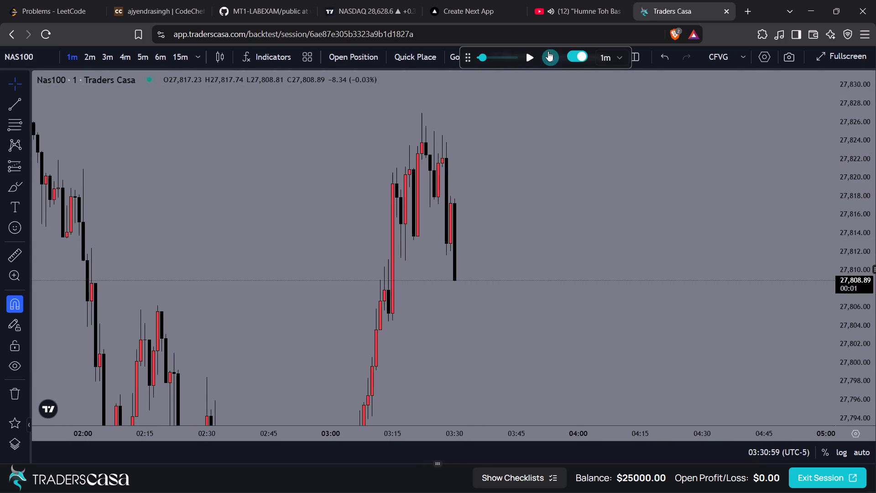
{"action": "left_click", "coordinate": [548, 55]}
{"action": "left_click", "coordinate": [548, 55]}
{"action": "left_click", "coordinate": [548, 55]}
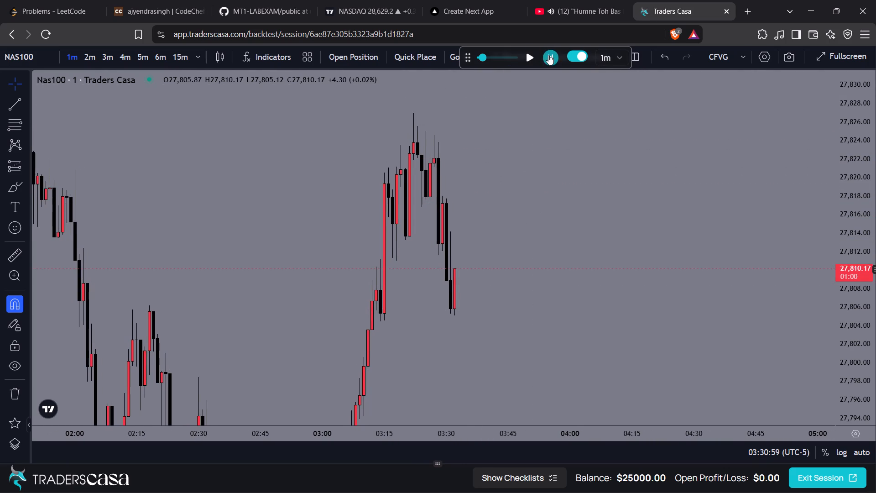
{"action": "left_click", "coordinate": [548, 55]}
{"action": "left_click", "coordinate": [548, 55]}
{"action": "triple_click", "coordinate": [548, 55]}
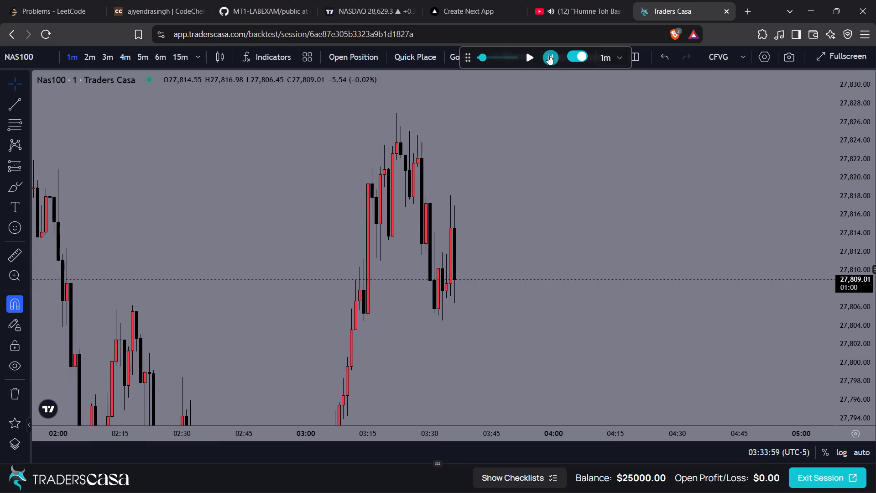
{"action": "left_click", "coordinate": [548, 55]}
{"action": "triple_click", "coordinate": [548, 55]}
{"action": "left_click", "coordinate": [548, 55]}
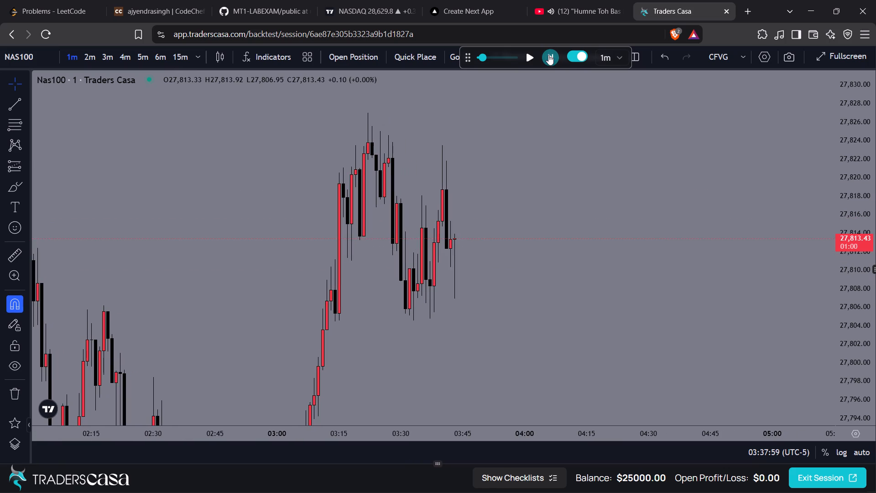
Continue the 1-minute replay from 03:43 to 03:55 to see how price behaves around the high.
{"action": "triple_click", "coordinate": [548, 55]}
{"action": "left_click", "coordinate": [548, 55]}
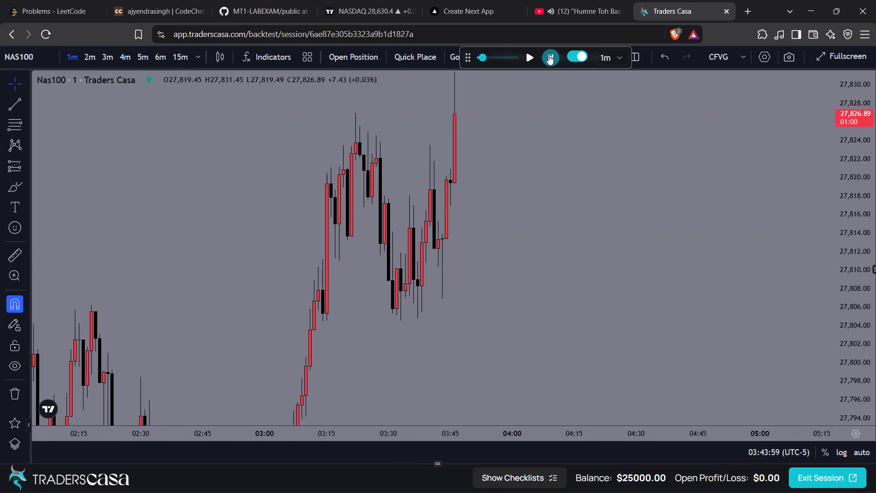
{"action": "left_click", "coordinate": [548, 55]}
{"action": "left_click", "coordinate": [548, 55]}
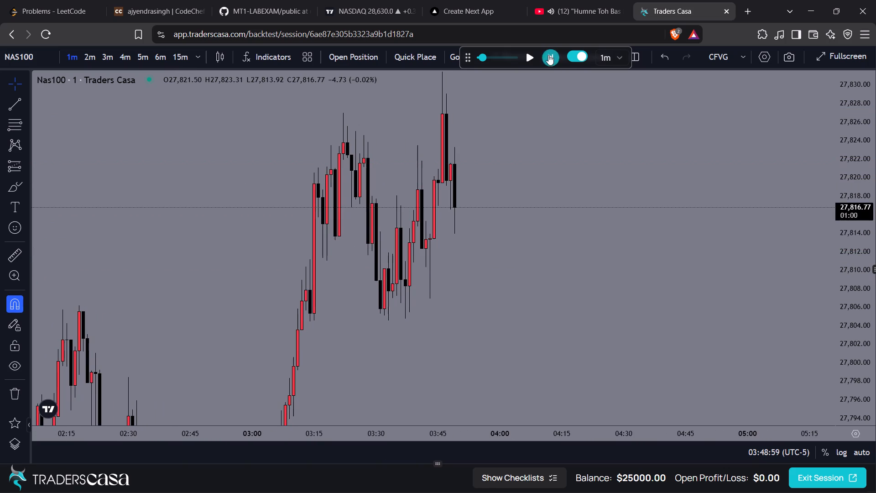
{"action": "left_click", "coordinate": [548, 55]}
{"action": "left_click", "coordinate": [548, 55]}
{"action": "double_click", "coordinate": [548, 55]}
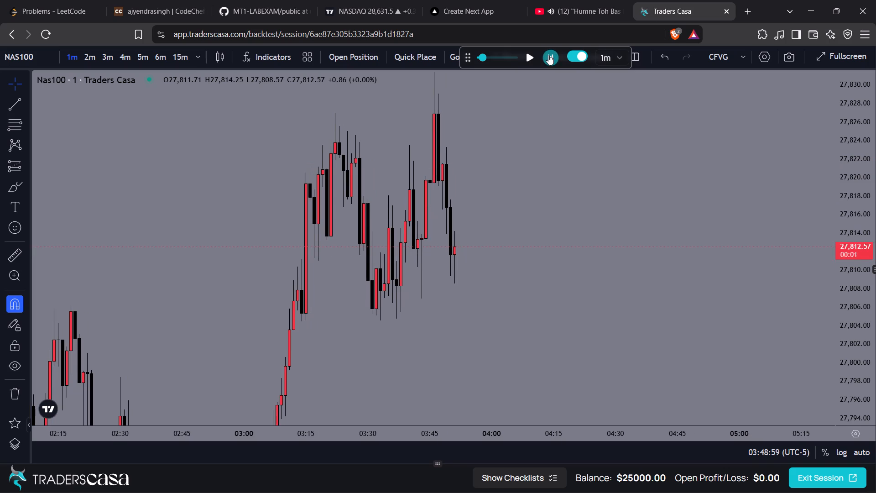
{"action": "left_click", "coordinate": [548, 55]}
{"action": "left_click", "coordinate": [548, 55]}
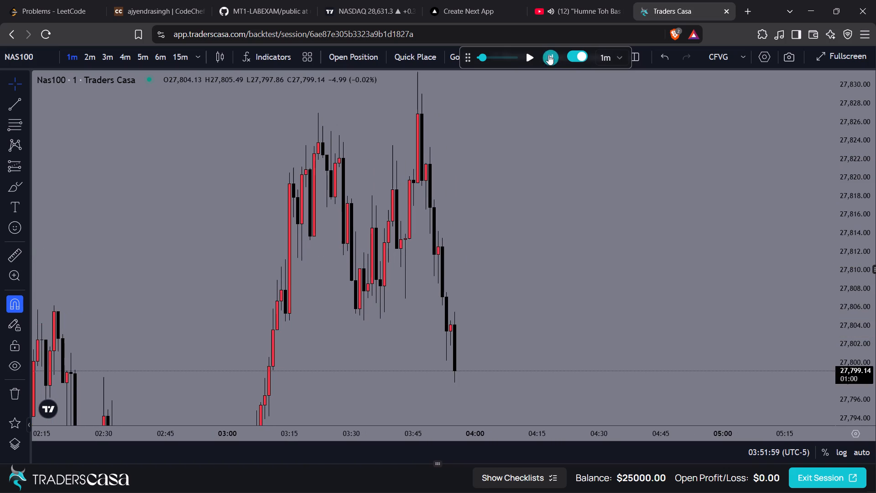
Continue the 1-minute replay from 03:55 to 04:05, following the price down.
{"action": "left_click", "coordinate": [548, 55]}
{"action": "double_click", "coordinate": [548, 55]}
{"action": "left_click", "coordinate": [548, 55]}
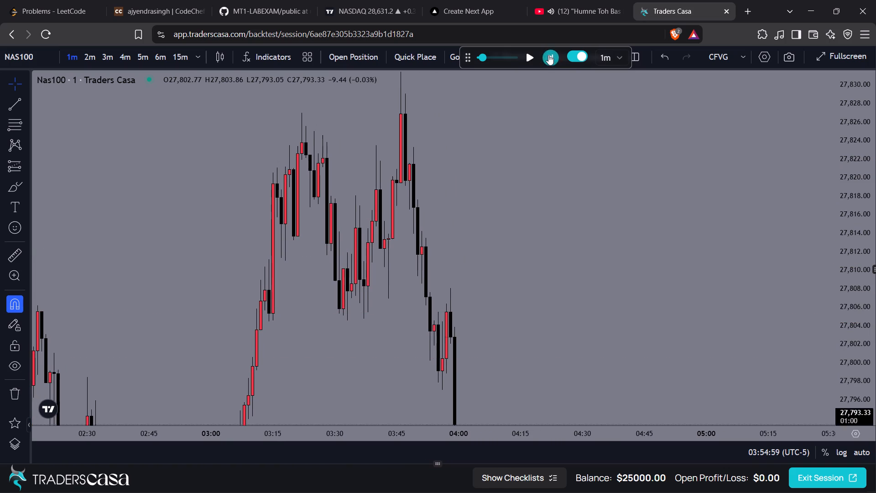
{"action": "triple_click", "coordinate": [548, 55]}
{"action": "left_click_drag", "start_coordinate": [523, 248], "coordinate": [514, 74]}
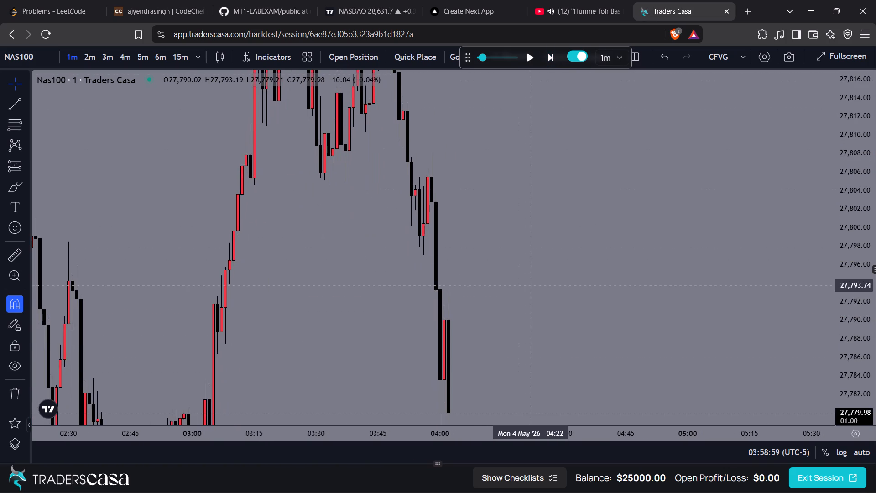
{"action": "left_click_drag", "start_coordinate": [532, 286], "coordinate": [535, 73]}
{"action": "double_click", "coordinate": [548, 53]}
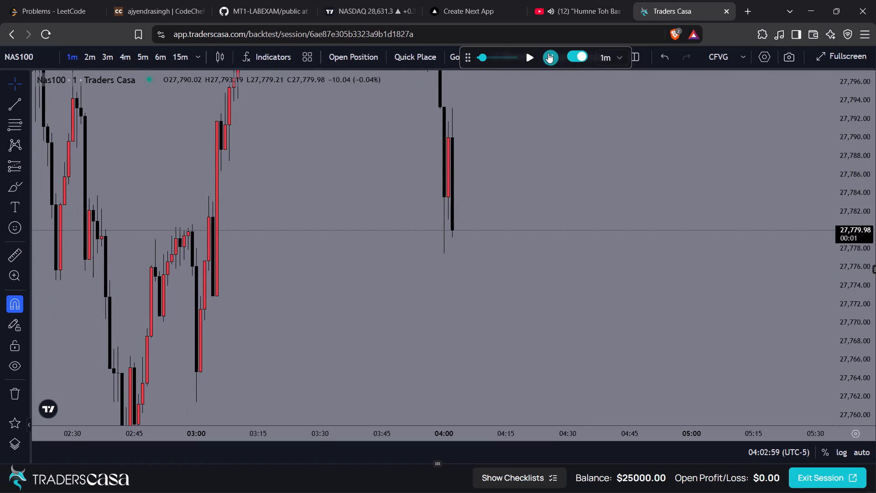
{"action": "left_click", "coordinate": [548, 53]}
{"action": "left_click_drag", "start_coordinate": [560, 287], "coordinate": [565, 171]}
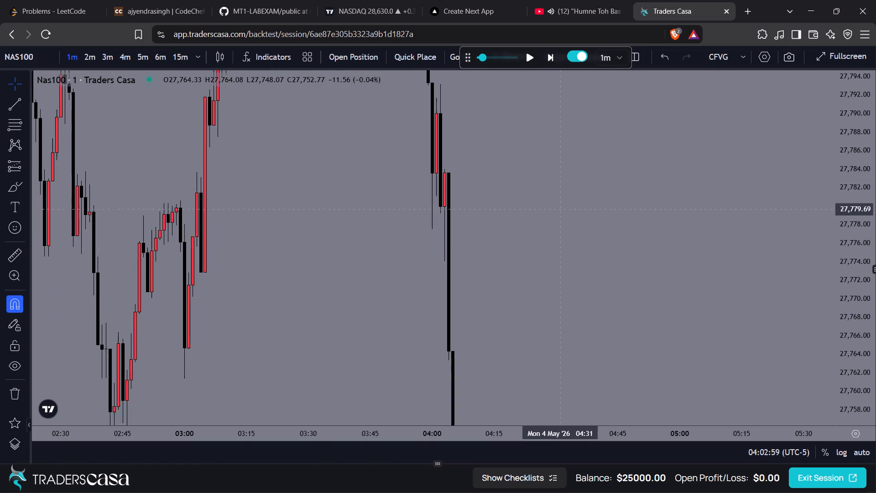
Continue the 1-minute replay from 04:05 to 04:18, following price around the new low.
{"action": "left_click_drag", "start_coordinate": [565, 171], "coordinate": [568, 139]}
{"action": "left_click", "coordinate": [553, 58]}
{"action": "triple_click", "coordinate": [553, 58]}
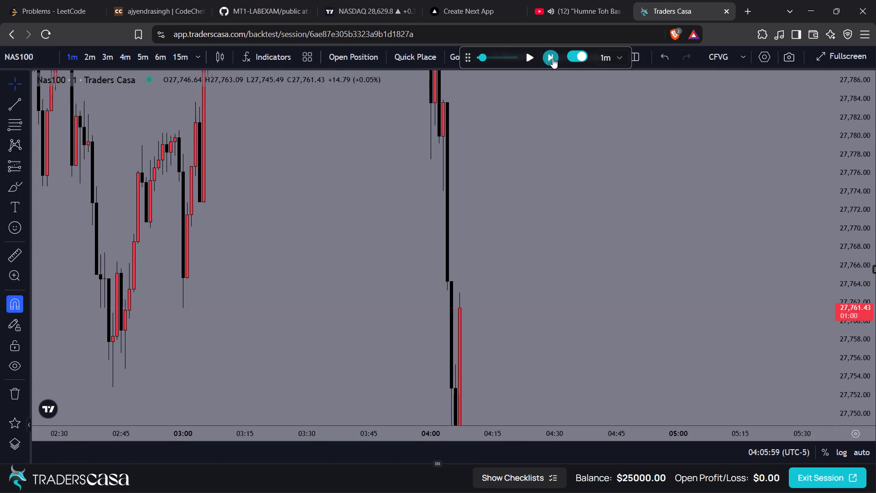
{"action": "left_click_drag", "start_coordinate": [545, 198], "coordinate": [547, 163]}
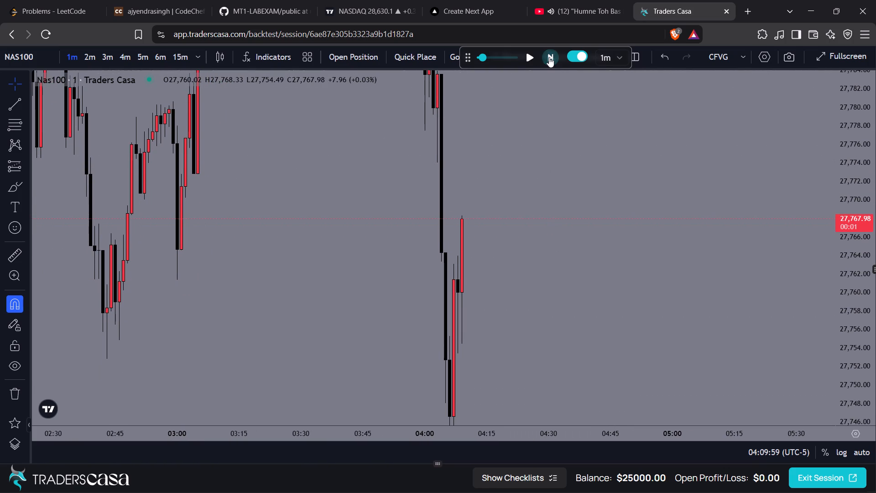
{"action": "triple_click", "coordinate": [549, 57]}
{"action": "triple_click", "coordinate": [549, 57]}
{"action": "triple_click", "coordinate": [549, 57]}
{"action": "left_click", "coordinate": [549, 57]}
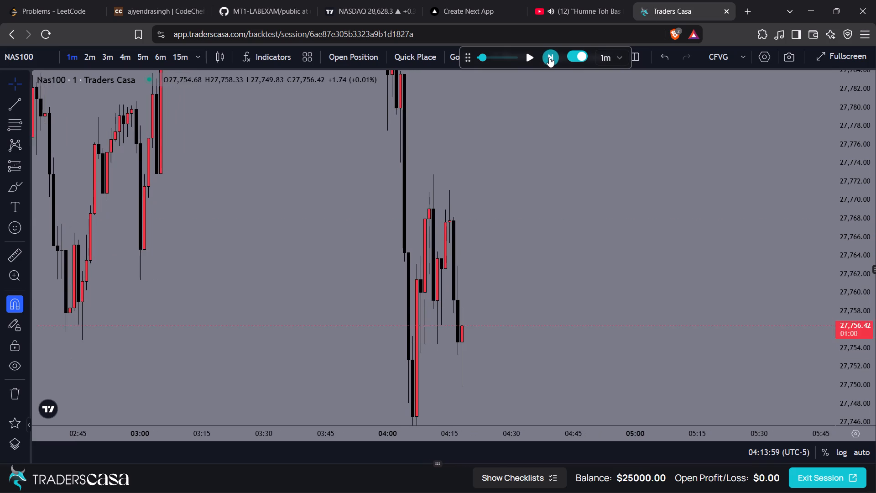
Continue the 1-minute replay from 04:18 to 04:28, watching the bounce from the low.
{"action": "left_click_drag", "start_coordinate": [517, 219], "coordinate": [523, 160]}
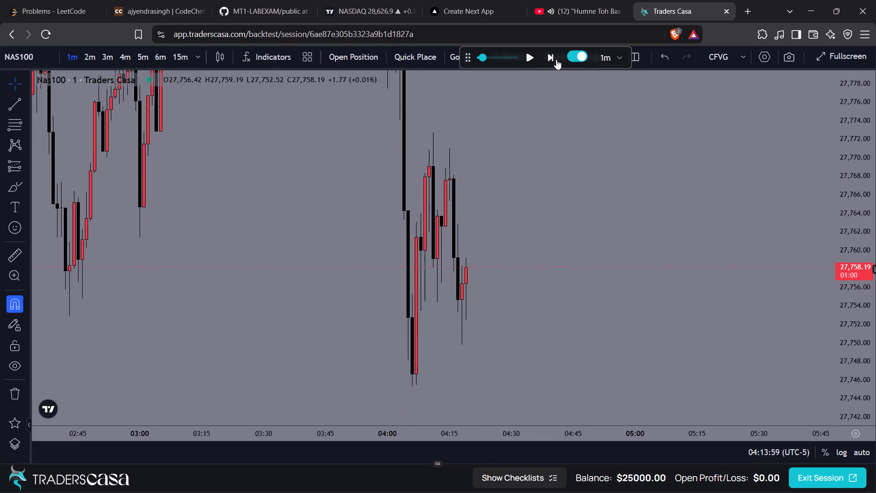
{"action": "triple_click", "coordinate": [554, 58]}
{"action": "double_click", "coordinate": [554, 58]}
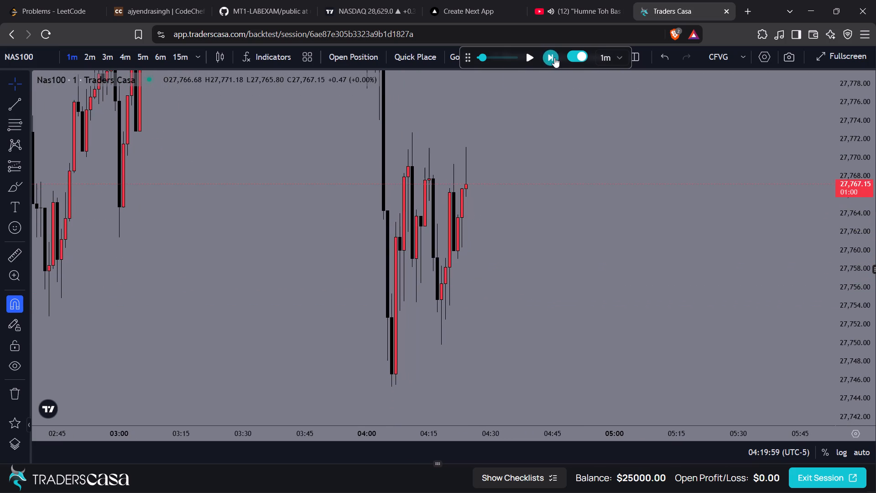
{"action": "left_click", "coordinate": [554, 58]}
{"action": "left_click", "coordinate": [554, 58]}
{"action": "left_click", "coordinate": [554, 58]}
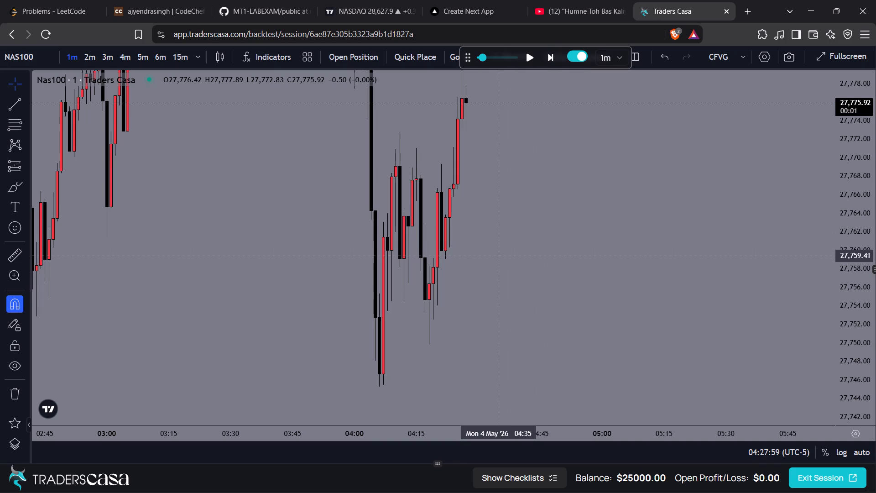
{"action": "left_click_drag", "start_coordinate": [522, 200], "coordinate": [522, 234]}
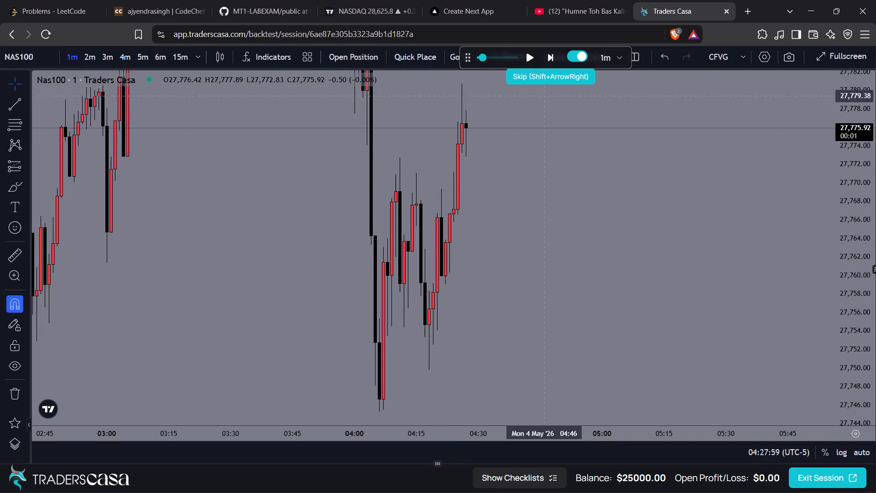
{"action": "left_click", "coordinate": [547, 61]}
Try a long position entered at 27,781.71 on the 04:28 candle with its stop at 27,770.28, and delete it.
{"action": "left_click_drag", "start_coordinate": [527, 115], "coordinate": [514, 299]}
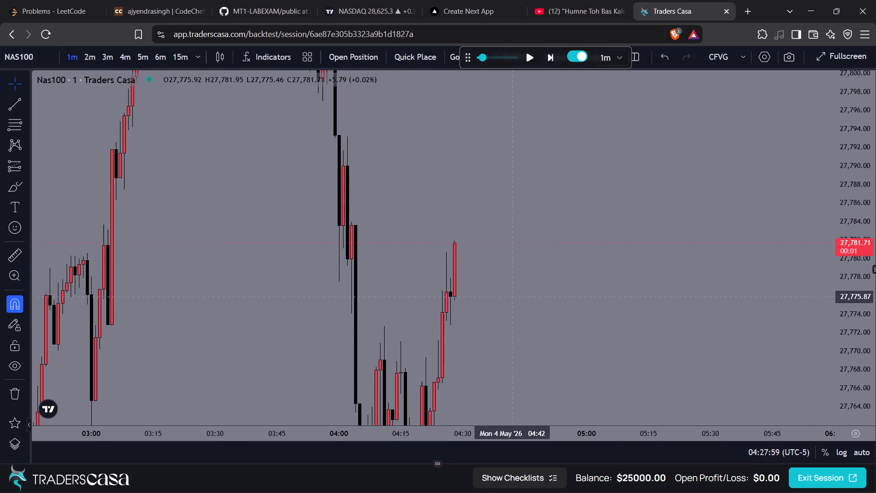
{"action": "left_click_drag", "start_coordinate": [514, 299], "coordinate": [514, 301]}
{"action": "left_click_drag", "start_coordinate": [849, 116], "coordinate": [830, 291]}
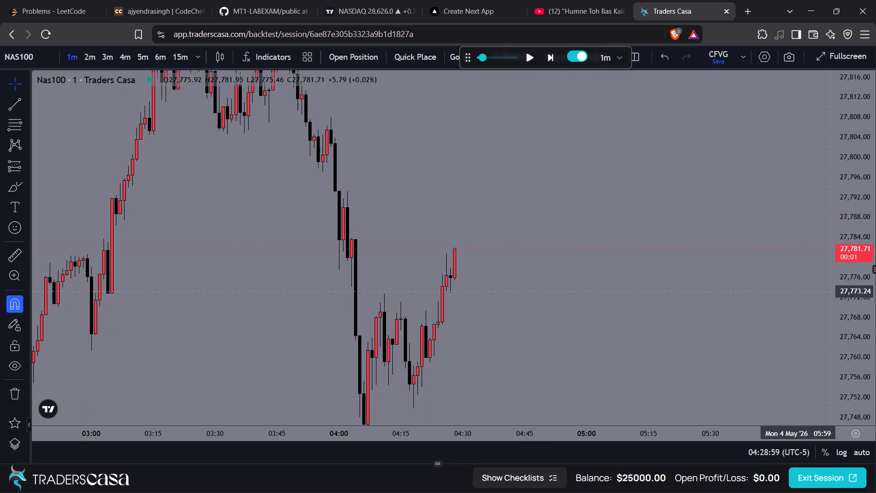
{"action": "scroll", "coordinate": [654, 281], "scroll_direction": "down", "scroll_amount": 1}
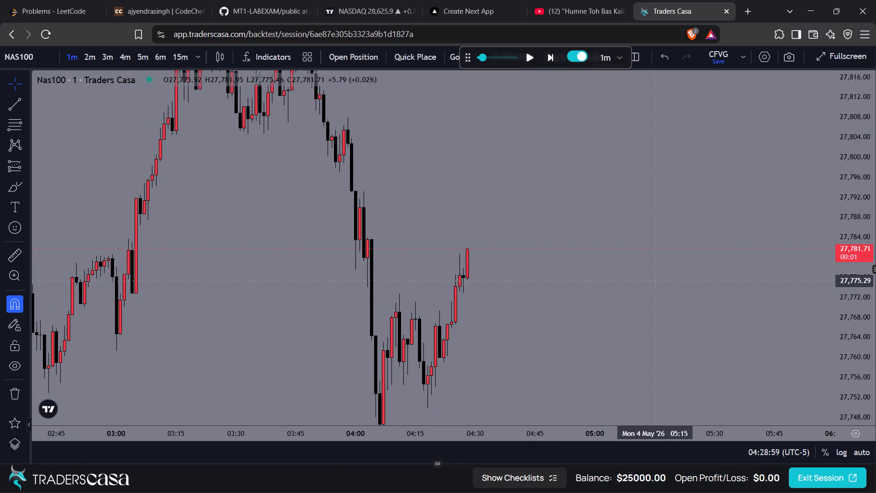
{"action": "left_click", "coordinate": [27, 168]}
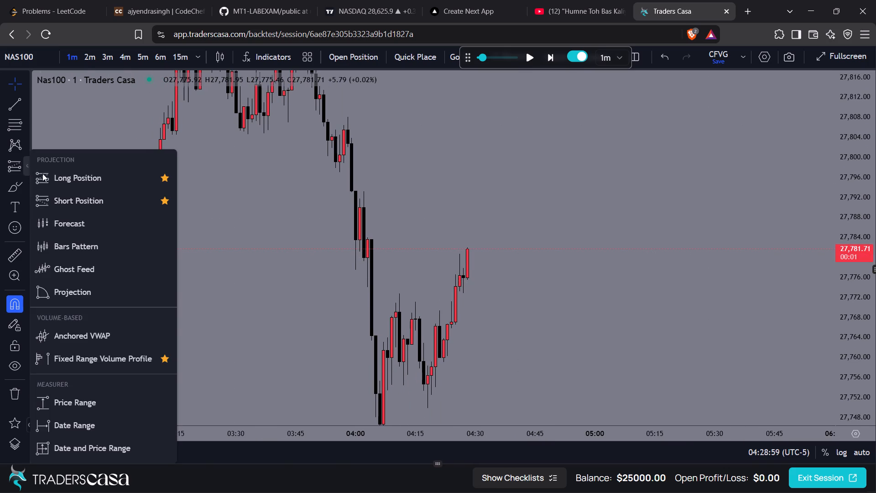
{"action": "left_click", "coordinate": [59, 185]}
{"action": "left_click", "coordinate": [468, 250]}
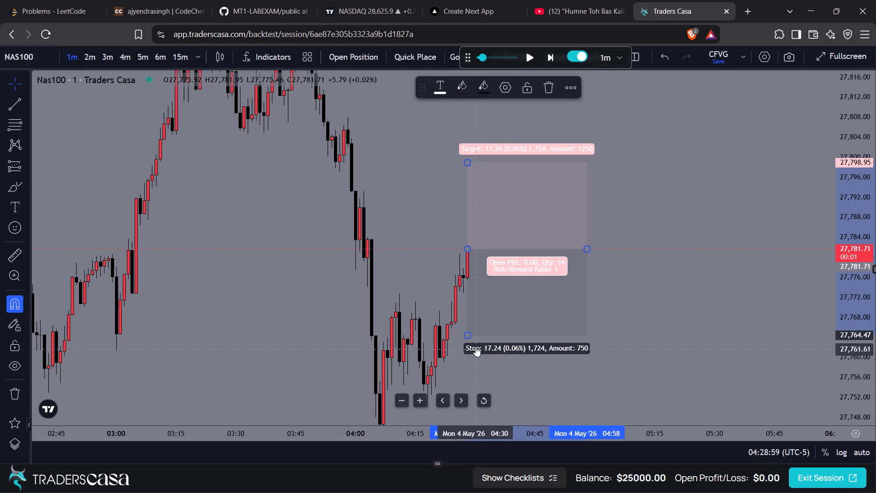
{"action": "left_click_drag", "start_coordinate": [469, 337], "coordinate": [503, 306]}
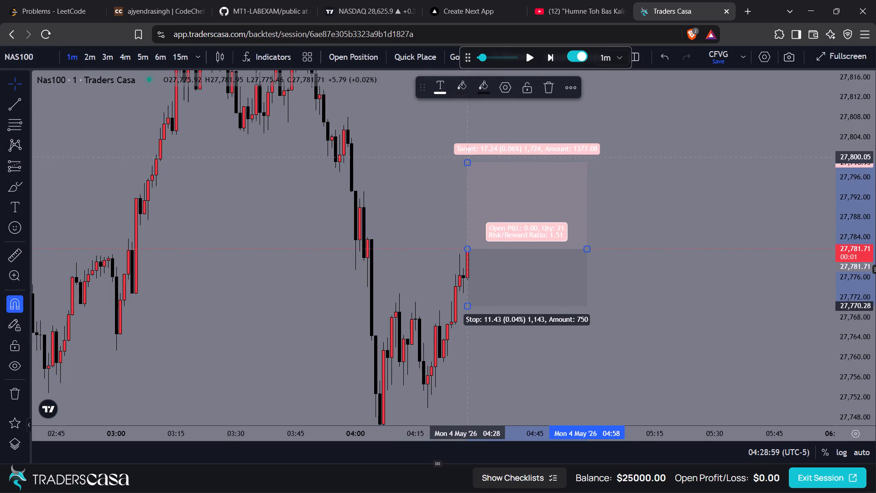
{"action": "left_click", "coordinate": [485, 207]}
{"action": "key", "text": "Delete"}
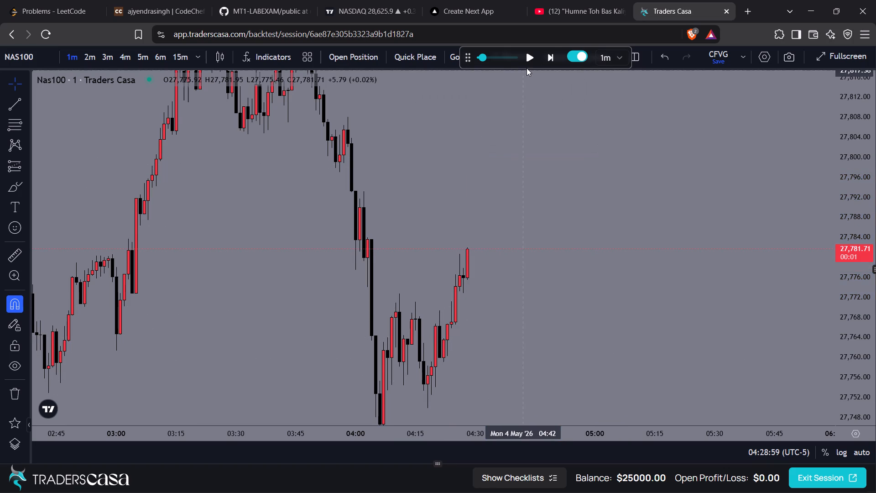
Continue the 1-minute replay from 04:28 to 04:45, watching how price reacts after the bounce.
{"action": "left_click", "coordinate": [546, 58]}
{"action": "left_click", "coordinate": [546, 58]}
{"action": "triple_click", "coordinate": [546, 58]}
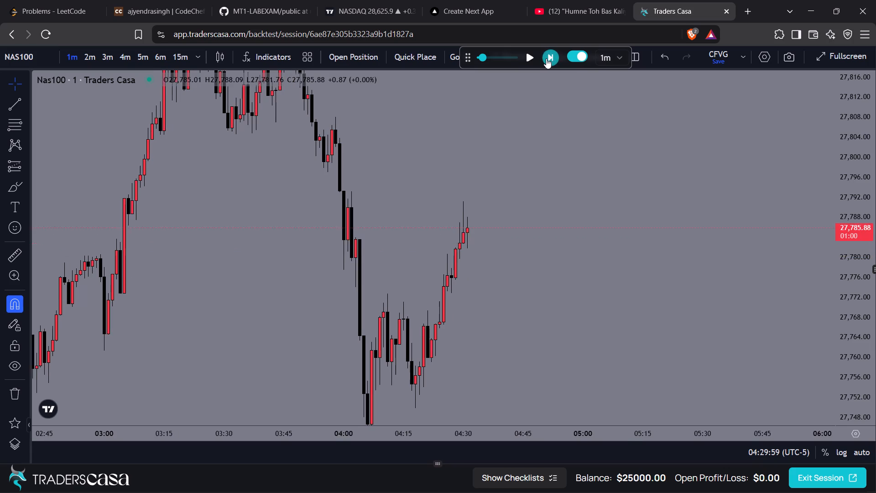
{"action": "left_click_drag", "start_coordinate": [509, 242], "coordinate": [521, 219]}
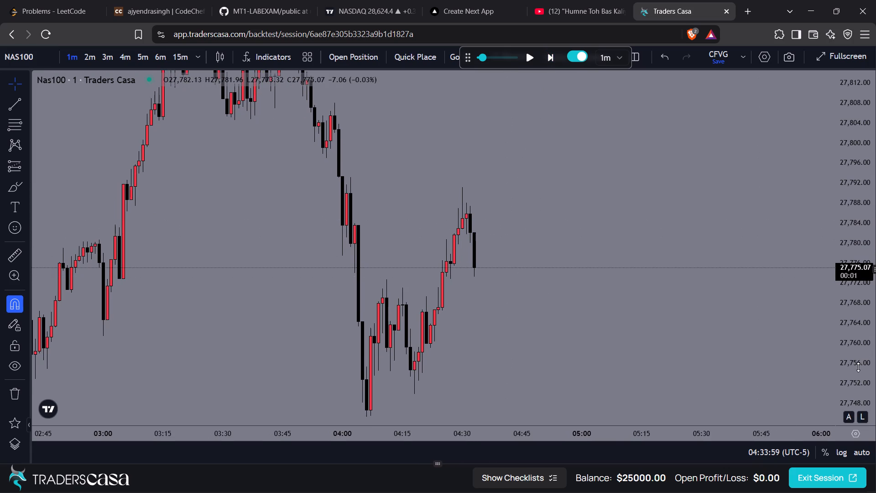
{"action": "left_click_drag", "start_coordinate": [858, 367], "coordinate": [850, 229]}
{"action": "scroll", "coordinate": [544, 223], "scroll_direction": "up", "scroll_amount": 3, "text": "ctrl"}
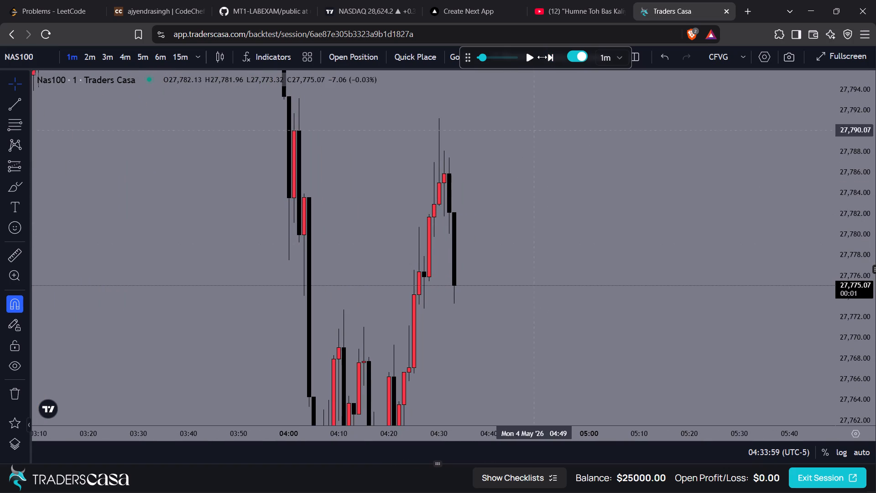
{"action": "left_click", "coordinate": [547, 58]}
{"action": "triple_click", "coordinate": [547, 58]}
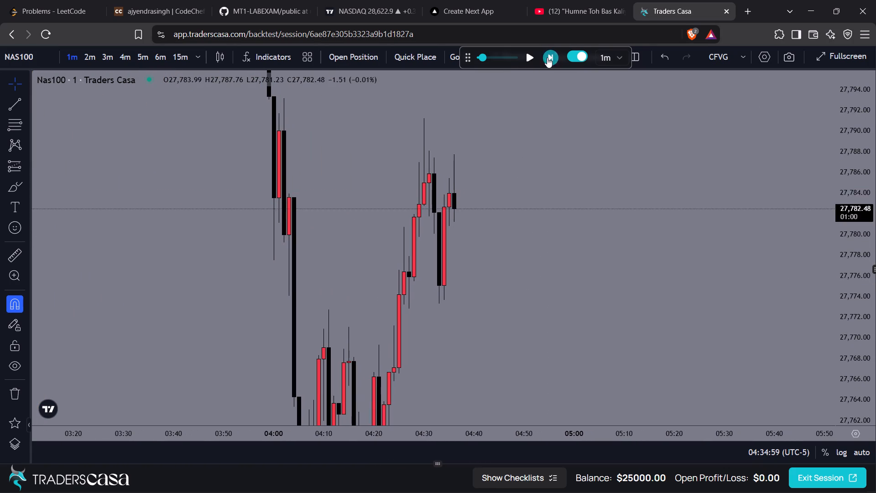
{"action": "double_click", "coordinate": [547, 58]}
{"action": "triple_click", "coordinate": [547, 58]}
{"action": "triple_click", "coordinate": [547, 58]}
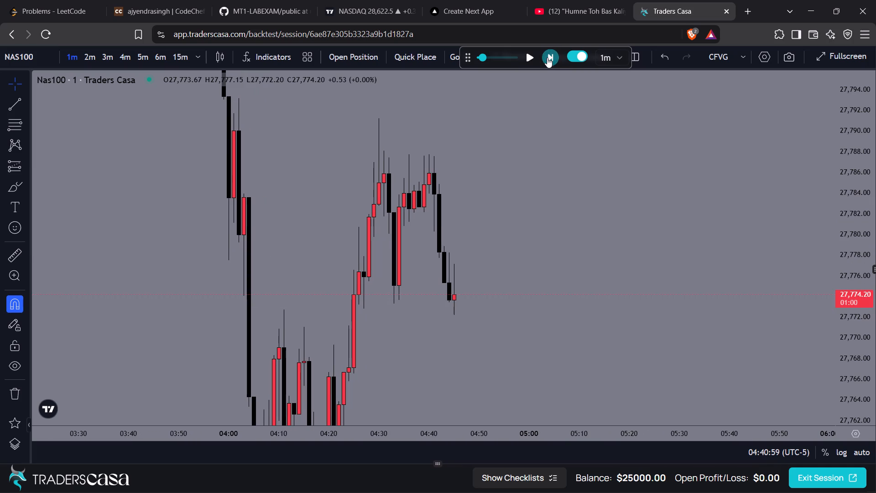
Continue the 1-minute replay from 04:45 to 05:02 to see whether a setup forms.
{"action": "left_click", "coordinate": [553, 59]}
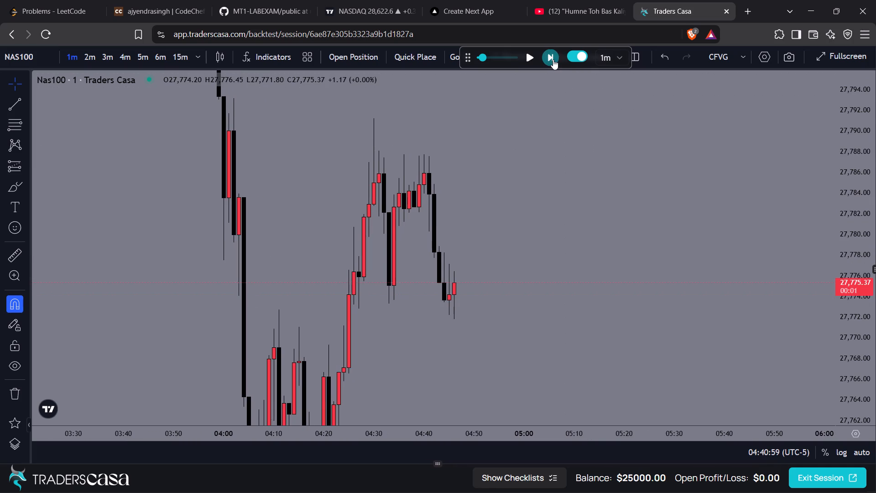
{"action": "left_click", "coordinate": [553, 59]}
{"action": "triple_click", "coordinate": [553, 59]}
{"action": "triple_click", "coordinate": [553, 59]}
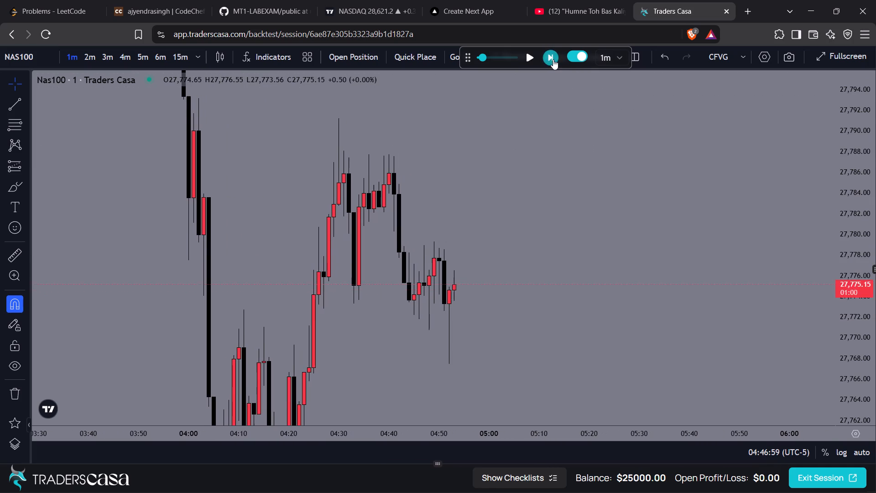
{"action": "triple_click", "coordinate": [553, 59]}
{"action": "left_click", "coordinate": [553, 59]}
{"action": "triple_click", "coordinate": [553, 59]}
{"action": "triple_click", "coordinate": [553, 59]}
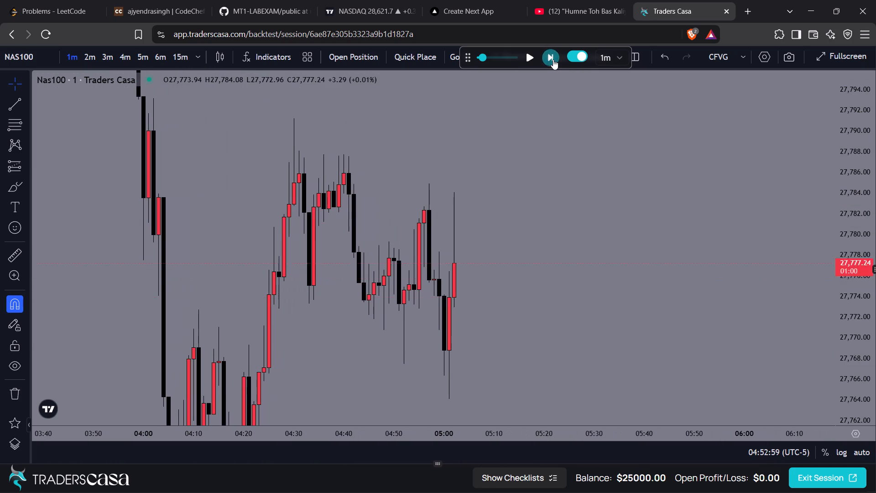
Continue the 1-minute replay from 05:02 to 05:14, following the price up.
{"action": "left_click_drag", "start_coordinate": [556, 224], "coordinate": [517, 181]}
{"action": "triple_click", "coordinate": [553, 53]}
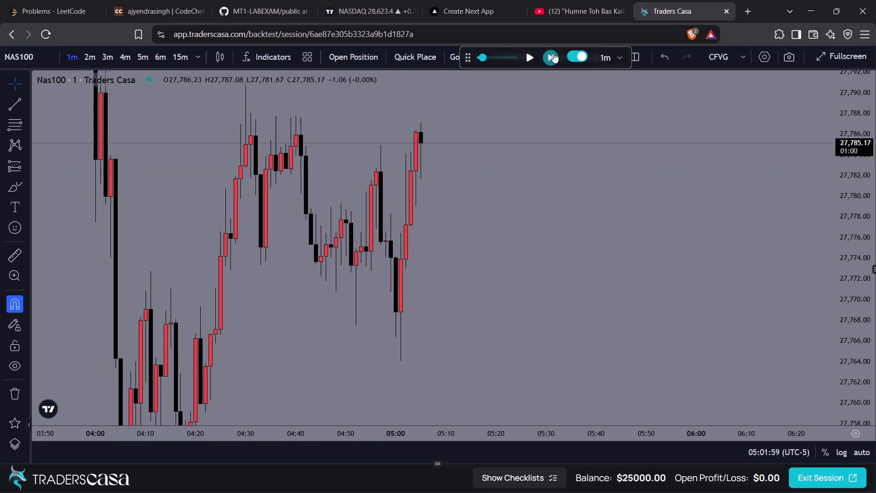
{"action": "triple_click", "coordinate": [553, 53]}
{"action": "triple_click", "coordinate": [553, 53]}
{"action": "double_click", "coordinate": [553, 53]}
Continue the 1-minute replay from 05:14 to 05:32, watching price around the latest high.
{"action": "left_click_drag", "start_coordinate": [534, 105], "coordinate": [532, 168]}
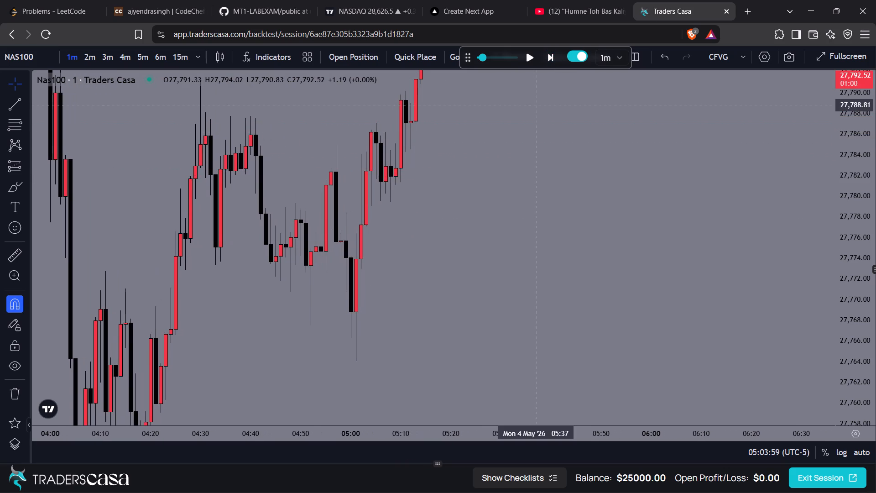
{"action": "left_click_drag", "start_coordinate": [532, 168], "coordinate": [536, 271]}
{"action": "left_click", "coordinate": [549, 60]}
{"action": "left_click", "coordinate": [549, 60]}
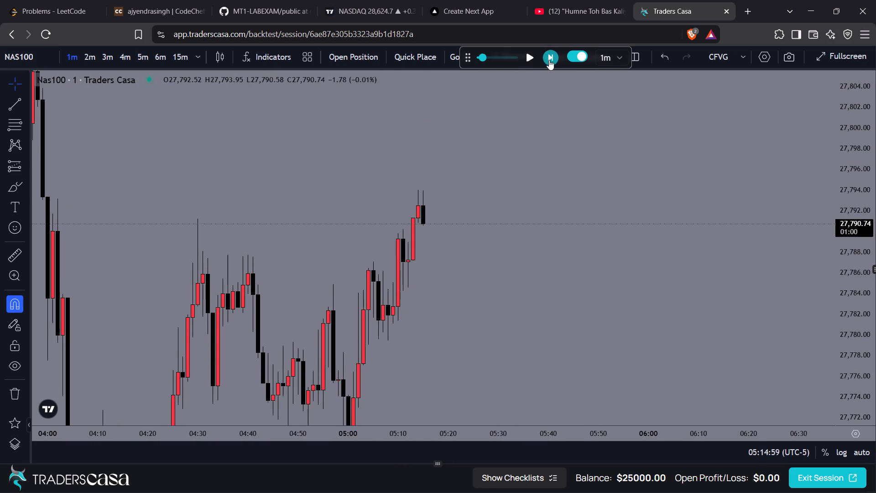
{"action": "left_click", "coordinate": [549, 60]}
{"action": "left_click", "coordinate": [549, 60]}
{"action": "triple_click", "coordinate": [549, 60]}
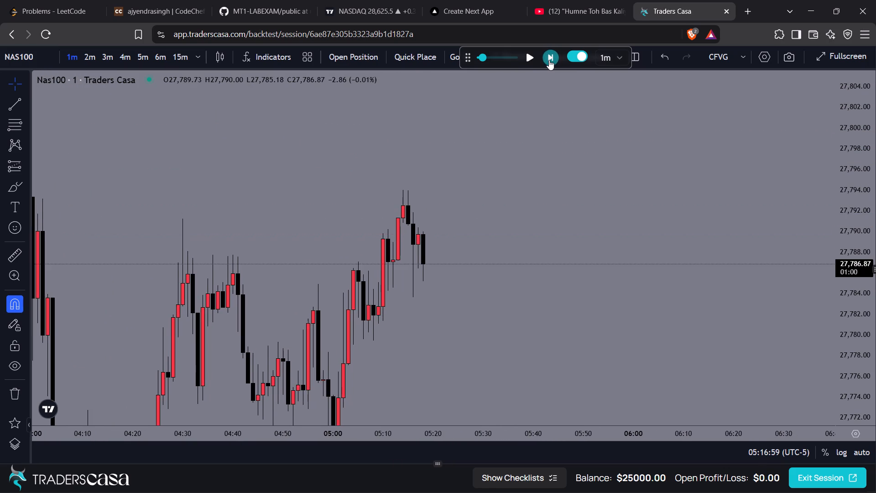
{"action": "triple_click", "coordinate": [549, 60]}
{"action": "triple_click", "coordinate": [549, 60]}
{"action": "triple_click", "coordinate": [549, 60]}
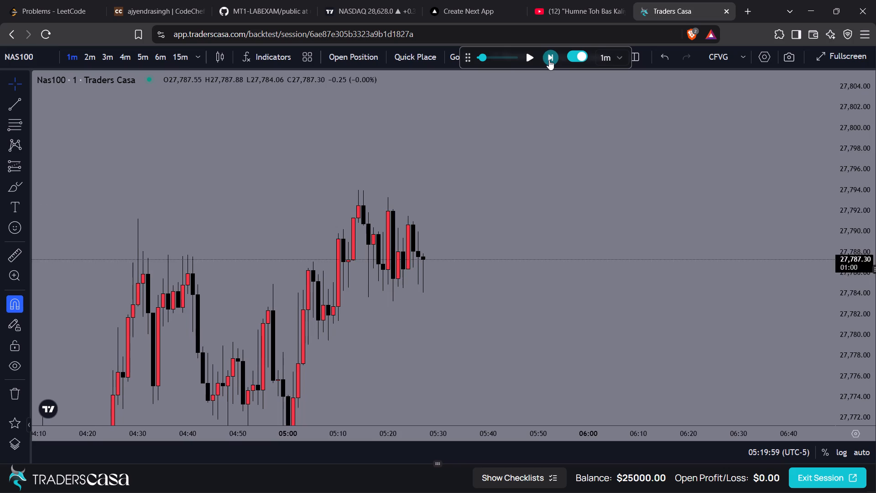
{"action": "double_click", "coordinate": [549, 60]}
Switch the chart to the 5-minute timeframe and advance the replay past 06:00.
{"action": "left_click", "coordinate": [529, 147]}
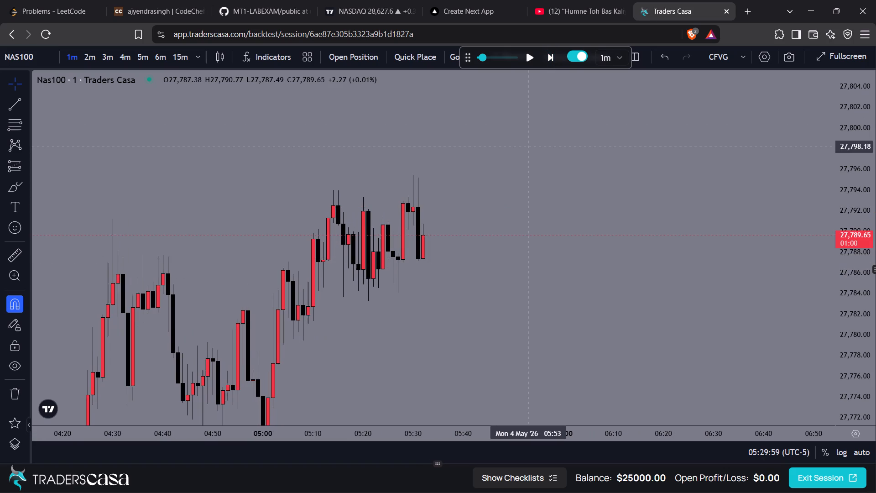
{"action": "key", "text": "5"}
{"action": "key", "text": "Return"}
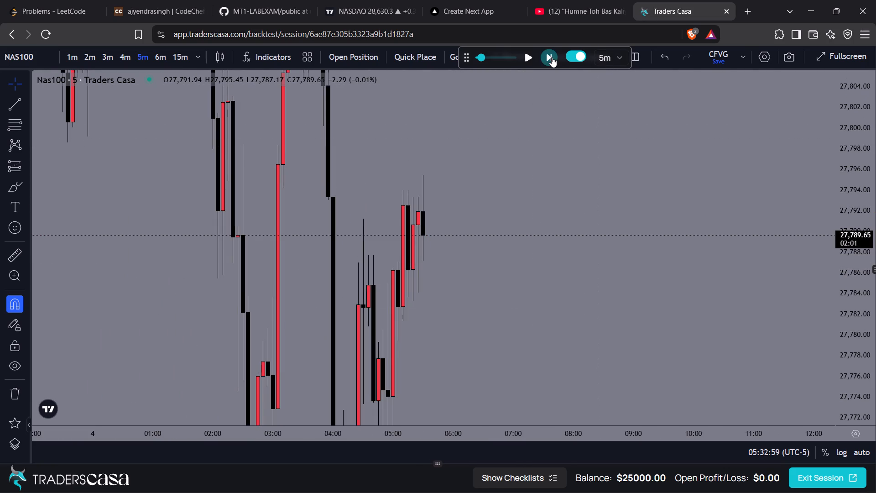
{"action": "triple_click", "coordinate": [552, 57]}
{"action": "triple_click", "coordinate": [552, 57]}
{"action": "triple_click", "coordinate": [552, 57]}
{"action": "left_click", "coordinate": [552, 57]}
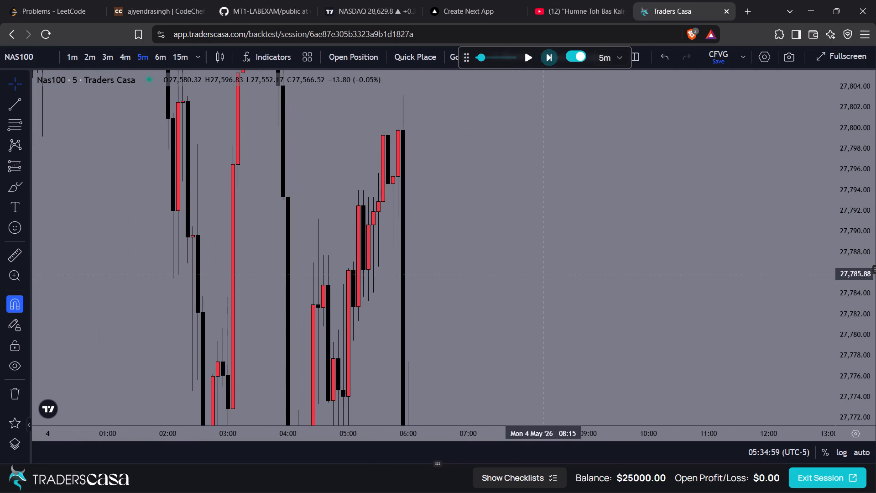
Continue the 5-minute replay to 06:55, following price after the sharp drop.
{"action": "left_click", "coordinate": [542, 279]}
{"action": "left_click_drag", "start_coordinate": [542, 279], "coordinate": [549, 51]}
{"action": "left_click_drag", "start_coordinate": [527, 311], "coordinate": [532, 121]}
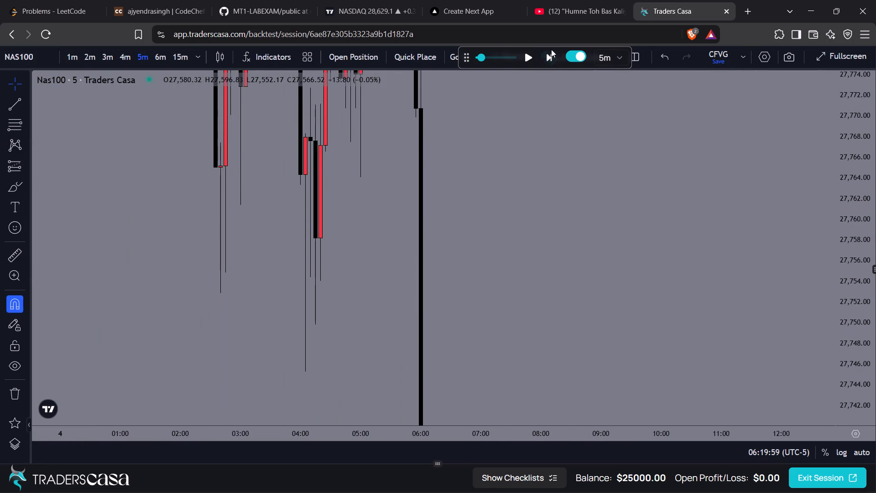
{"action": "triple_click", "coordinate": [548, 61]}
{"action": "double_click", "coordinate": [548, 61]}
{"action": "triple_click", "coordinate": [548, 61]}
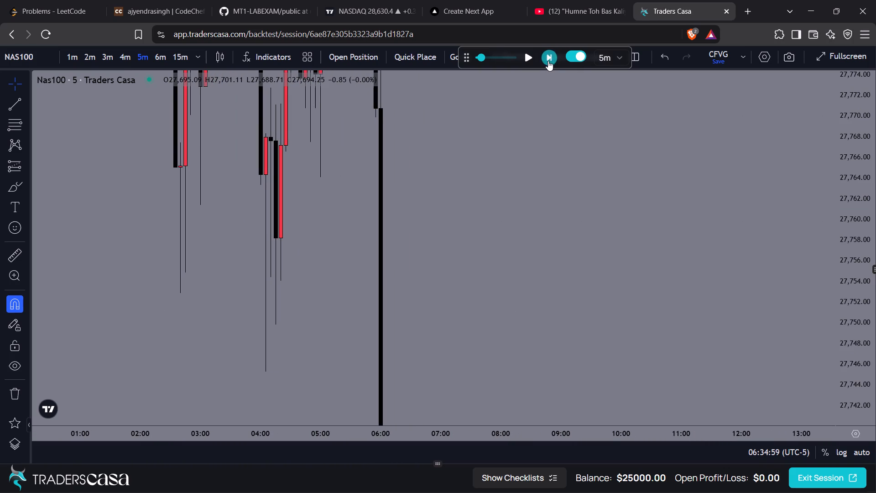
Fit the recent price action in view and continue the 5-minute replay from 06:55 to 08:00.
{"action": "left_click_drag", "start_coordinate": [867, 105], "coordinate": [844, 406]}
{"action": "left_click_drag", "start_coordinate": [625, 367], "coordinate": [615, 242]}
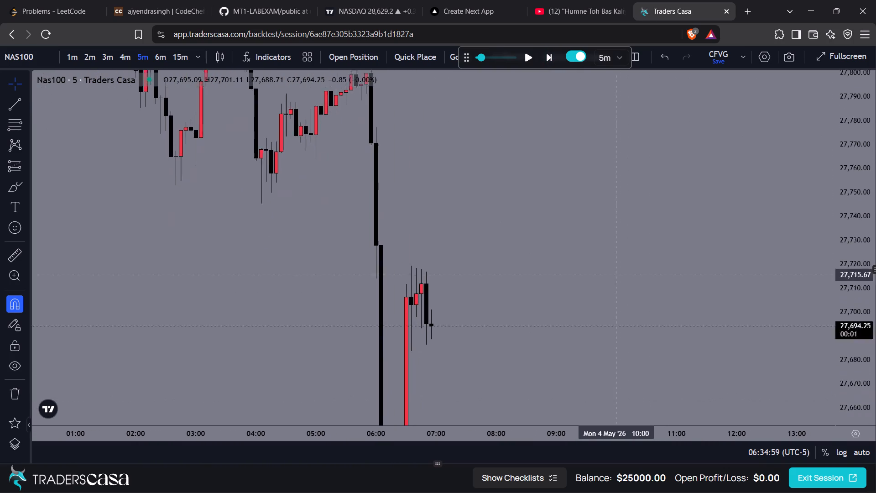
{"action": "left_click_drag", "start_coordinate": [615, 242], "coordinate": [615, 239]}
{"action": "triple_click", "coordinate": [550, 57]}
{"action": "triple_click", "coordinate": [550, 57]}
{"action": "triple_click", "coordinate": [550, 57]}
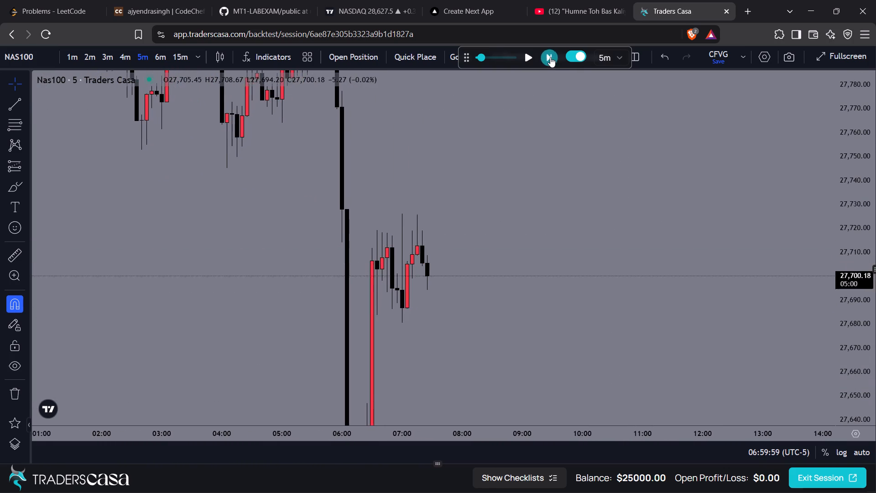
{"action": "triple_click", "coordinate": [550, 57]}
{"action": "left_click", "coordinate": [550, 57]}
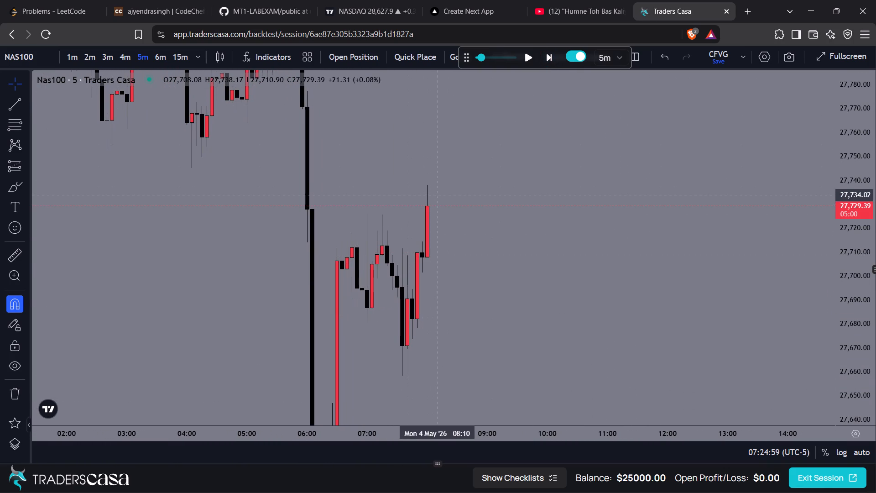
Continue the 5-minute replay from 08:00 to 08:25.
{"action": "triple_click", "coordinate": [549, 52]}
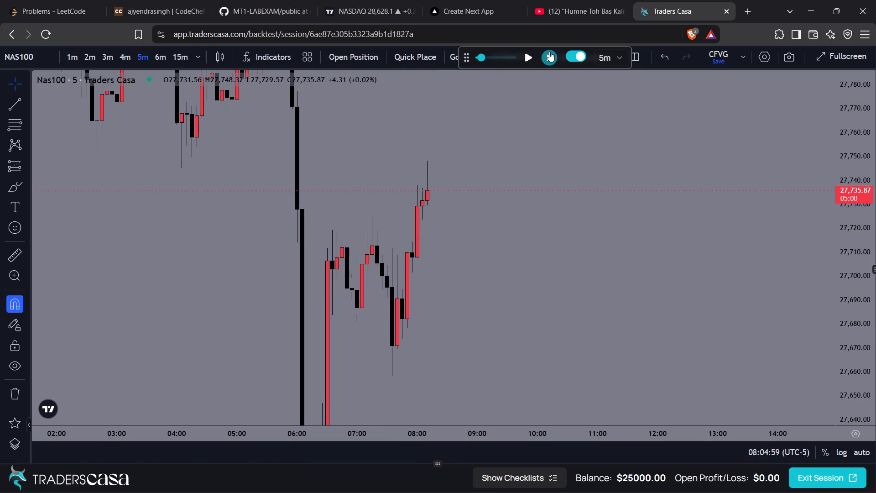
{"action": "double_click", "coordinate": [555, 60]}
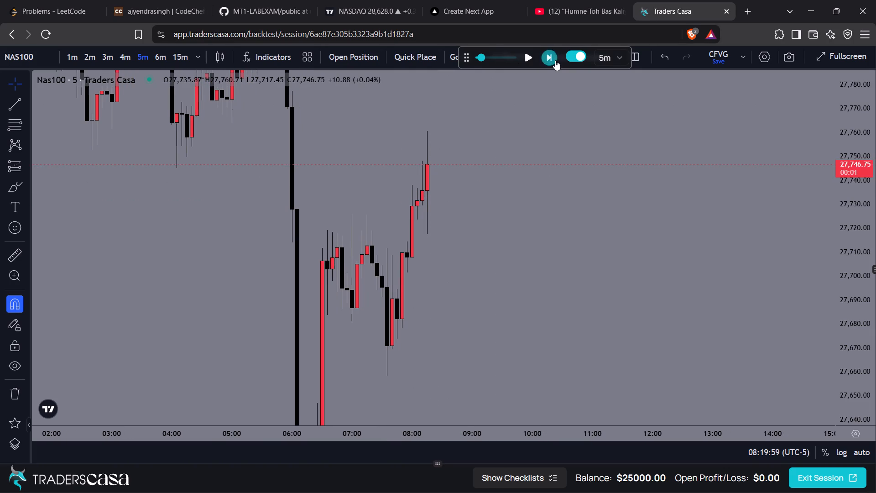
Switch the chart to the 1-minute timeframe and advance the replay from 08:29 to 08:39, with the latest candles enlarged.
{"action": "left_click", "coordinate": [464, 170]}
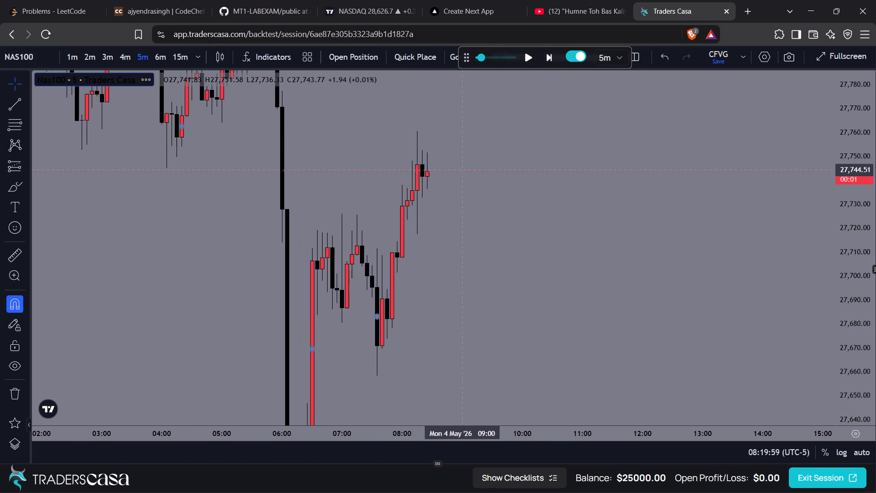
{"action": "key", "text": "1"}
{"action": "key", "text": "Return"}
{"action": "scroll", "coordinate": [464, 170], "scroll_direction": "down", "scroll_amount": 1}
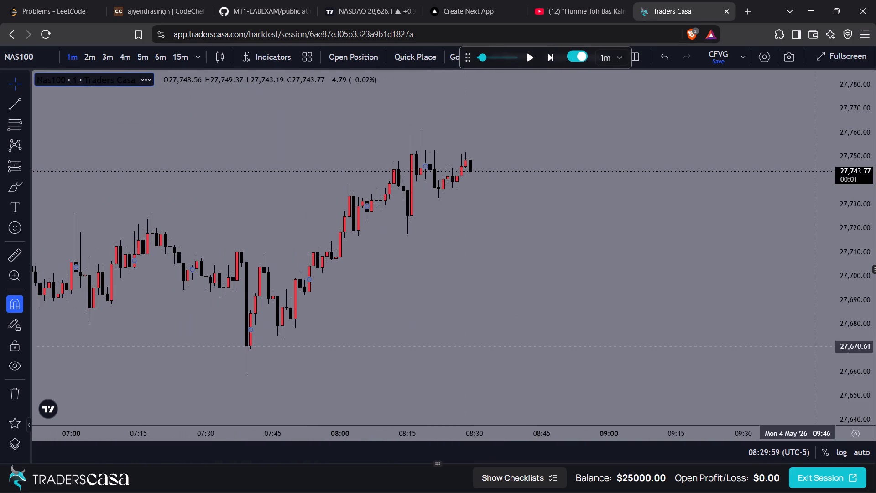
{"action": "left_click_drag", "start_coordinate": [855, 387], "coordinate": [811, 47]}
{"action": "left_click_drag", "start_coordinate": [596, 153], "coordinate": [599, 430]}
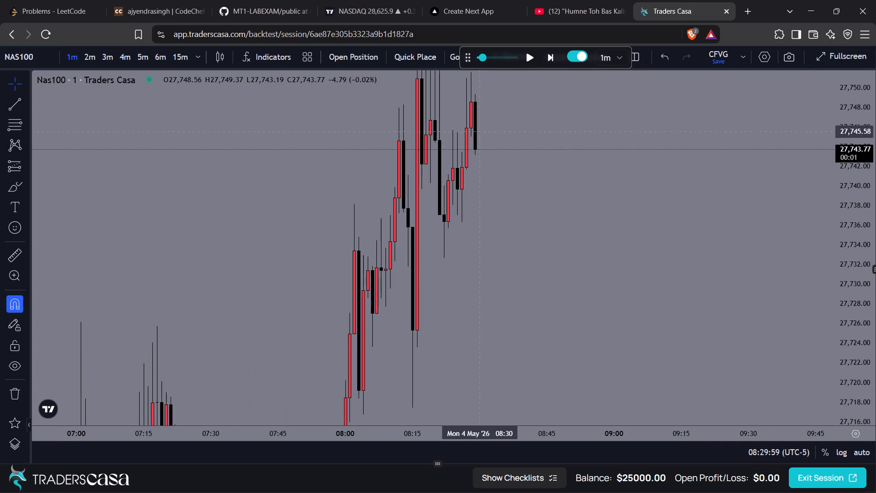
{"action": "left_click_drag", "start_coordinate": [479, 105], "coordinate": [484, 174]}
{"action": "scroll", "coordinate": [484, 224], "scroll_direction": "up", "scroll_amount": 1, "text": "ctrl"}
{"action": "left_click", "coordinate": [555, 54]}
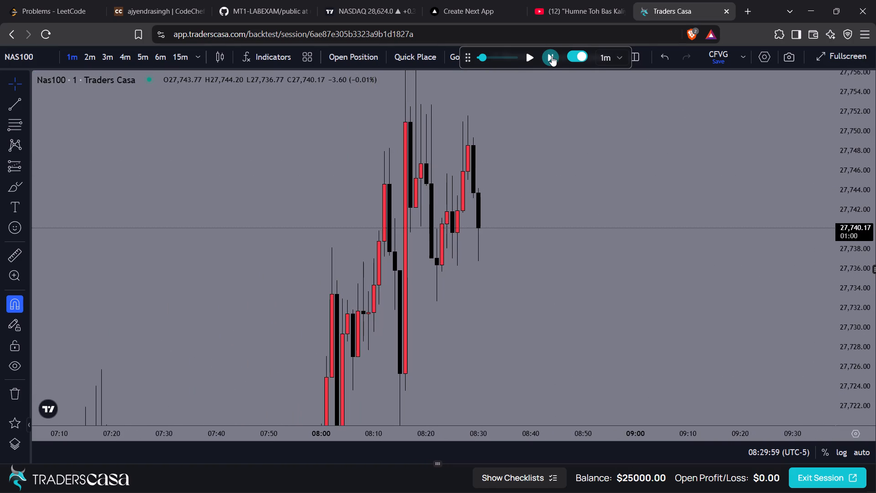
{"action": "double_click", "coordinate": [552, 56]}
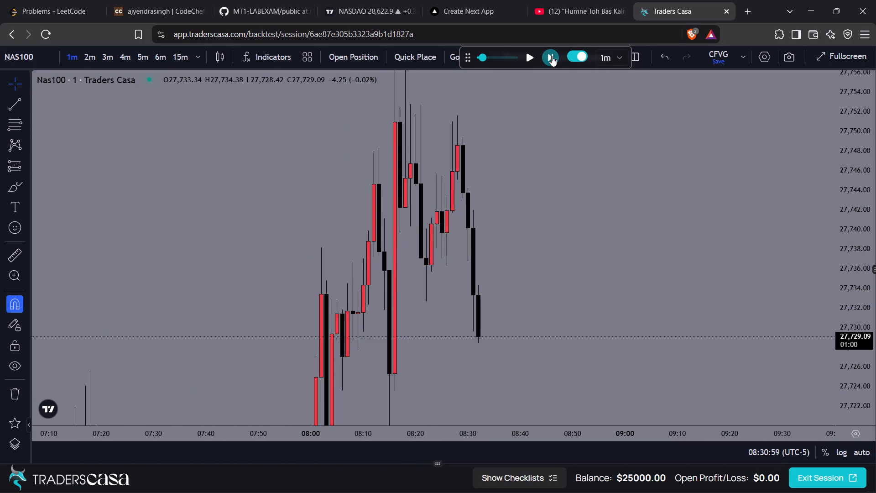
{"action": "double_click", "coordinate": [552, 56]}
{"action": "left_click", "coordinate": [552, 56]}
{"action": "triple_click", "coordinate": [552, 56]}
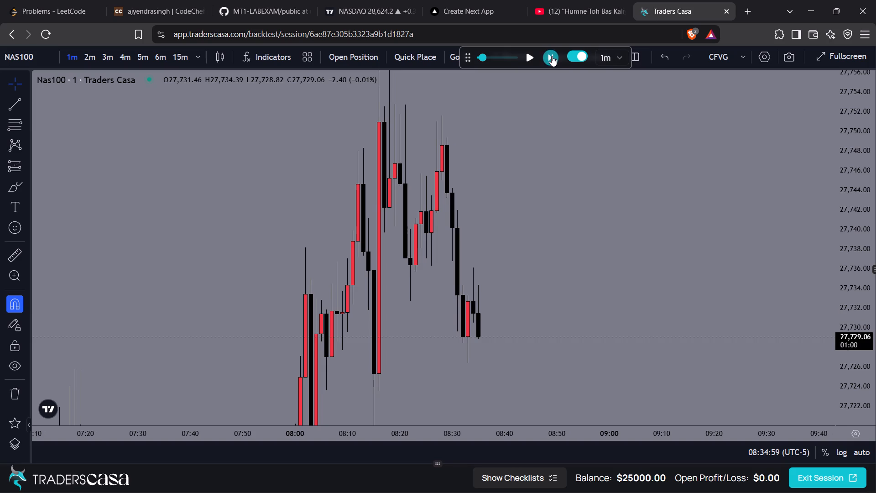
{"action": "left_click", "coordinate": [552, 56]}
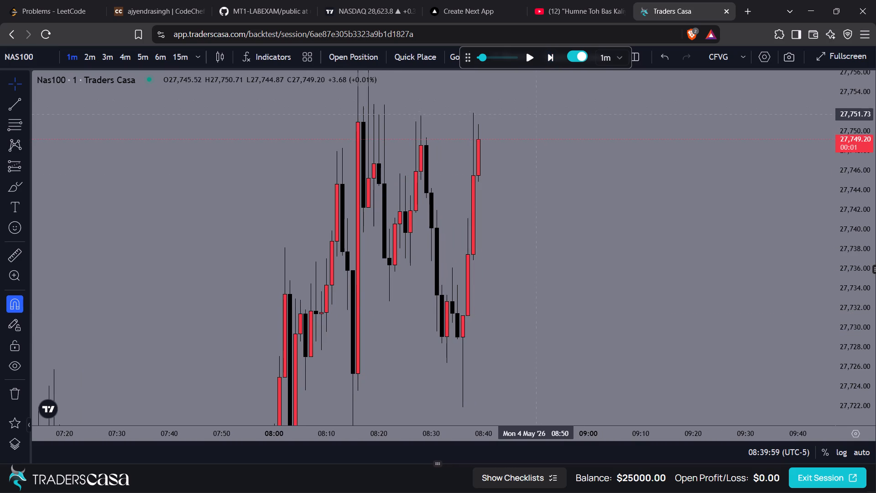
Continue the 1-minute replay from 08:39 through the 09:00 drop to 09:03.
{"action": "left_click", "coordinate": [548, 56]}
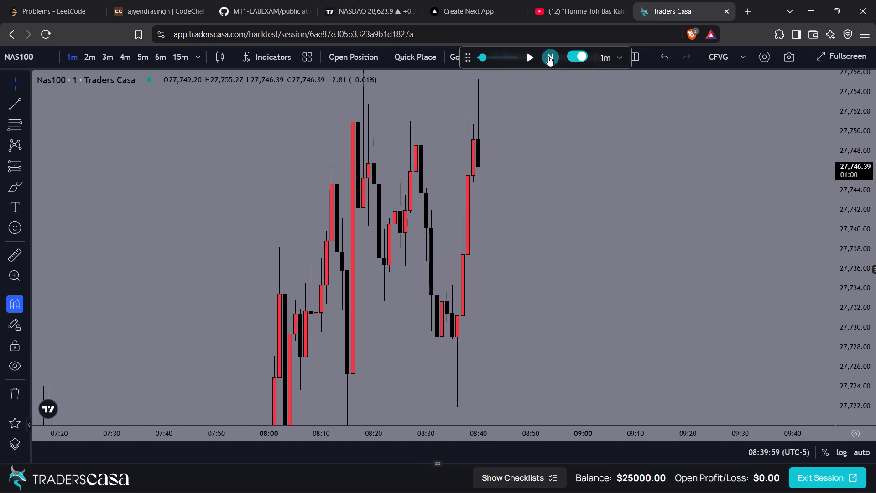
{"action": "left_click", "coordinate": [548, 56]}
{"action": "left_click", "coordinate": [548, 56]}
{"action": "left_click", "coordinate": [548, 56]}
{"action": "left_click", "coordinate": [548, 56]}
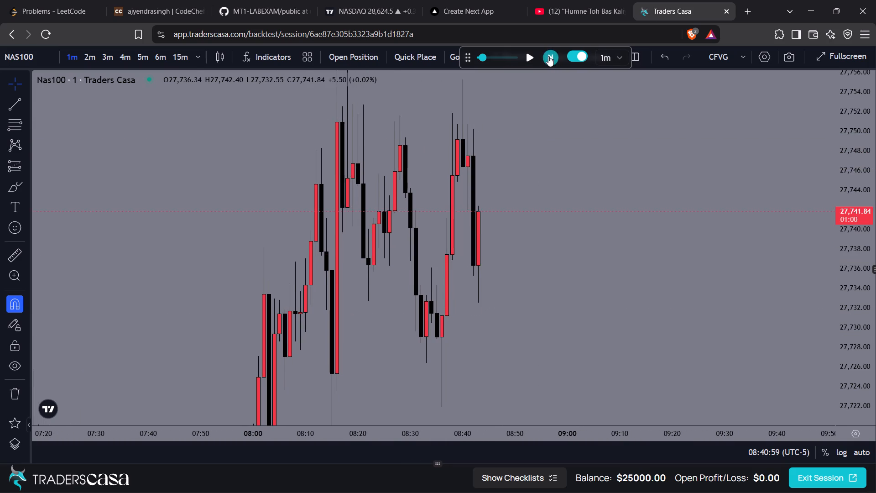
{"action": "left_click", "coordinate": [548, 56]}
{"action": "double_click", "coordinate": [548, 56]}
{"action": "triple_click", "coordinate": [548, 56]}
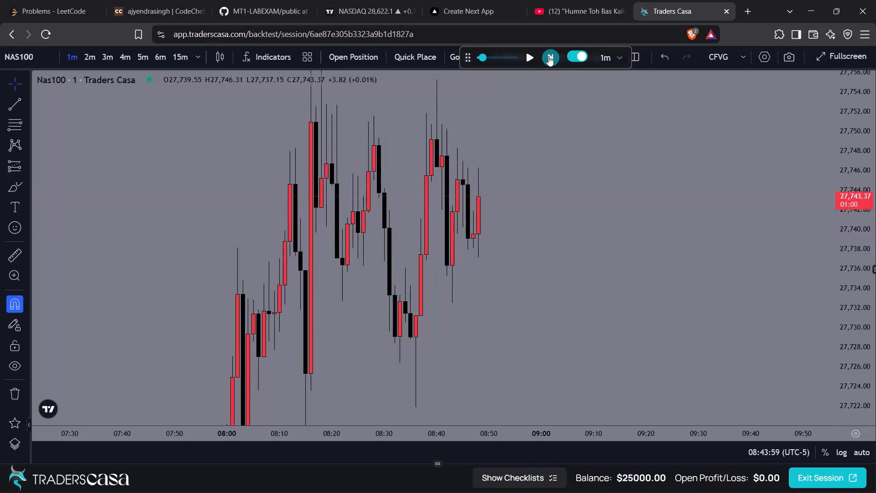
{"action": "triple_click", "coordinate": [548, 56]}
{"action": "triple_click", "coordinate": [548, 56]}
{"action": "triple_click", "coordinate": [548, 56]}
{"action": "triple_click", "coordinate": [548, 56]}
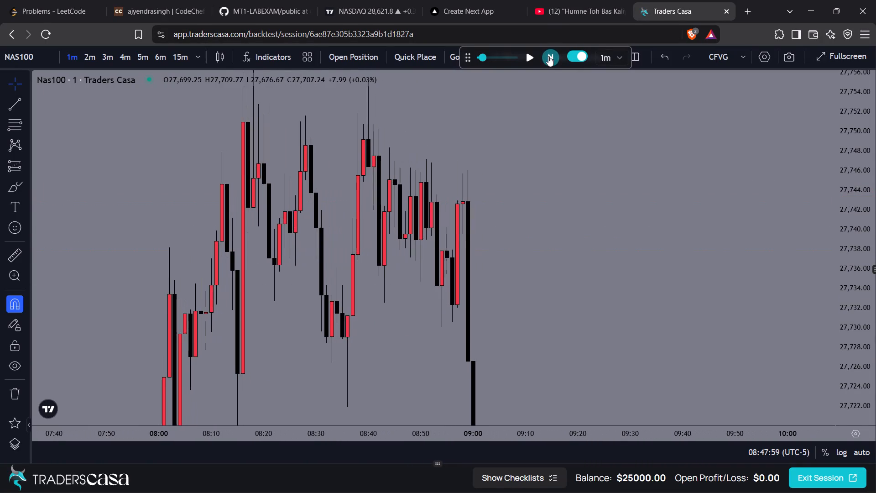
{"action": "left_click", "coordinate": [548, 56]}
Fit the drop at 09:00 in view and advance the 1-minute replay from 09:03 to 09:06.
{"action": "left_click_drag", "start_coordinate": [542, 224], "coordinate": [520, 107]}
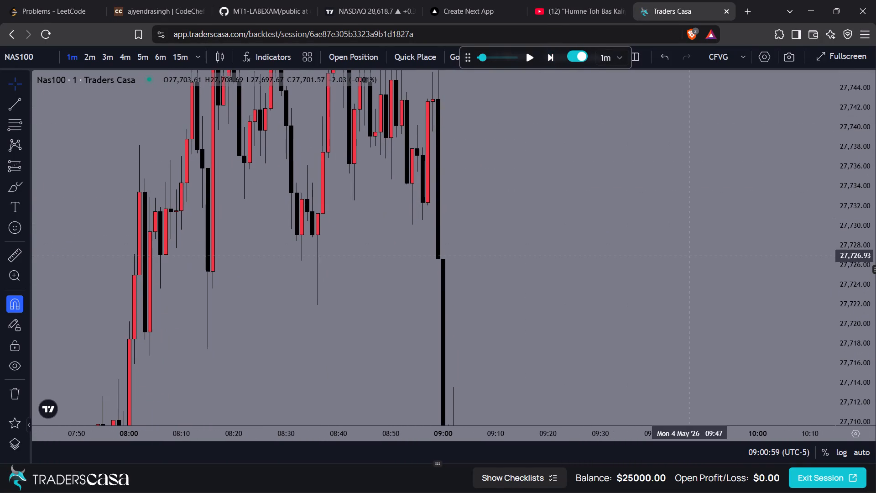
{"action": "left_click_drag", "start_coordinate": [869, 168], "coordinate": [846, 388]}
{"action": "left_click_drag", "start_coordinate": [676, 337], "coordinate": [703, 194]}
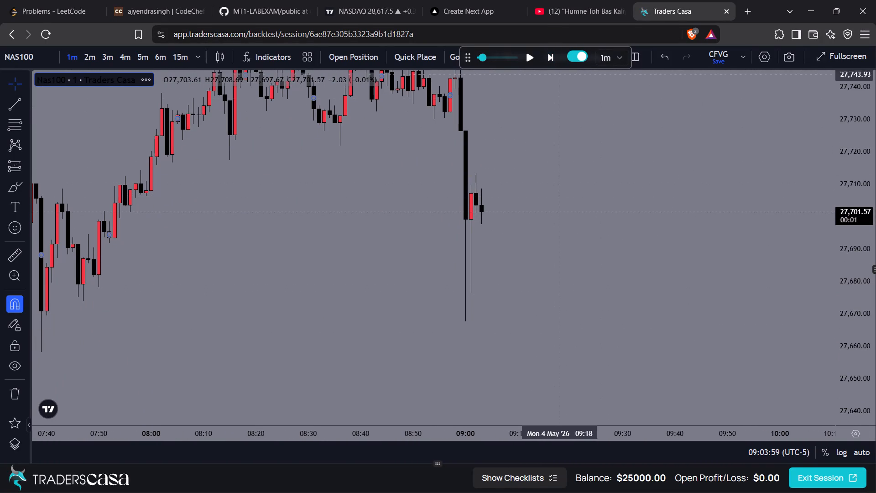
{"action": "left_click", "coordinate": [552, 59]}
{"action": "left_click", "coordinate": [552, 59]}
{"action": "left_click", "coordinate": [552, 59]}
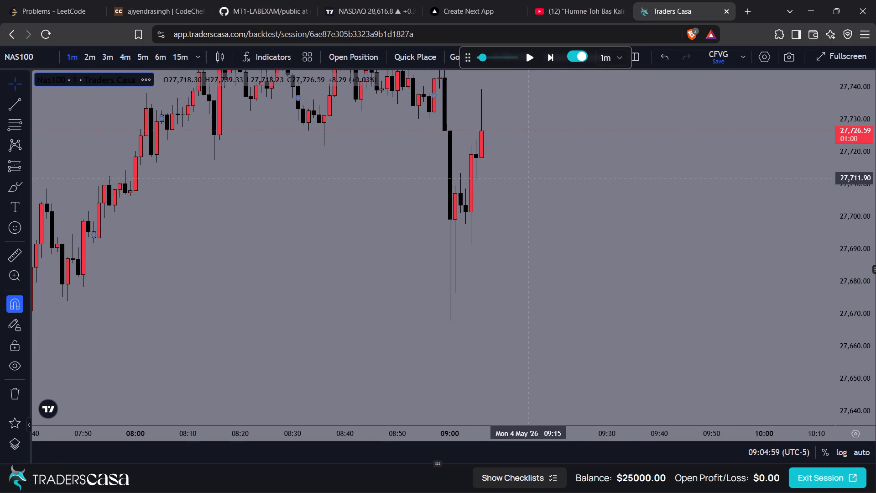
Draw a long position at the 09:06 candle with entry 27726.59, stop 27707.15 and target 27746.92.
{"action": "left_click_drag", "start_coordinate": [530, 178], "coordinate": [520, 261]}
{"action": "left_click_drag", "start_coordinate": [552, 202], "coordinate": [509, 281]}
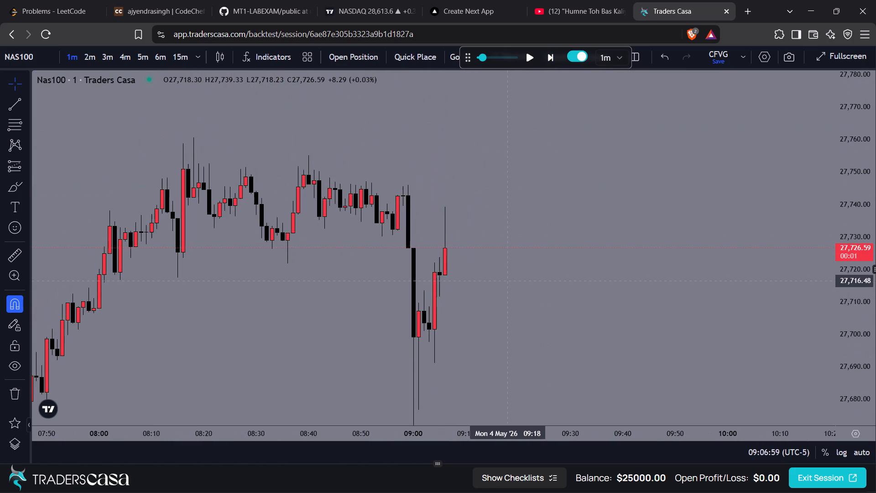
{"action": "left_click", "coordinate": [30, 167]}
{"action": "left_click", "coordinate": [27, 167]}
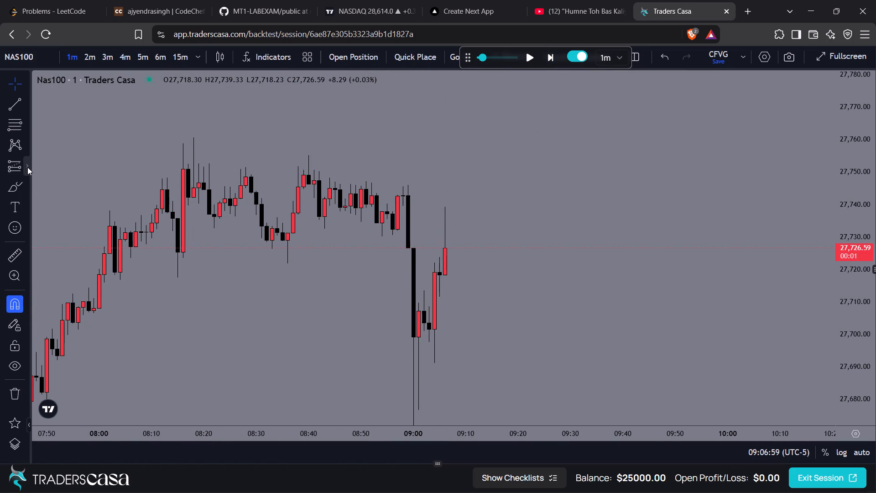
{"action": "left_click", "coordinate": [59, 178]}
{"action": "left_click", "coordinate": [444, 251]}
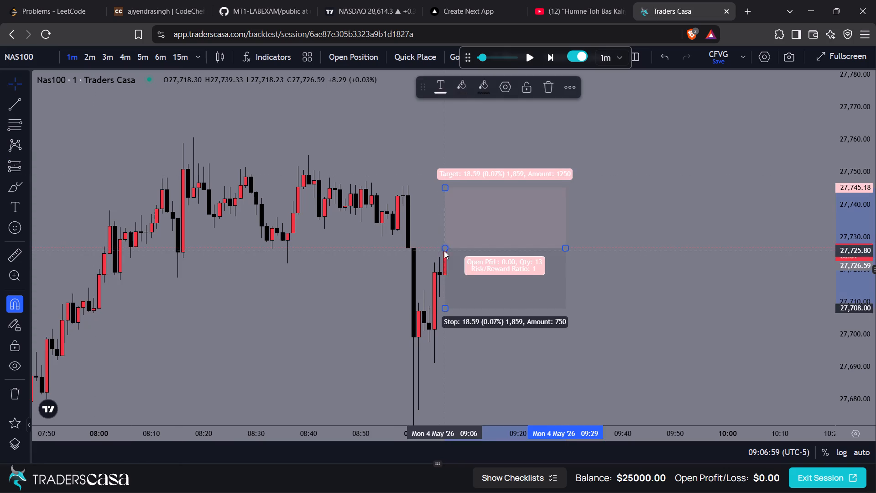
{"action": "left_click", "coordinate": [446, 310]}
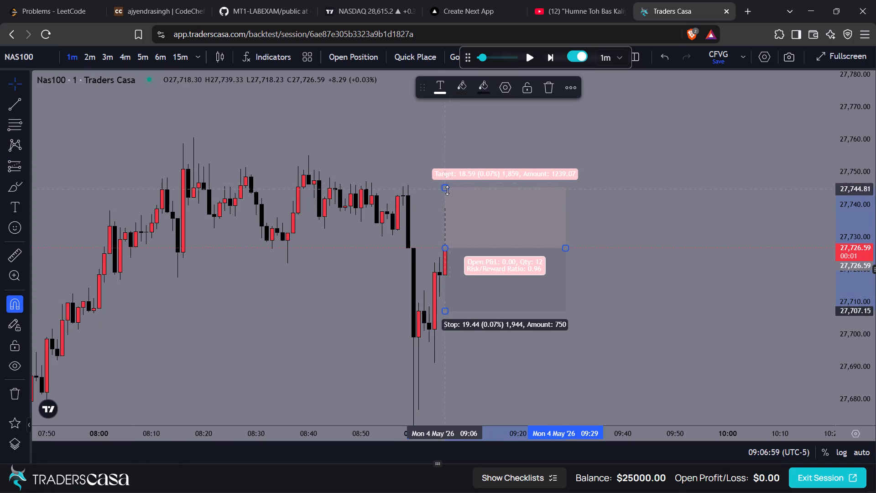
{"action": "left_click_drag", "start_coordinate": [447, 190], "coordinate": [456, 182]}
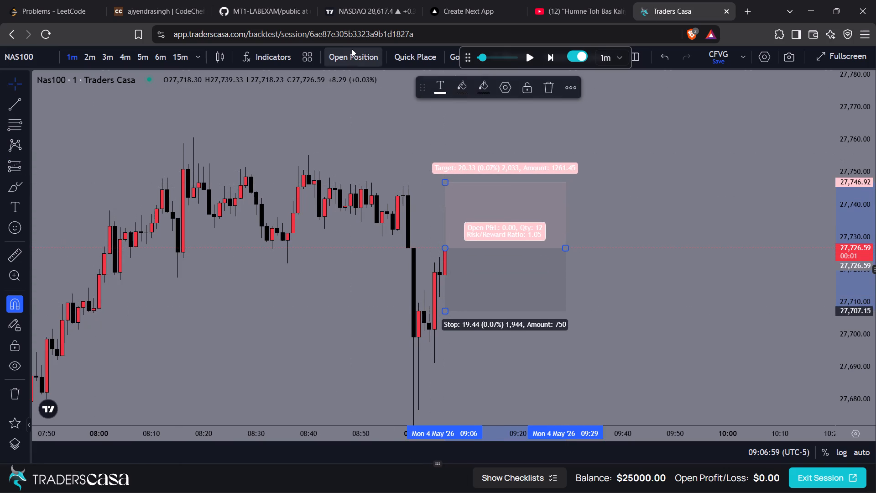
Place a buy limit trade from the drawn position: entry 27726.59, take profit 27746.92, stop loss 27707.15, risk 1% (250).
{"action": "left_click", "coordinate": [353, 49]}
{"action": "left_click", "coordinate": [430, 432]}
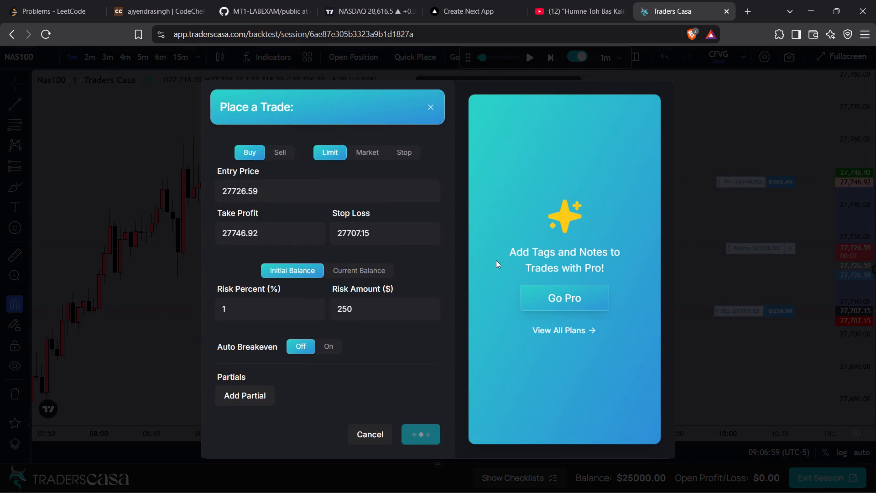
Advance the 1-minute replay from 09:06 to 09:13 with the buy trade open.
{"action": "left_click", "coordinate": [547, 57]}
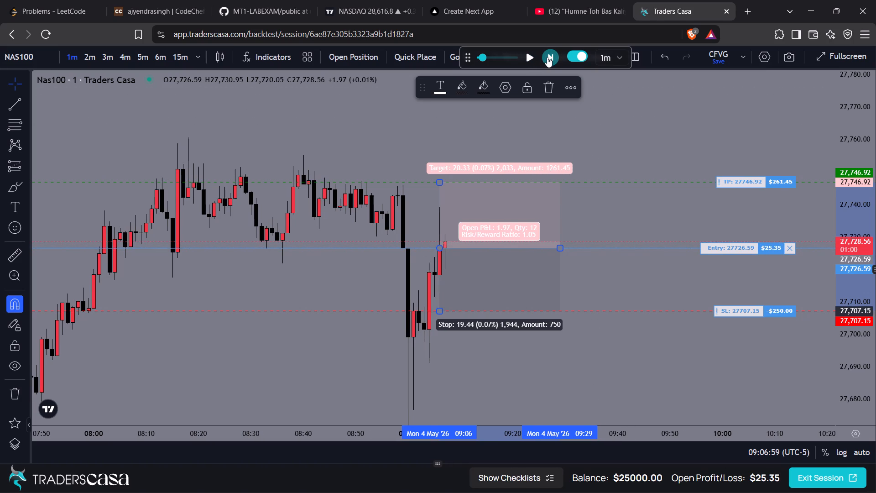
{"action": "left_click", "coordinate": [547, 57]}
{"action": "left_click", "coordinate": [547, 57]}
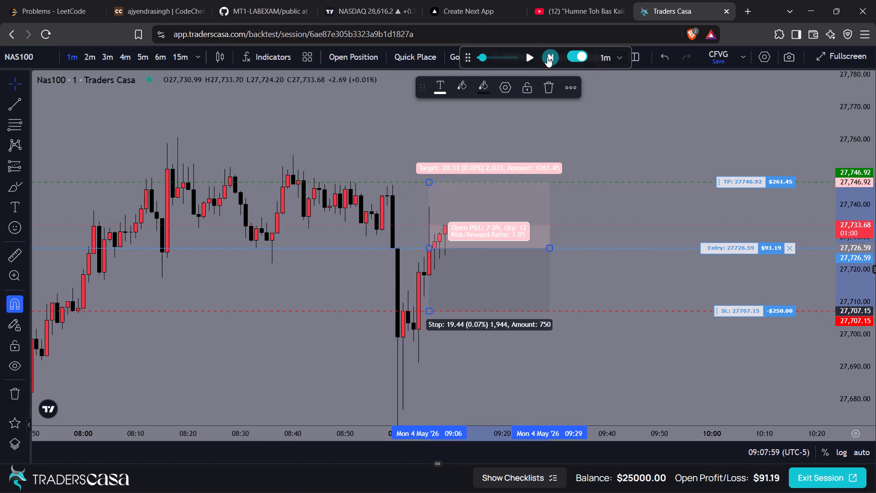
{"action": "left_click", "coordinate": [547, 57]}
{"action": "left_click", "coordinate": [547, 57]}
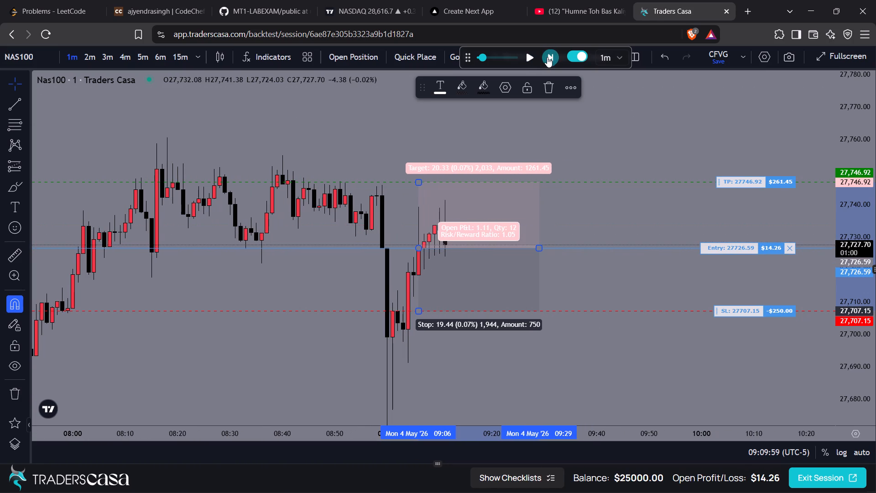
{"action": "left_click", "coordinate": [547, 57]}
{"action": "left_click", "coordinate": [547, 57]}
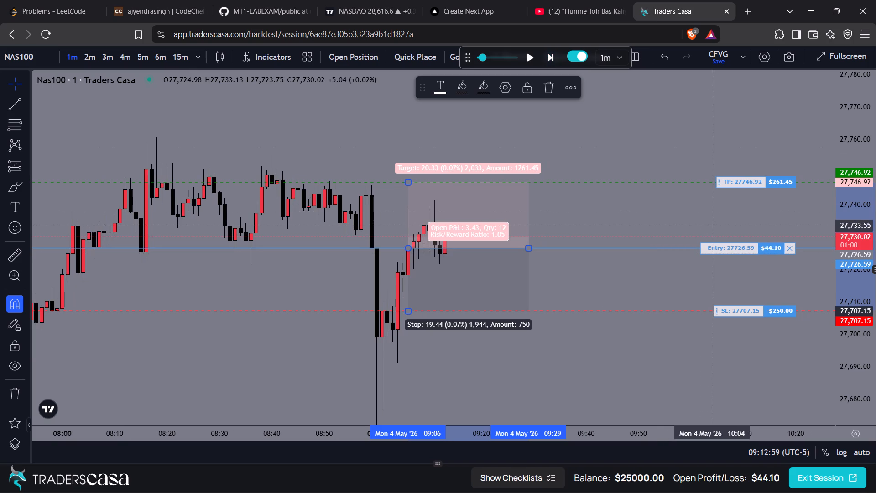
Move the open trade's stop loss to 27726.81, just above the entry price.
{"action": "left_click_drag", "start_coordinate": [699, 221], "coordinate": [690, 219]}
{"action": "left_click_drag", "start_coordinate": [846, 378], "coordinate": [843, 180]}
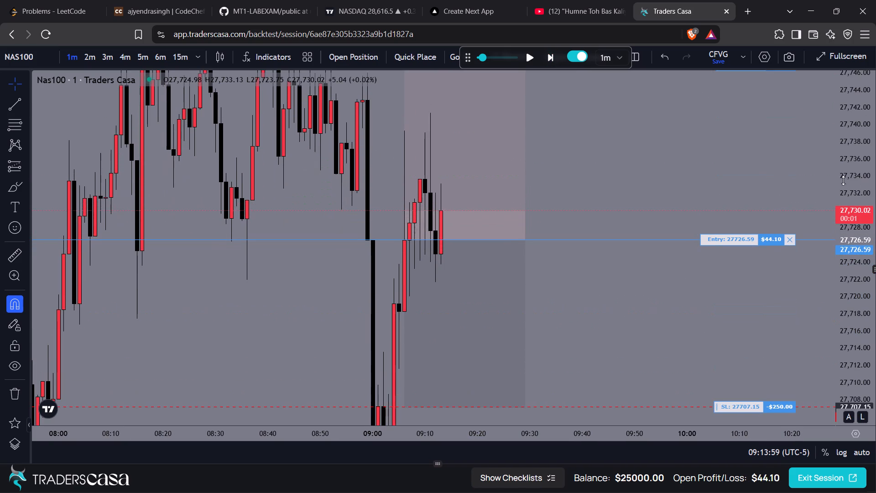
{"action": "left_click_drag", "start_coordinate": [803, 357], "coordinate": [783, 327]}
{"action": "left_click_drag", "start_coordinate": [734, 384], "coordinate": [790, 215]}
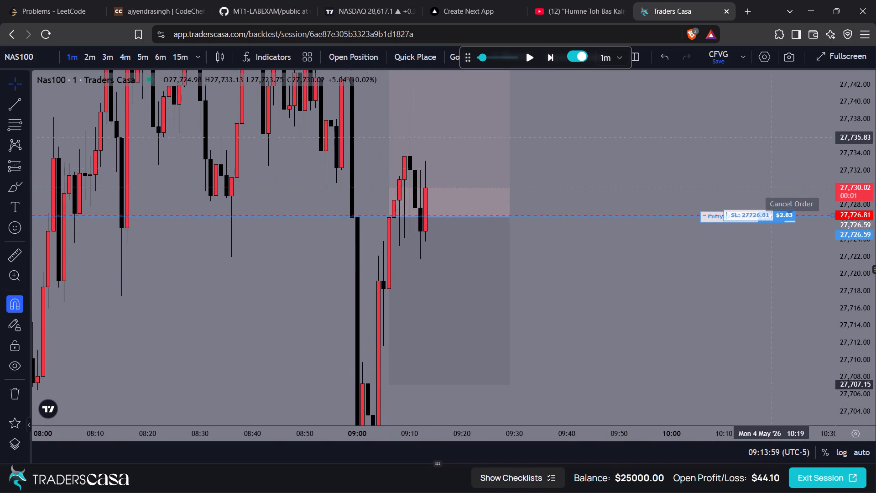
Bring the take-profit level into view and advance the 1-minute replay from 09:13 to 09:15.
{"action": "left_click_drag", "start_coordinate": [772, 135], "coordinate": [746, 251]}
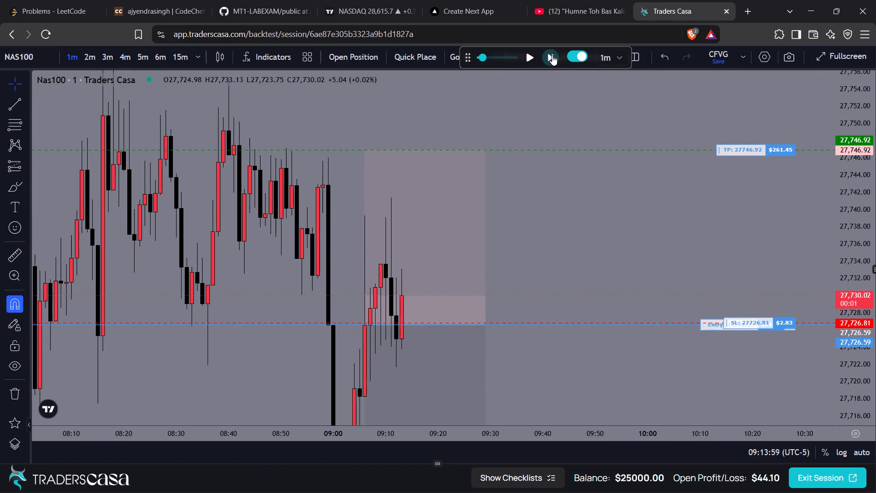
{"action": "left_click", "coordinate": [552, 55]}
{"action": "left_click", "coordinate": [552, 55]}
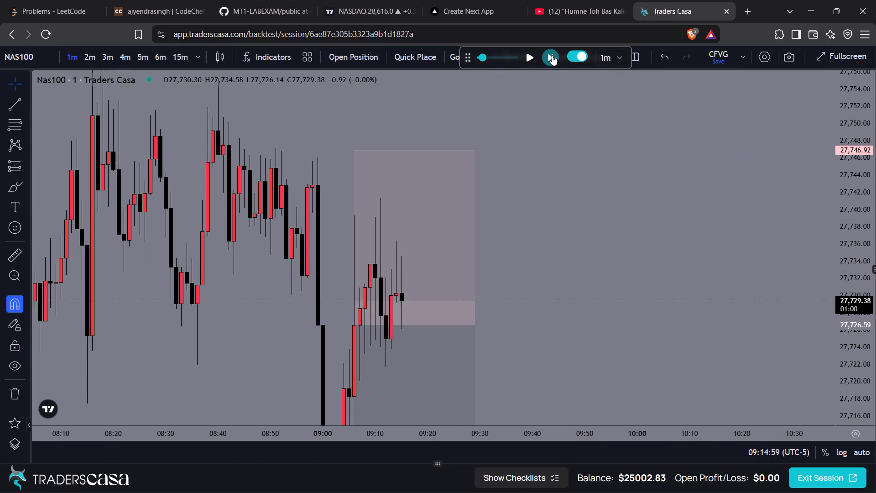
Place a buy limit trade from the drawn position with entry 27726.59, take profit 27746.92, stop loss 27707.15 and risk amount $100.
{"action": "left_click_drag", "start_coordinate": [542, 220], "coordinate": [602, 149]}
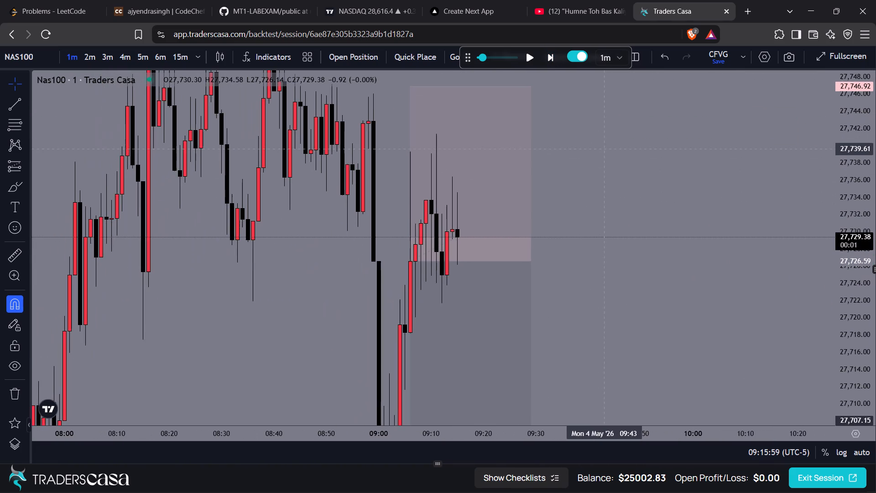
{"action": "left_click_drag", "start_coordinate": [861, 139], "coordinate": [823, 289]}
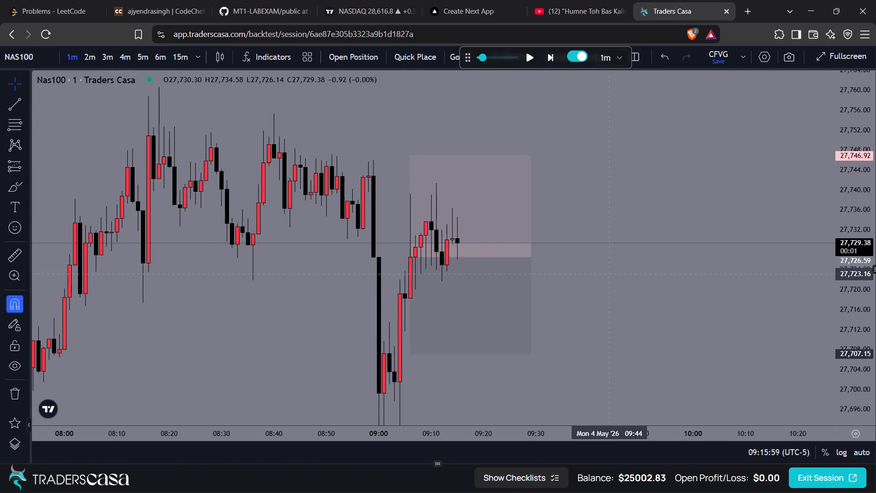
{"action": "left_click", "coordinate": [500, 286]}
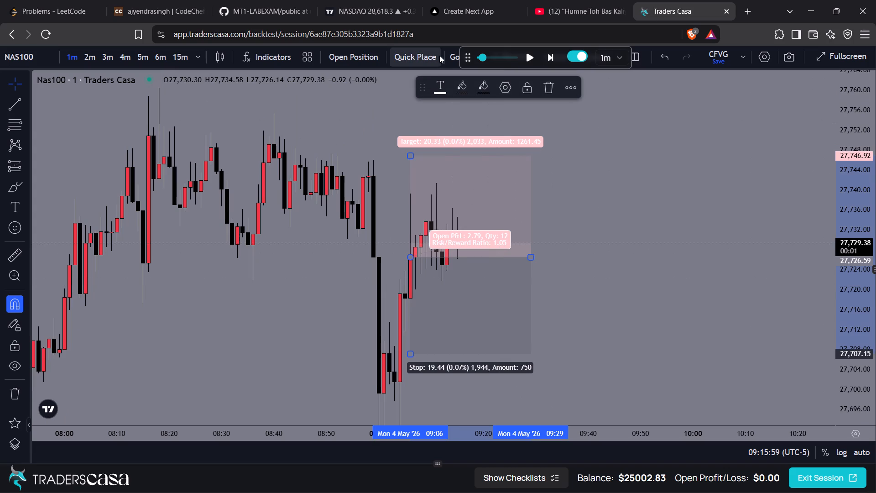
{"action": "left_click", "coordinate": [370, 51]}
{"action": "left_click_drag", "start_coordinate": [376, 315], "coordinate": [310, 299]}
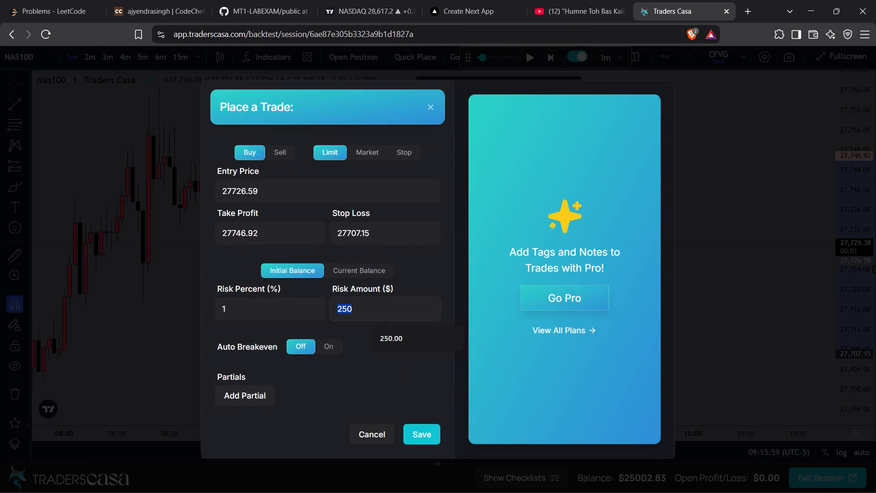
{"action": "type", "text": "100"}
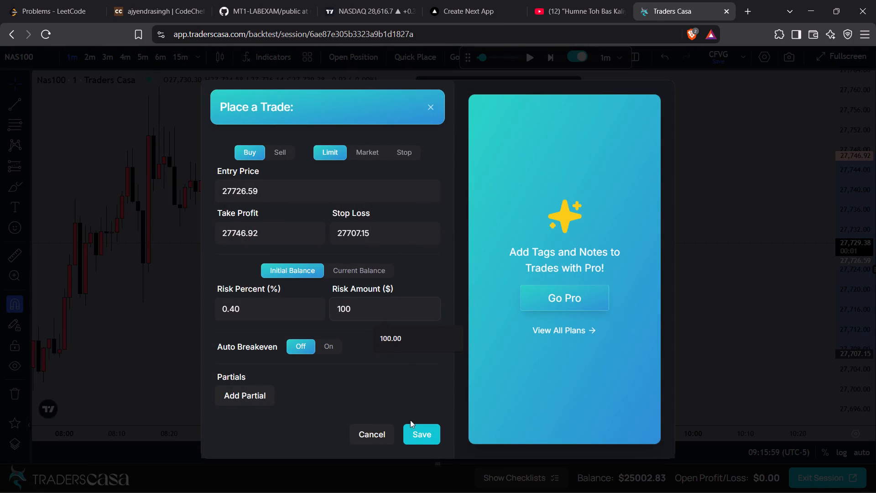
{"action": "left_click", "coordinate": [413, 431]}
Advance the 1-minute replay from 09:15 to 09:26 with the new buy trade running.
{"action": "left_click_drag", "start_coordinate": [597, 289], "coordinate": [545, 285]}
{"action": "left_click", "coordinate": [549, 55]}
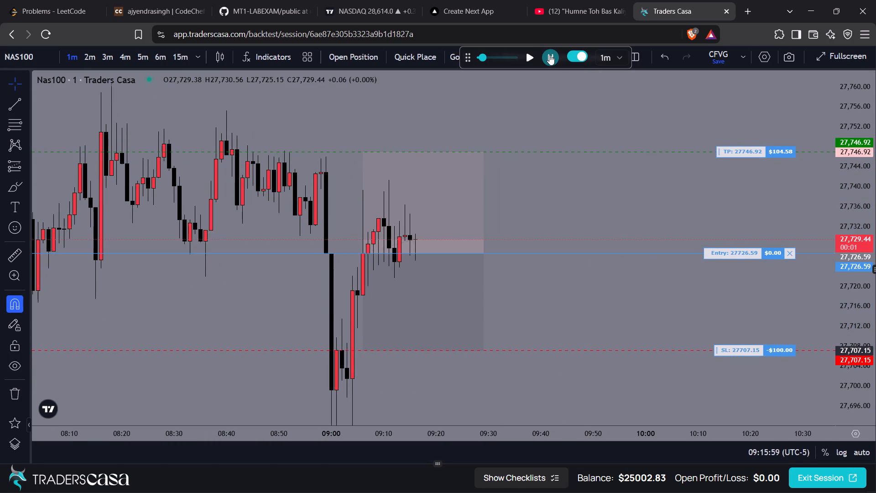
{"action": "left_click", "coordinate": [549, 55]}
{"action": "left_click", "coordinate": [549, 55]}
{"action": "left_click", "coordinate": [549, 55]}
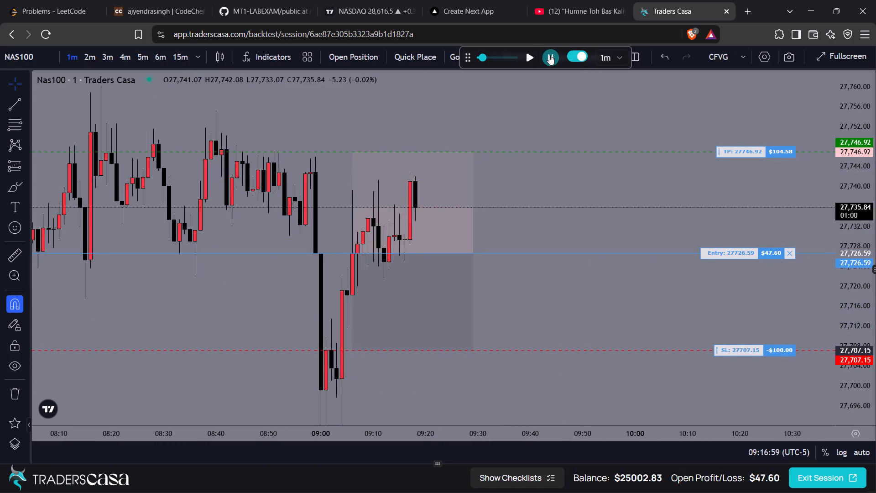
{"action": "left_click", "coordinate": [549, 55]}
{"action": "left_click", "coordinate": [549, 55]}
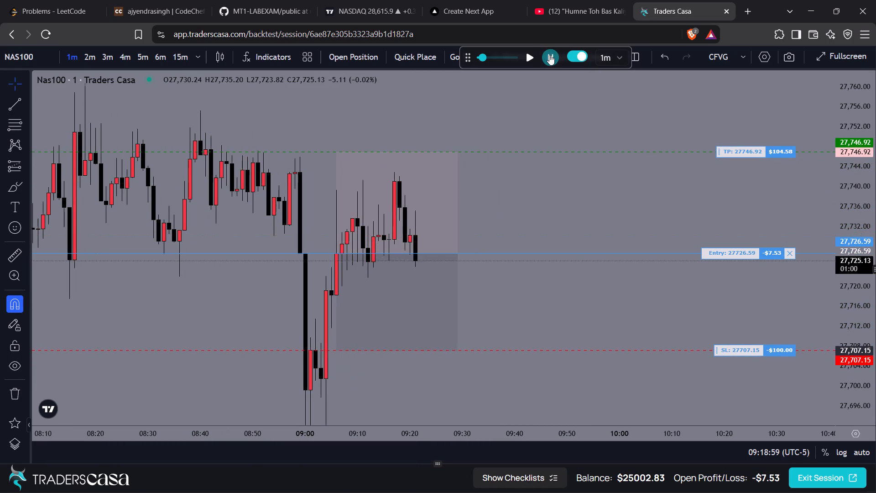
{"action": "left_click", "coordinate": [549, 55]}
{"action": "left_click", "coordinate": [549, 55]}
{"action": "left_click", "coordinate": [549, 55]}
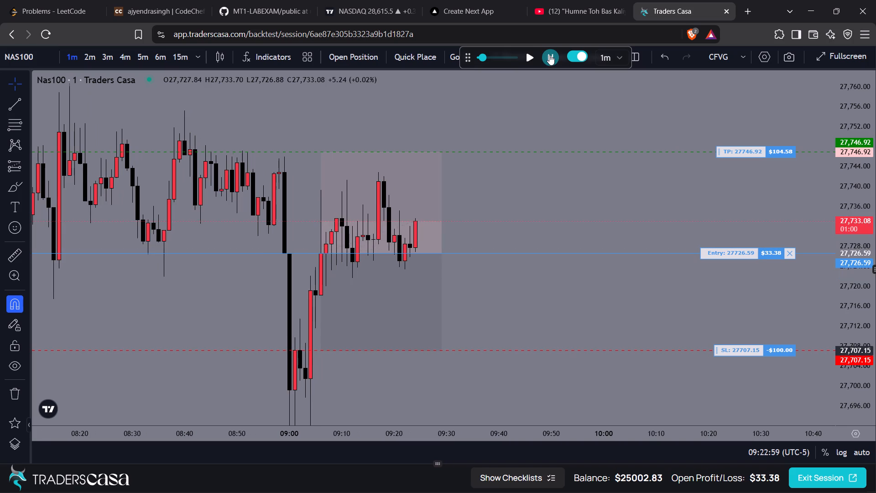
{"action": "left_click", "coordinate": [549, 55]}
{"action": "left_click", "coordinate": [549, 55]}
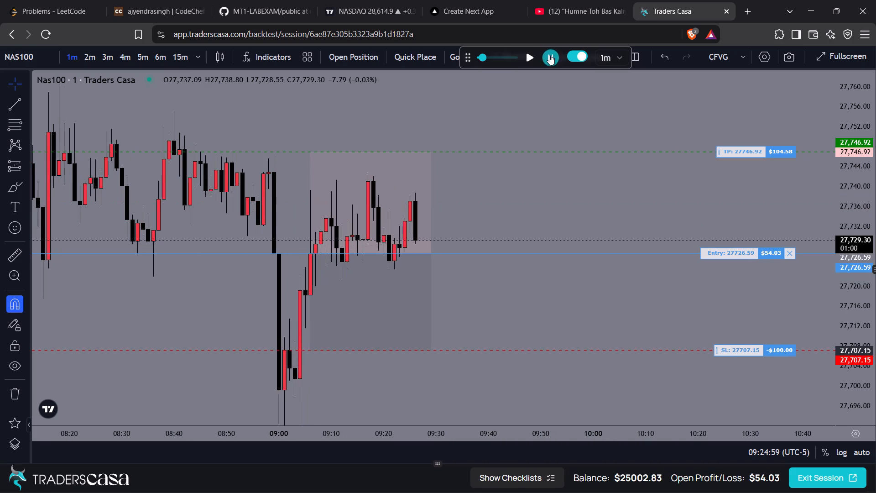
Move the open trade's stop loss to 27726.93, just above the entry price.
{"action": "left_click_drag", "start_coordinate": [725, 350], "coordinate": [710, 257]}
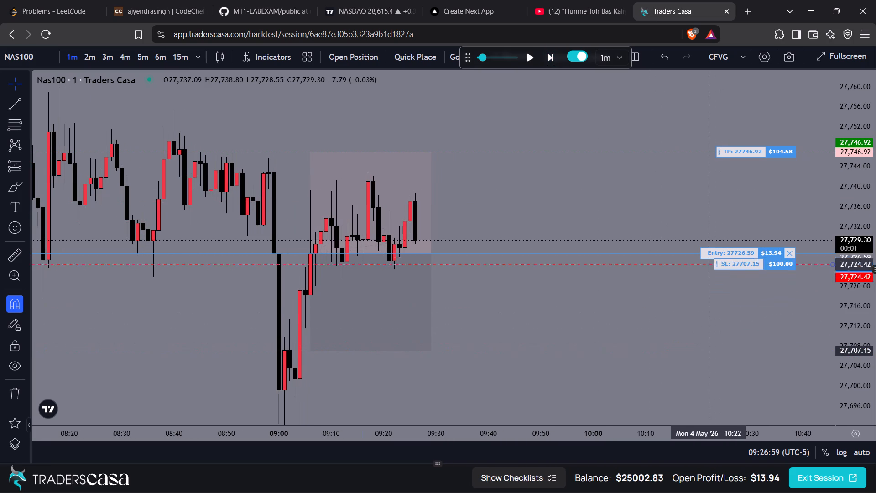
{"action": "left_click_drag", "start_coordinate": [710, 257], "coordinate": [715, 252]}
Advance the 1-minute replay from 09:26 to 09:30 with the stop just above entry.
{"action": "left_click", "coordinate": [549, 60]}
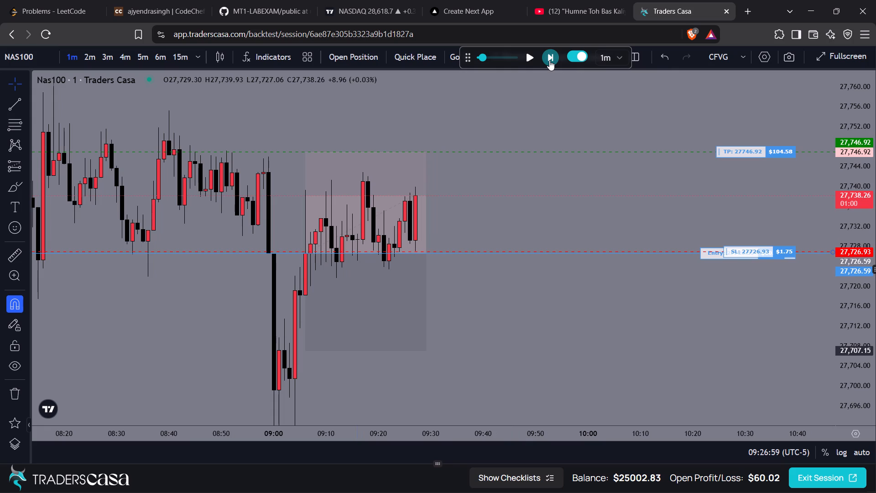
{"action": "left_click", "coordinate": [549, 60]}
{"action": "left_click", "coordinate": [549, 60]}
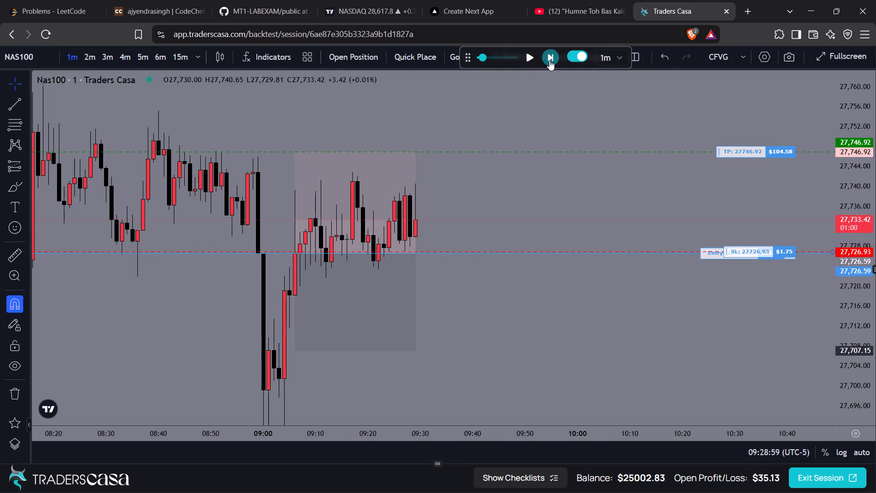
{"action": "left_click", "coordinate": [549, 60]}
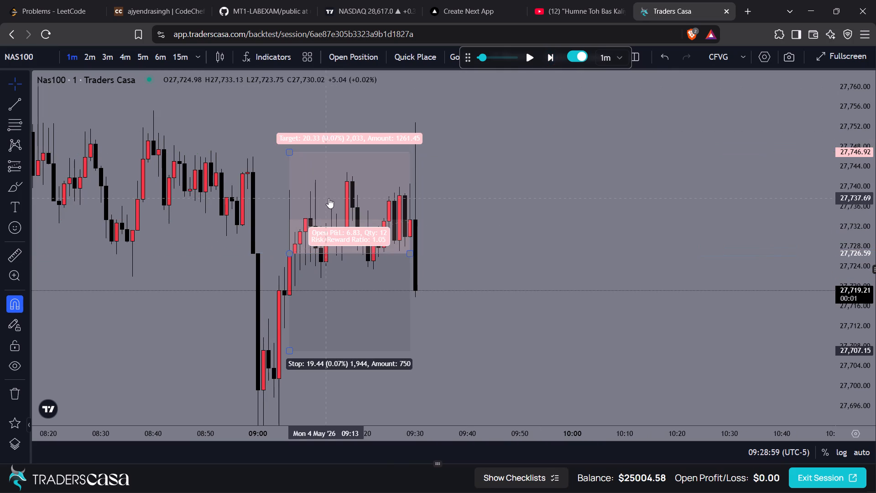
Delete the long position drawing that starts at 09:06 from the chart.
{"action": "left_click", "coordinate": [363, 214]}
{"action": "key", "text": "Delete"}
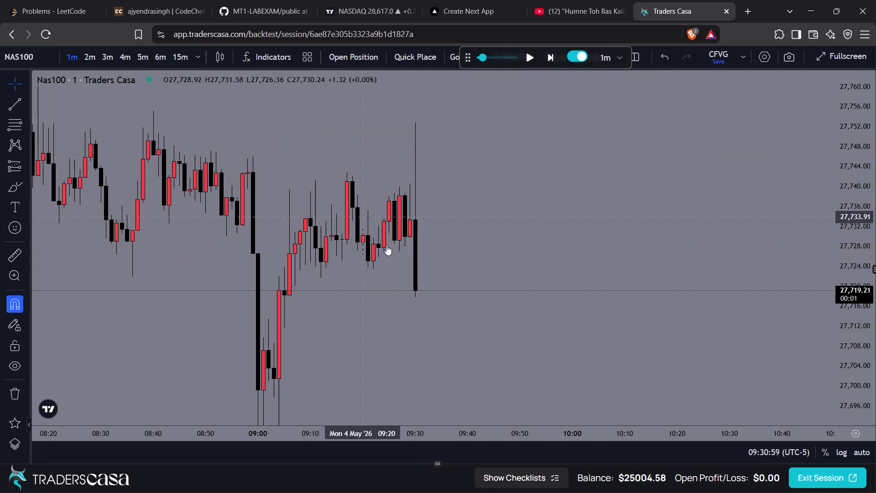
Advance the 1-minute replay from 09:30 to 09:43.
{"action": "scroll", "coordinate": [397, 261], "scroll_direction": "up", "scroll_amount": 1}
{"action": "left_click_drag", "start_coordinate": [435, 257], "coordinate": [441, 199]}
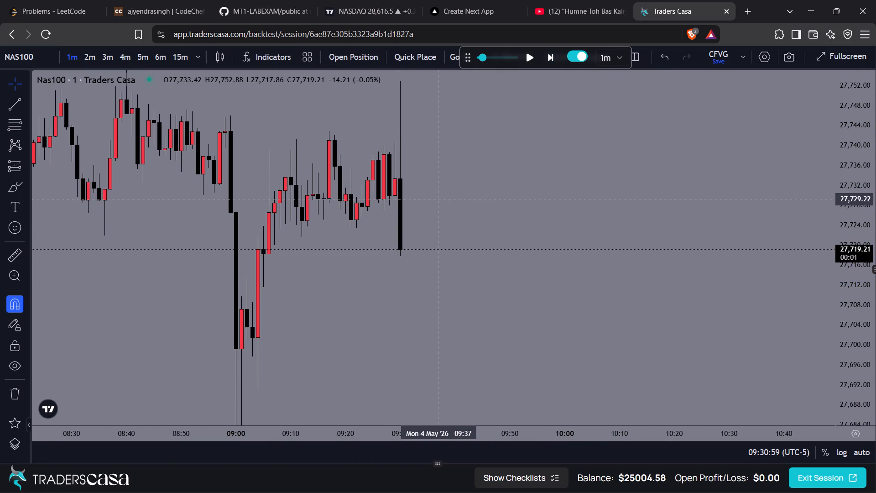
{"action": "left_click", "coordinate": [554, 59]}
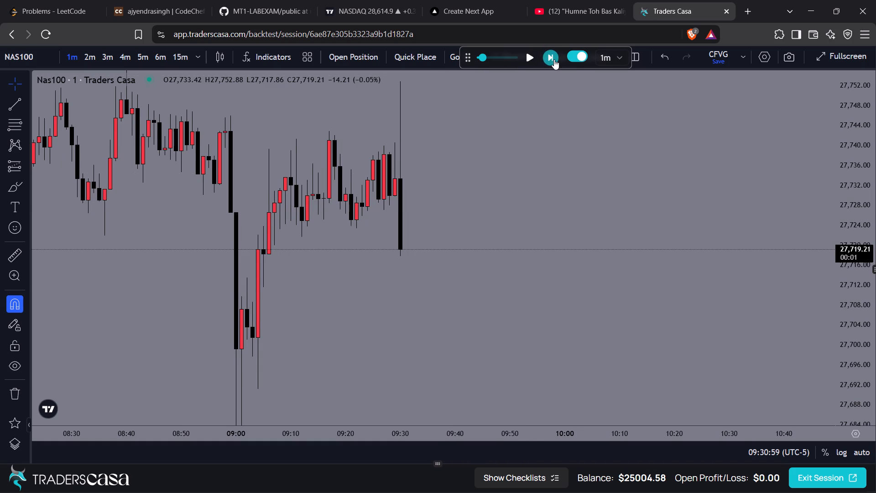
{"action": "left_click", "coordinate": [554, 59]}
{"action": "left_click", "coordinate": [554, 59]}
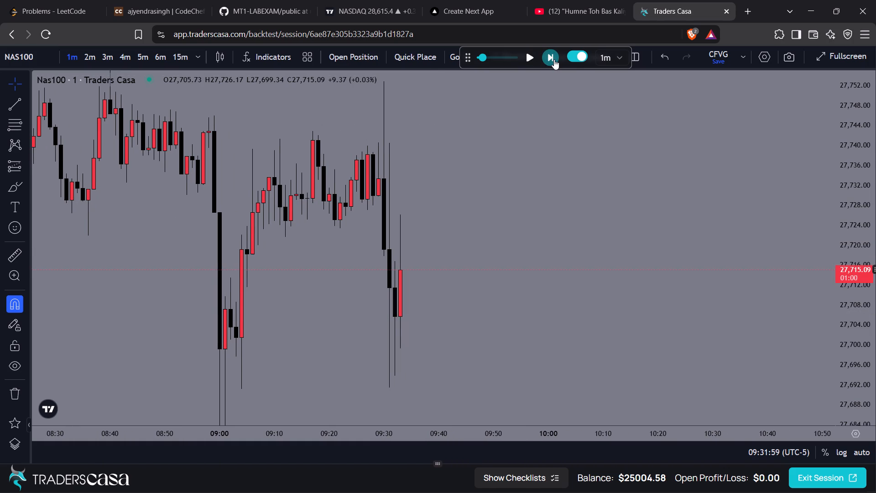
{"action": "left_click", "coordinate": [554, 59]}
{"action": "triple_click", "coordinate": [554, 59]}
{"action": "left_click", "coordinate": [554, 59]}
{"action": "triple_click", "coordinate": [554, 59]}
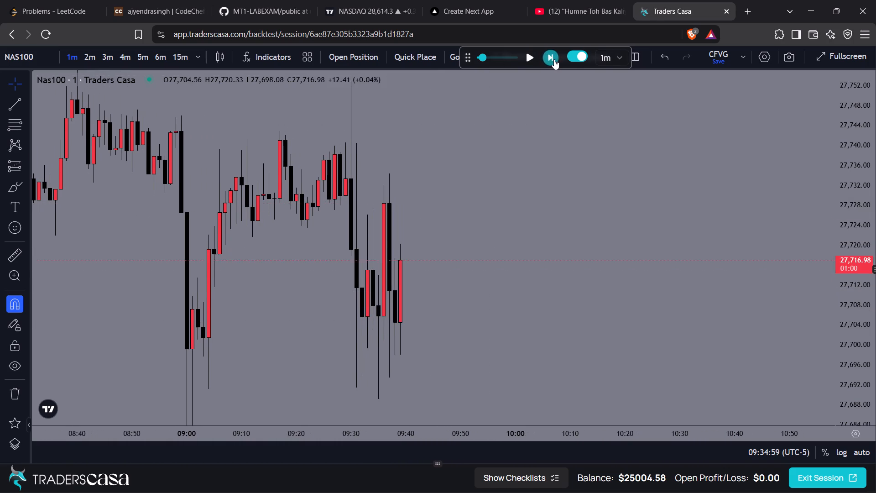
{"action": "double_click", "coordinate": [554, 59]}
Advance the 1-minute replay from 09:43 to 10:05.
{"action": "left_click_drag", "start_coordinate": [518, 145], "coordinate": [522, 226]}
{"action": "left_click_drag", "start_coordinate": [520, 252], "coordinate": [532, 337]}
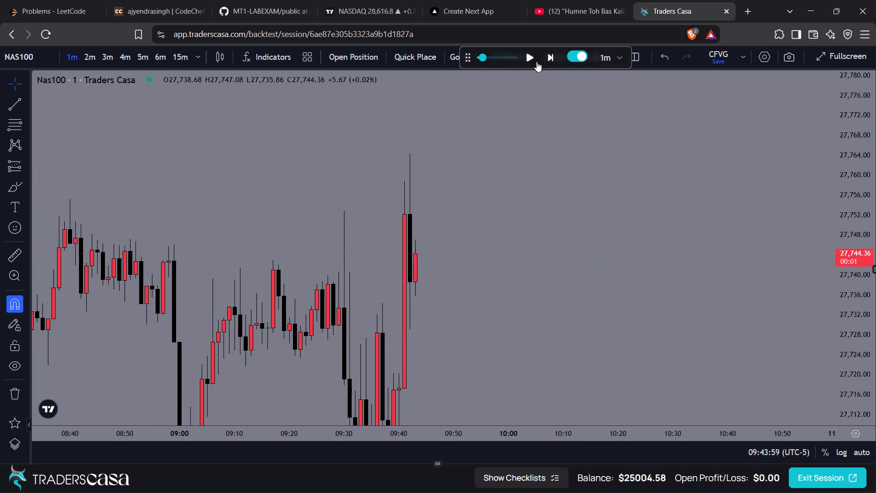
{"action": "left_click", "coordinate": [549, 61]}
{"action": "left_click", "coordinate": [549, 61]}
{"action": "left_click", "coordinate": [549, 61]}
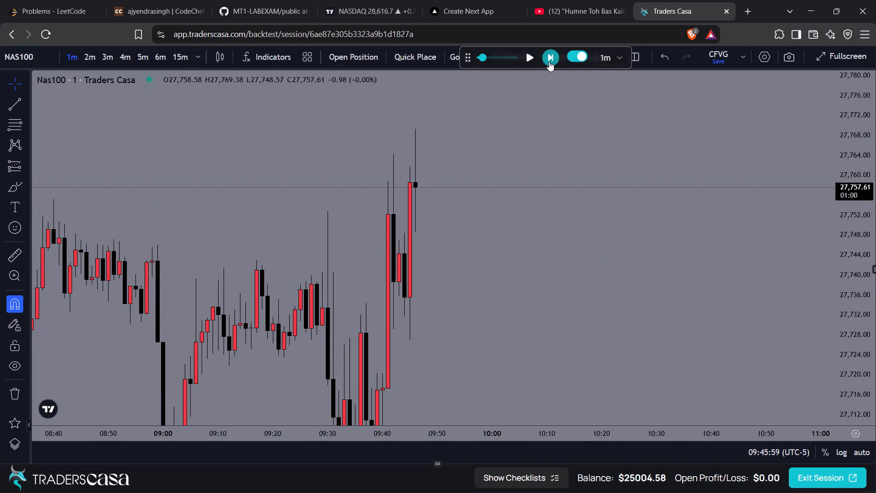
{"action": "left_click", "coordinate": [549, 61]}
{"action": "triple_click", "coordinate": [549, 61]}
{"action": "triple_click", "coordinate": [549, 61]}
{"action": "triple_click", "coordinate": [549, 61]}
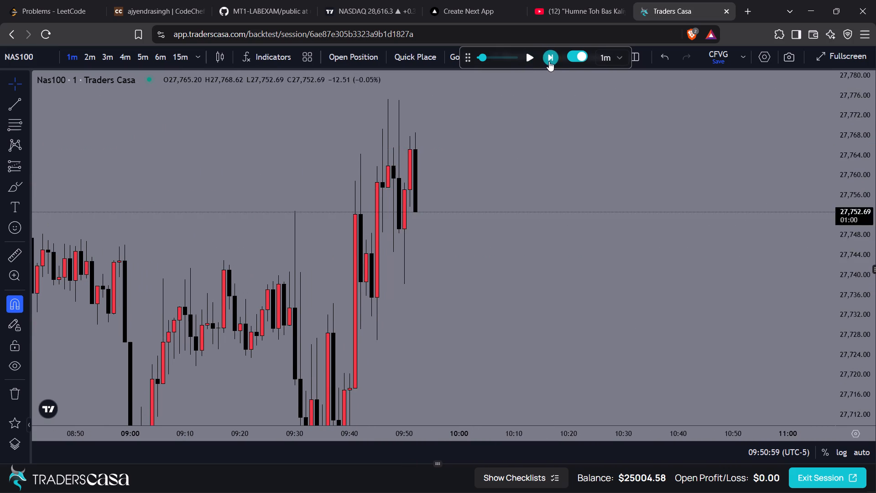
{"action": "triple_click", "coordinate": [549, 61]}
{"action": "triple_click", "coordinate": [549, 61]}
{"action": "triple_click", "coordinate": [549, 61]}
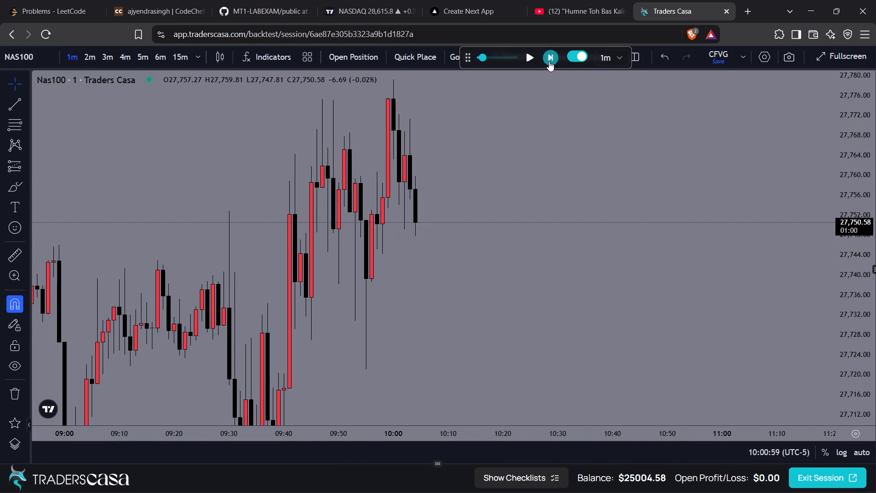
Advance the 1-minute replay from 10:05 to 10:26.
{"action": "left_click_drag", "start_coordinate": [518, 144], "coordinate": [516, 166]}
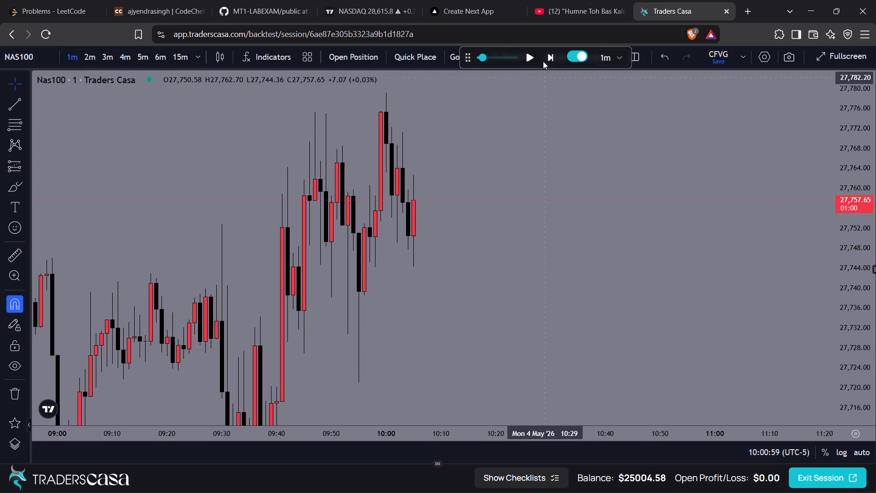
{"action": "triple_click", "coordinate": [550, 55]}
{"action": "triple_click", "coordinate": [550, 55]}
{"action": "triple_click", "coordinate": [550, 55]}
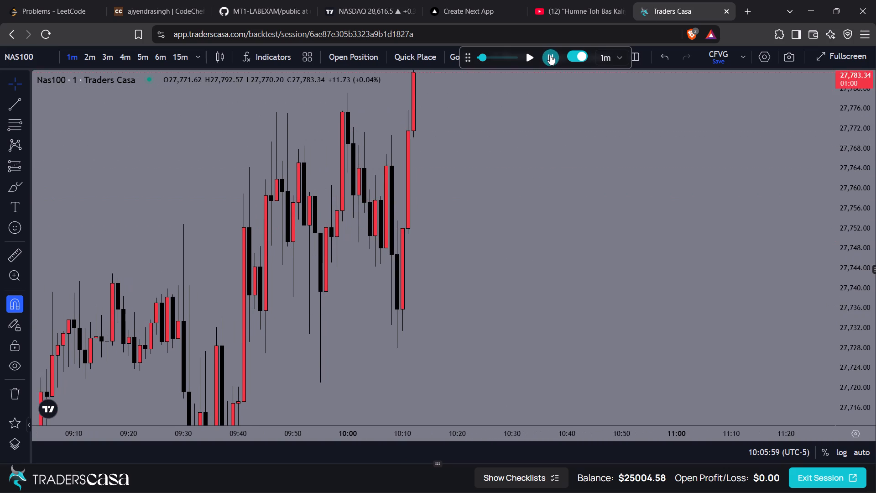
{"action": "left_click", "coordinate": [550, 55]}
{"action": "triple_click", "coordinate": [550, 64]}
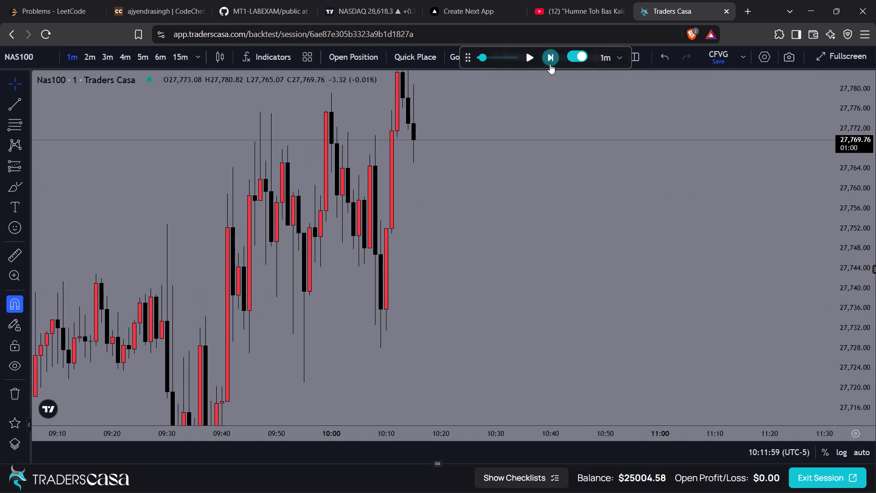
{"action": "triple_click", "coordinate": [550, 64]}
{"action": "triple_click", "coordinate": [550, 64]}
{"action": "double_click", "coordinate": [550, 64]}
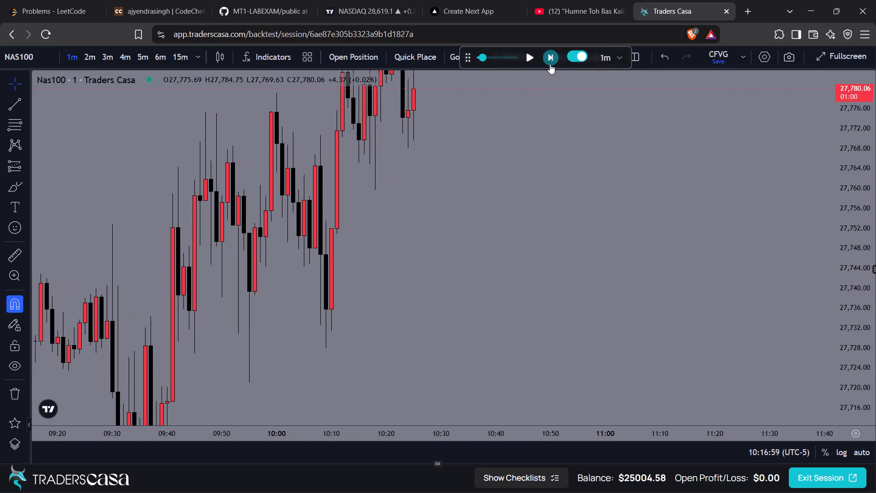
Advance the 1-minute replay from 10:26 to 10:37.
{"action": "left_click_drag", "start_coordinate": [513, 114], "coordinate": [506, 213]}
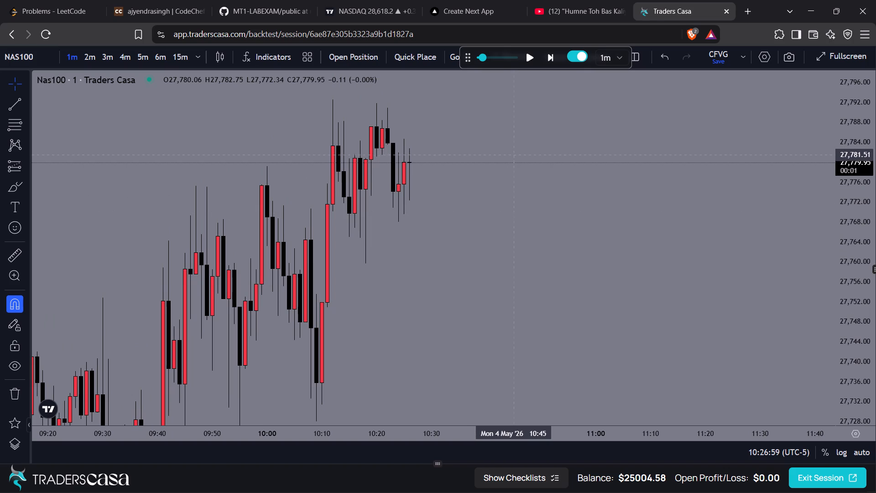
{"action": "triple_click", "coordinate": [556, 57]}
{"action": "triple_click", "coordinate": [556, 57]}
{"action": "left_click", "coordinate": [556, 57]}
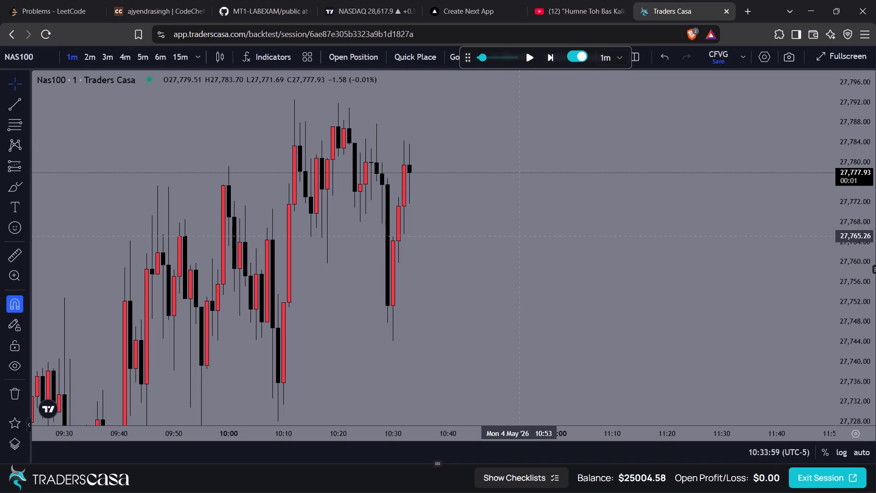
{"action": "left_click", "coordinate": [553, 59]}
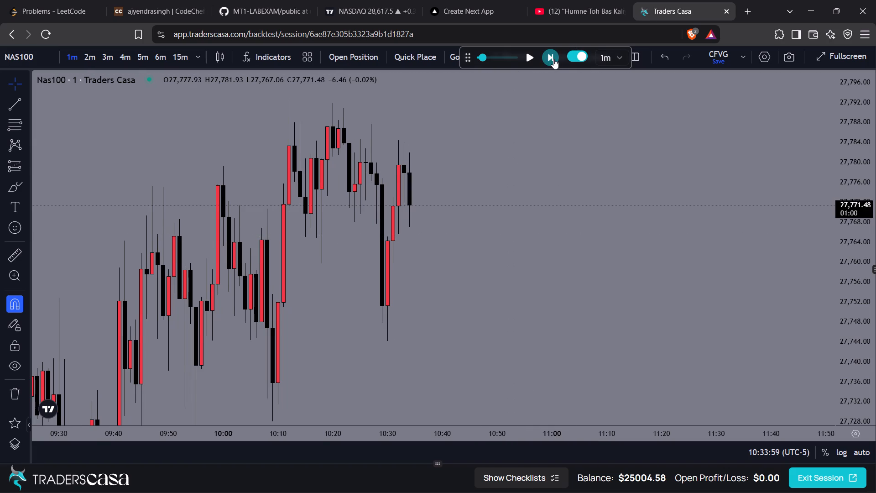
{"action": "left_click", "coordinate": [553, 59]}
{"action": "left_click", "coordinate": [553, 59]}
{"action": "left_click", "coordinate": [553, 59]}
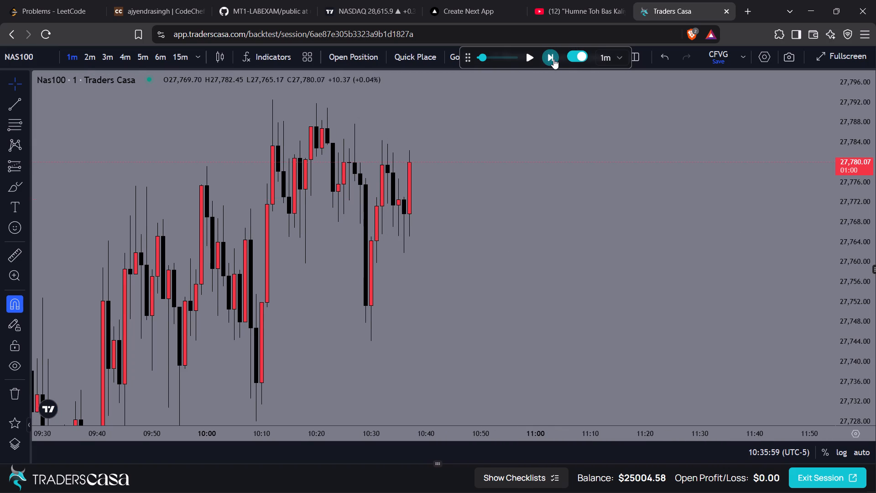
Advance the 1-minute replay from 10:37 to 10:43.
{"action": "left_click_drag", "start_coordinate": [508, 149], "coordinate": [507, 208]}
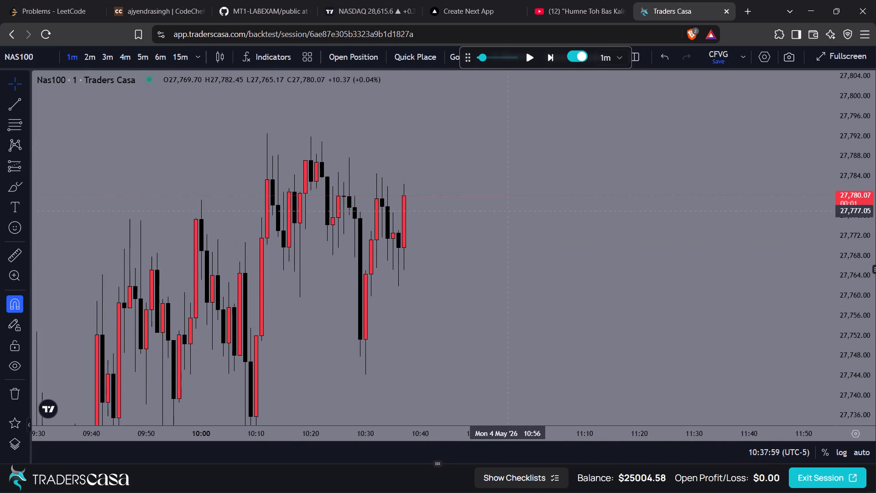
{"action": "left_click_drag", "start_coordinate": [507, 208], "coordinate": [504, 203]}
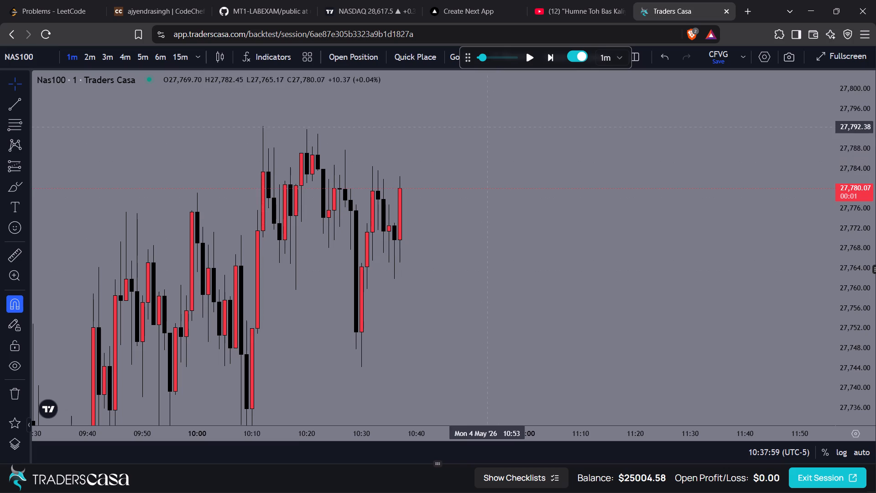
{"action": "left_click", "coordinate": [554, 63]}
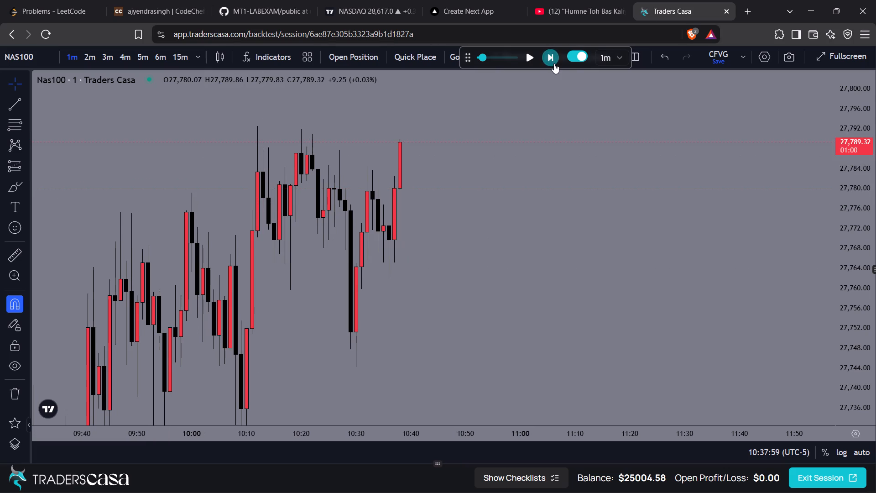
{"action": "left_click", "coordinate": [554, 63]}
{"action": "double_click", "coordinate": [554, 63]}
{"action": "double_click", "coordinate": [554, 63]}
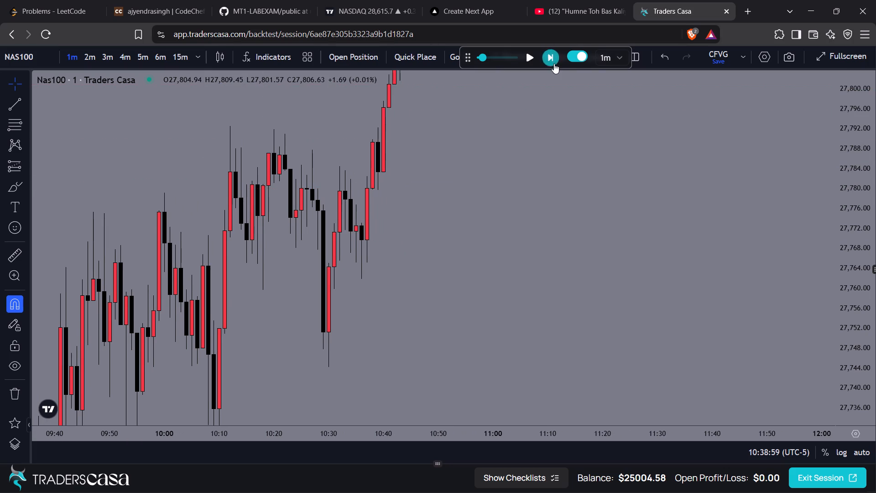
Advance the 1-minute replay from 10:43 to 10:59.
{"action": "left_click_drag", "start_coordinate": [516, 126], "coordinate": [516, 246]}
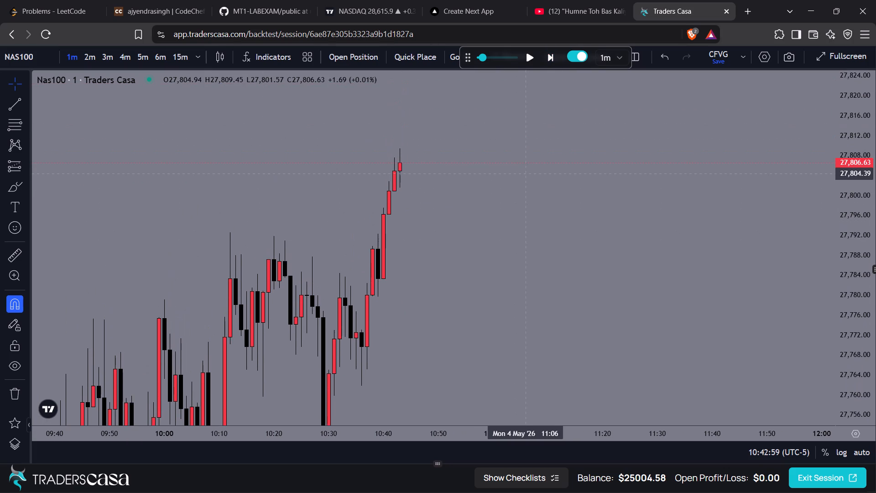
{"action": "triple_click", "coordinate": [552, 57]}
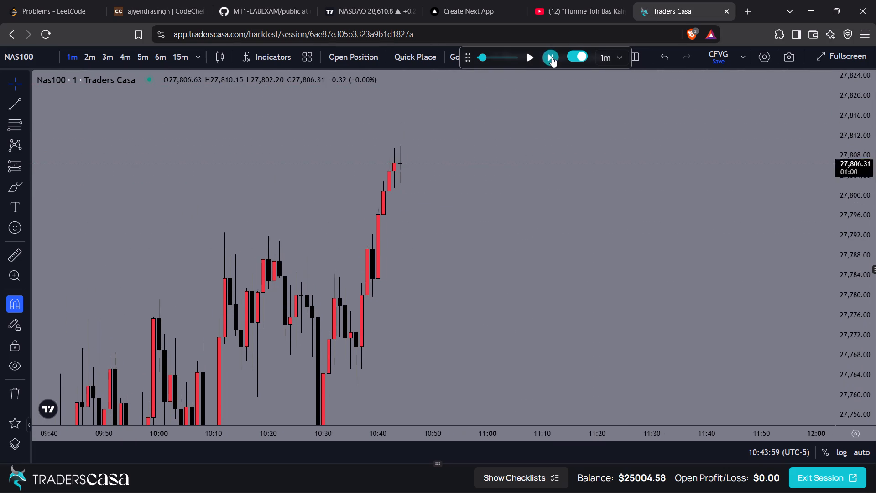
{"action": "triple_click", "coordinate": [552, 57]}
{"action": "triple_click", "coordinate": [552, 57]}
{"action": "triple_click", "coordinate": [552, 57]}
{"action": "triple_click", "coordinate": [552, 57]}
{"action": "left_click", "coordinate": [552, 57]}
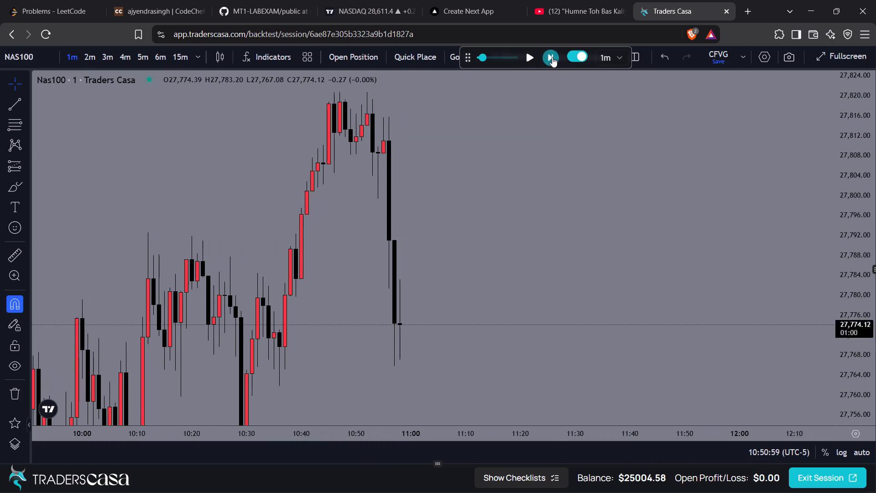
Advance the 1-minute replay from 10:59 to 11:15.
{"action": "left_click_drag", "start_coordinate": [488, 181], "coordinate": [496, 164]}
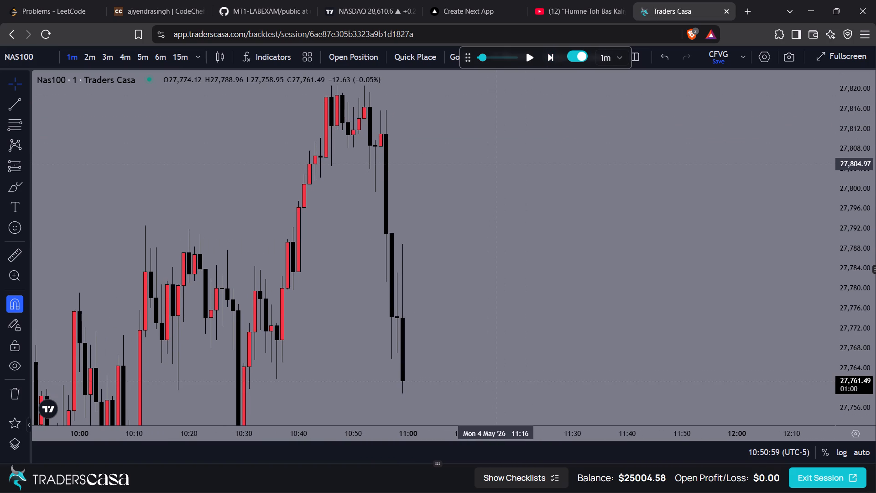
{"action": "left_click", "coordinate": [496, 164]}
{"action": "left_click_drag", "start_coordinate": [496, 164], "coordinate": [498, 173]}
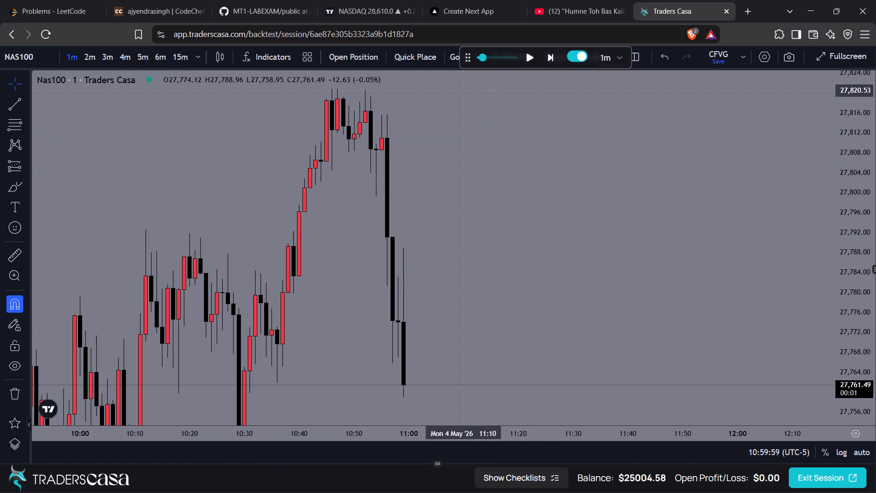
{"action": "left_click_drag", "start_coordinate": [469, 127], "coordinate": [469, 116]}
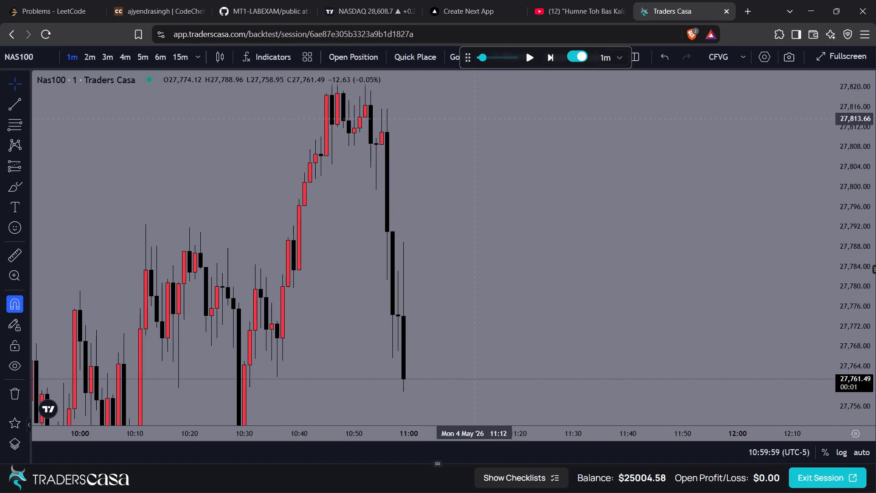
{"action": "left_click_drag", "start_coordinate": [477, 137], "coordinate": [471, 95]}
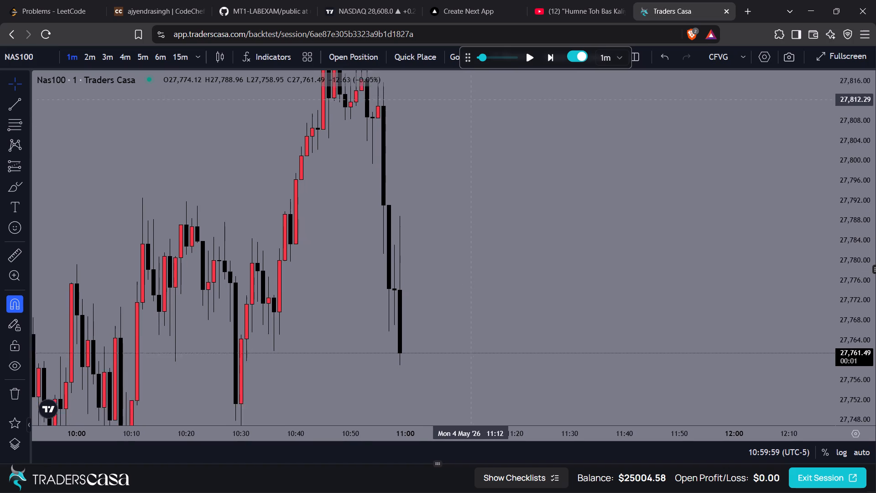
{"action": "left_click_drag", "start_coordinate": [471, 95], "coordinate": [466, 82]}
{"action": "left_click", "coordinate": [547, 56]}
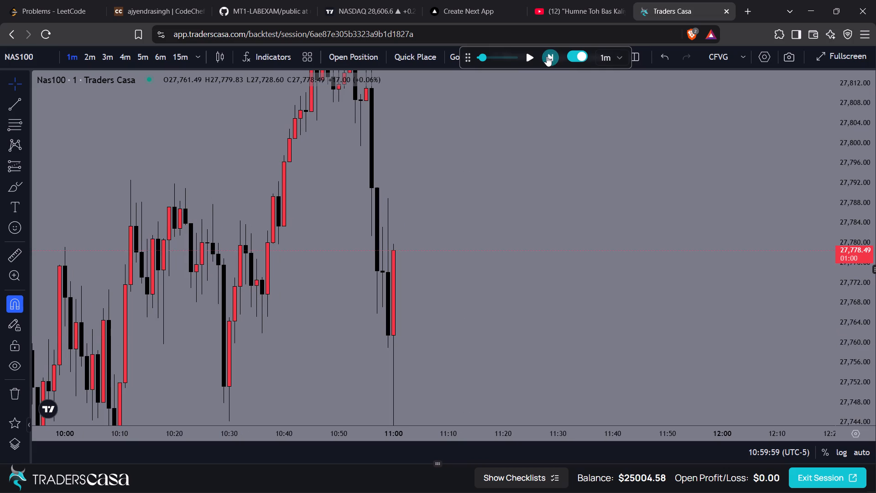
{"action": "left_click", "coordinate": [547, 56]}
{"action": "triple_click", "coordinate": [547, 56]}
{"action": "triple_click", "coordinate": [547, 56]}
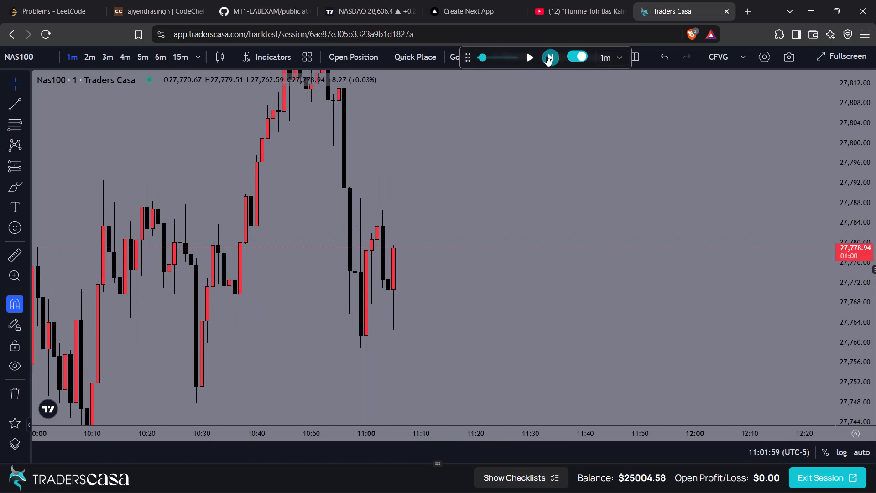
{"action": "triple_click", "coordinate": [547, 56]}
{"action": "left_click", "coordinate": [547, 56]}
{"action": "triple_click", "coordinate": [547, 56]}
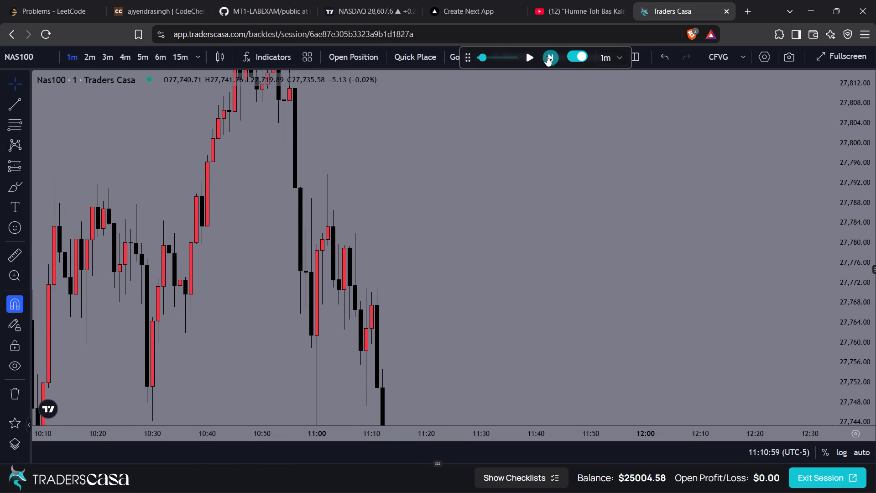
{"action": "left_click", "coordinate": [547, 56]}
Advance the 1-minute replay from 11:15 to 11:21.
{"action": "left_click_drag", "start_coordinate": [514, 310], "coordinate": [532, 115]}
{"action": "left_click_drag", "start_coordinate": [516, 194], "coordinate": [538, 75]}
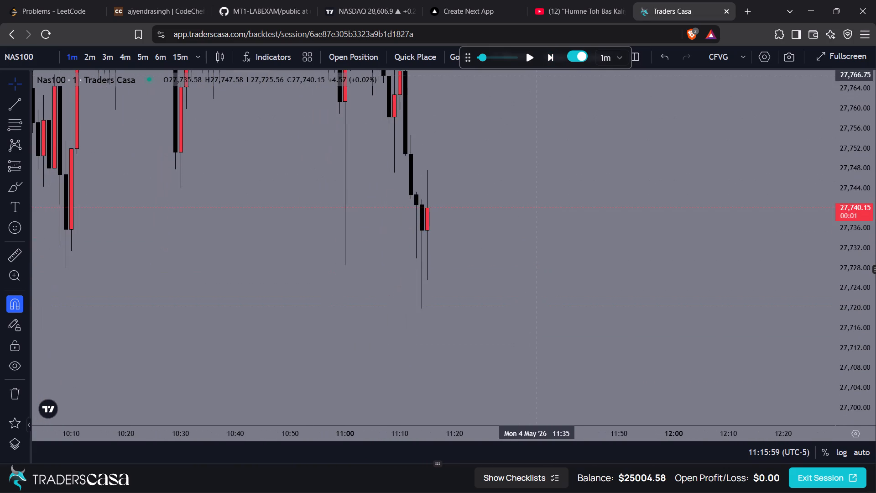
{"action": "left_click", "coordinate": [547, 60]}
{"action": "left_click", "coordinate": [547, 60]}
{"action": "left_click", "coordinate": [547, 60]}
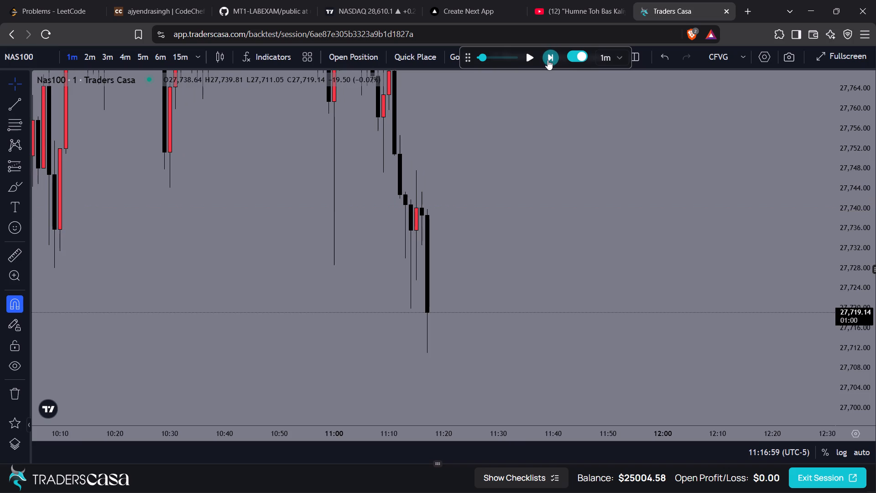
{"action": "double_click", "coordinate": [547, 60]}
{"action": "left_click", "coordinate": [547, 60]}
Advance the 1-minute replay from 11:21 to 11:27.
{"action": "scroll", "coordinate": [528, 294], "scroll_direction": "down", "scroll_amount": 5}
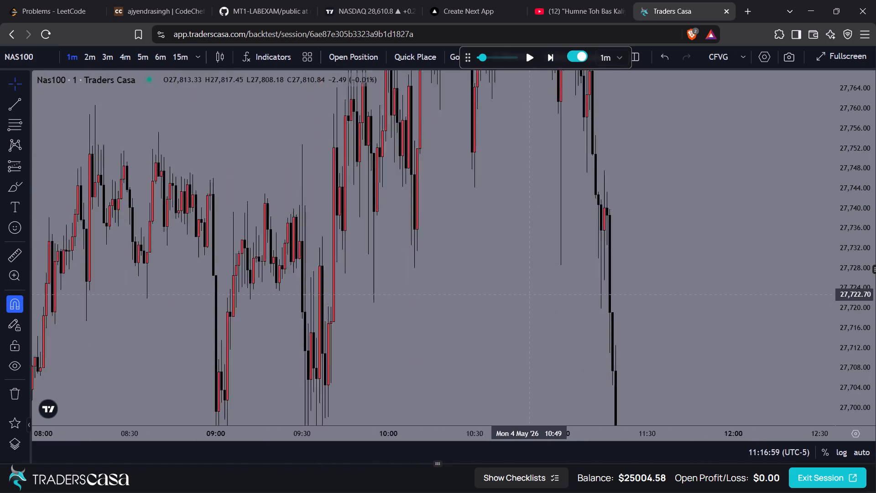
{"action": "left_click_drag", "start_coordinate": [583, 341], "coordinate": [498, 168]}
{"action": "left_click_drag", "start_coordinate": [643, 296], "coordinate": [605, 97]}
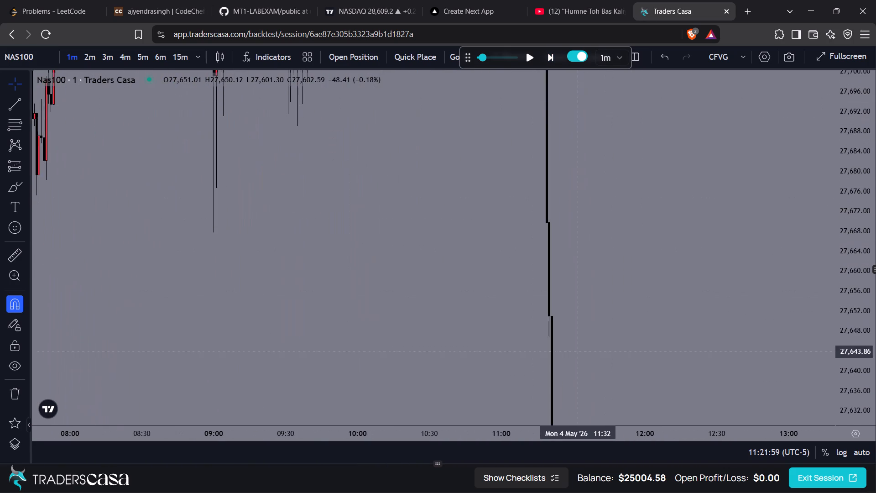
{"action": "left_click_drag", "start_coordinate": [578, 358], "coordinate": [594, 99]}
{"action": "left_click_drag", "start_coordinate": [849, 120], "coordinate": [847, 418]}
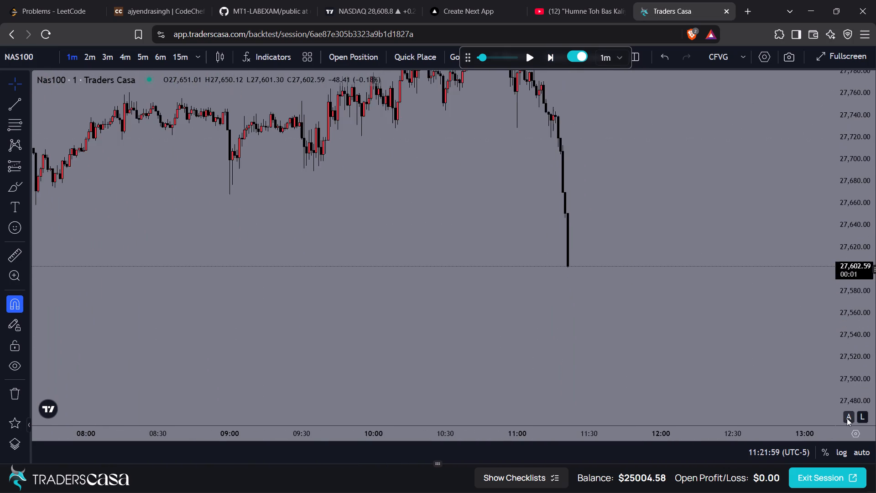
{"action": "left_click", "coordinate": [545, 59]}
{"action": "left_click", "coordinate": [545, 59]}
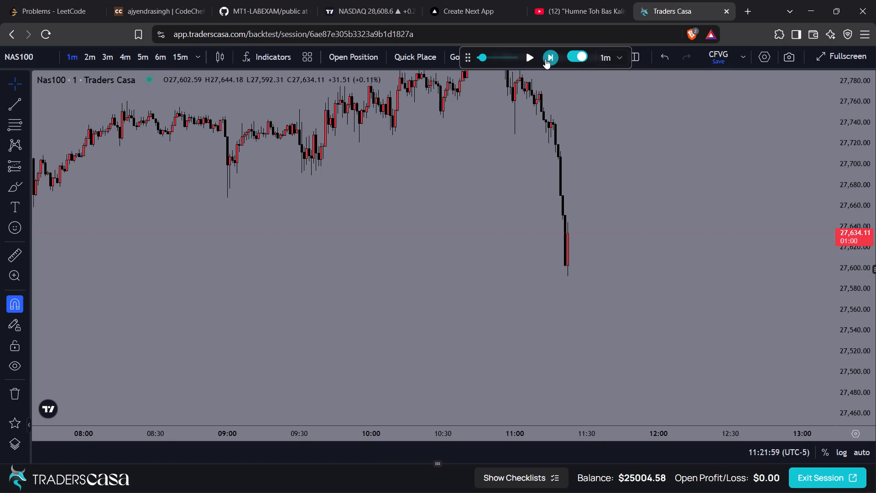
{"action": "left_click", "coordinate": [545, 59]}
{"action": "triple_click", "coordinate": [545, 59]}
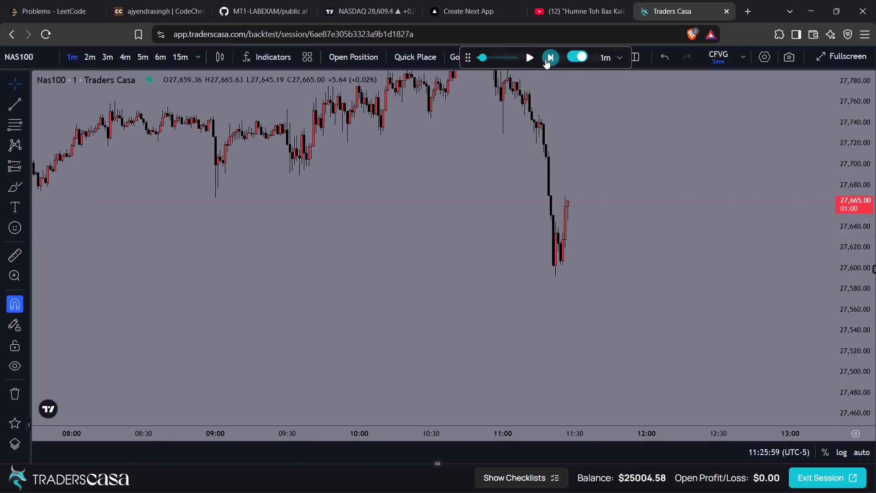
Review the sell-off against earlier price action, and advance the 1-minute replay from 11:27 to 11:32.
{"action": "scroll", "coordinate": [589, 265], "scroll_direction": "down", "scroll_amount": 4}
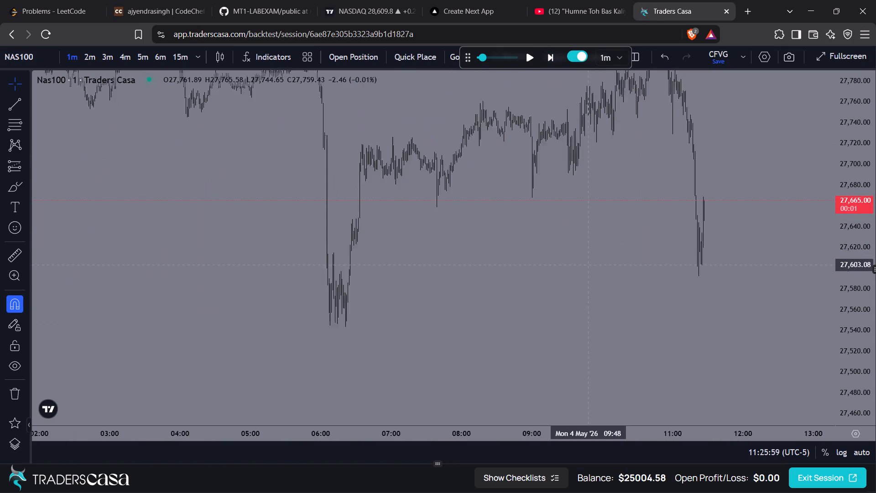
{"action": "scroll", "coordinate": [589, 265], "scroll_direction": "up", "scroll_amount": 4}
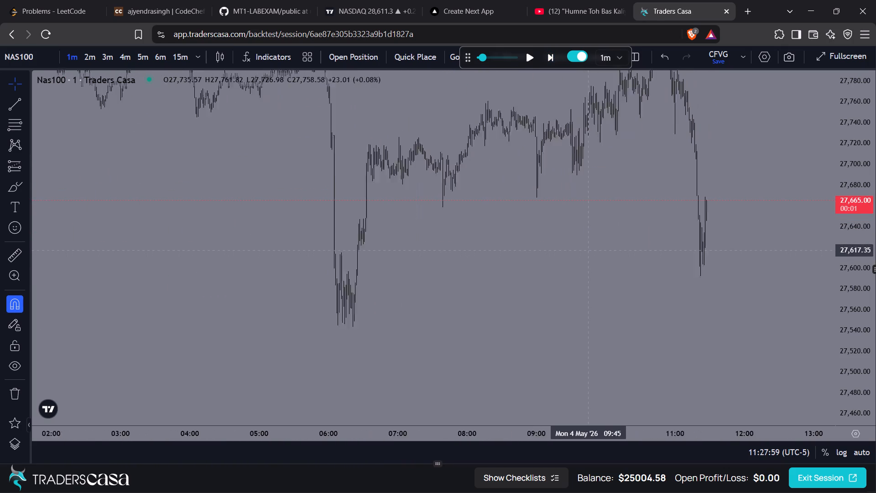
{"action": "scroll", "coordinate": [588, 250], "scroll_direction": "up", "scroll_amount": 5}
{"action": "left_click_drag", "start_coordinate": [504, 246], "coordinate": [572, 273]}
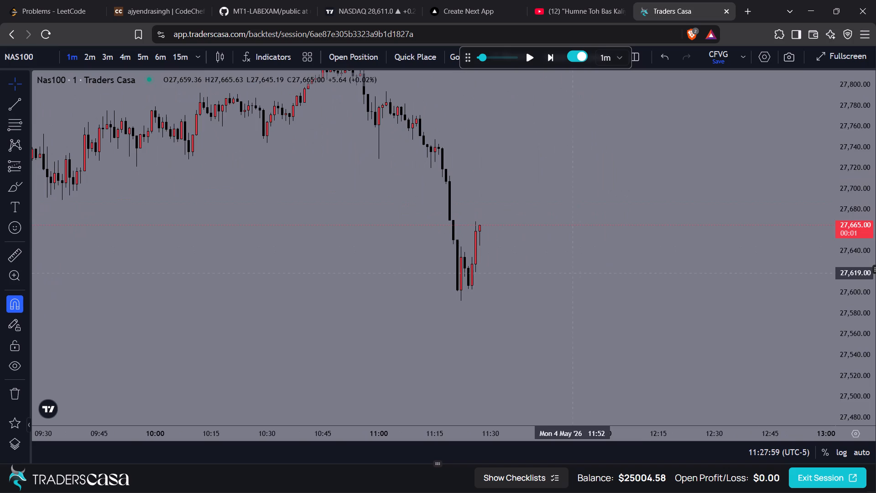
{"action": "left_click_drag", "start_coordinate": [855, 365], "coordinate": [811, 86]}
{"action": "scroll", "coordinate": [552, 219], "scroll_direction": "up", "scroll_amount": 2}
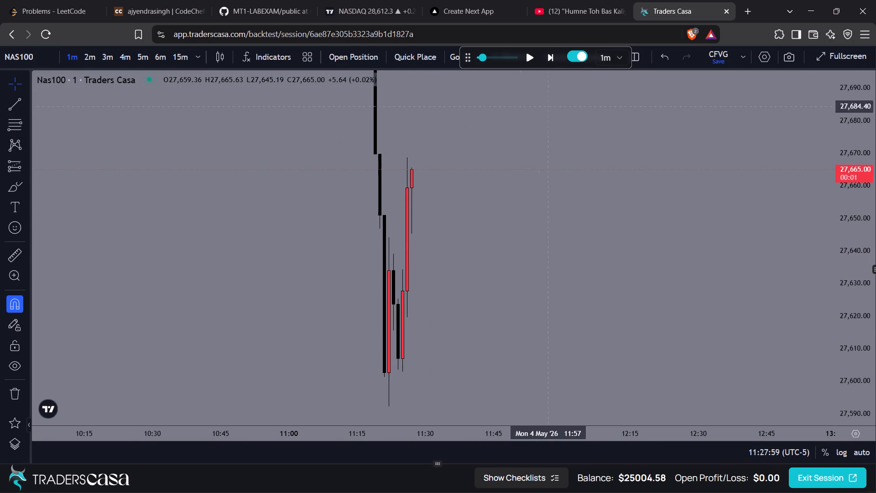
{"action": "left_click", "coordinate": [551, 52]}
{"action": "left_click", "coordinate": [551, 54]}
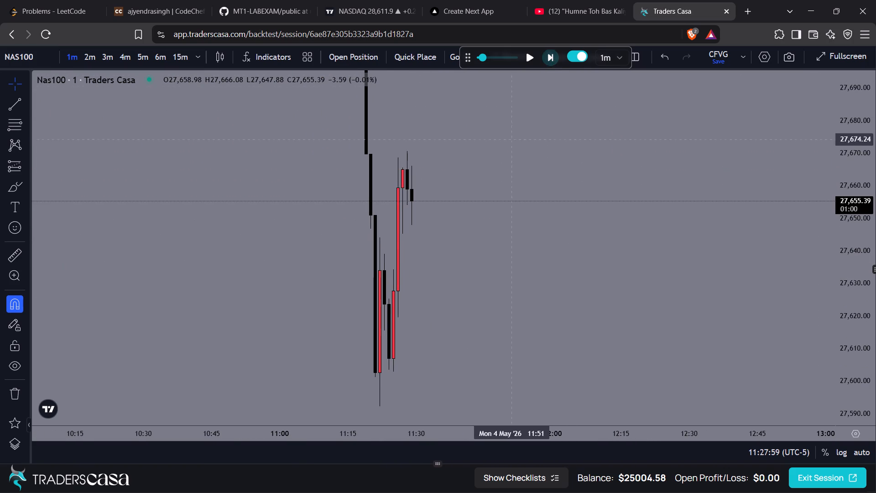
{"action": "left_click", "coordinate": [551, 53]}
{"action": "left_click", "coordinate": [551, 53]}
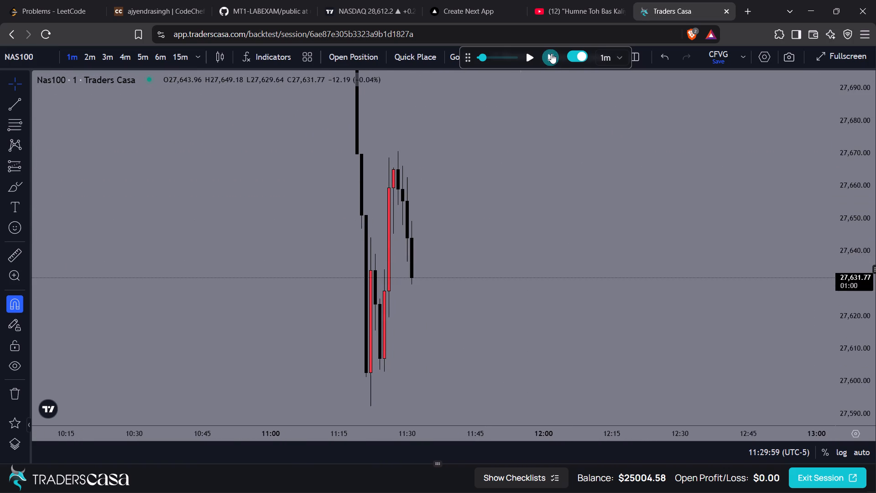
{"action": "left_click", "coordinate": [551, 53]}
Advance the 1-minute replay from 11:32 to 11:47.
{"action": "left_click_drag", "start_coordinate": [480, 263], "coordinate": [470, 221]}
{"action": "left_click", "coordinate": [552, 53]}
{"action": "left_click", "coordinate": [552, 53]}
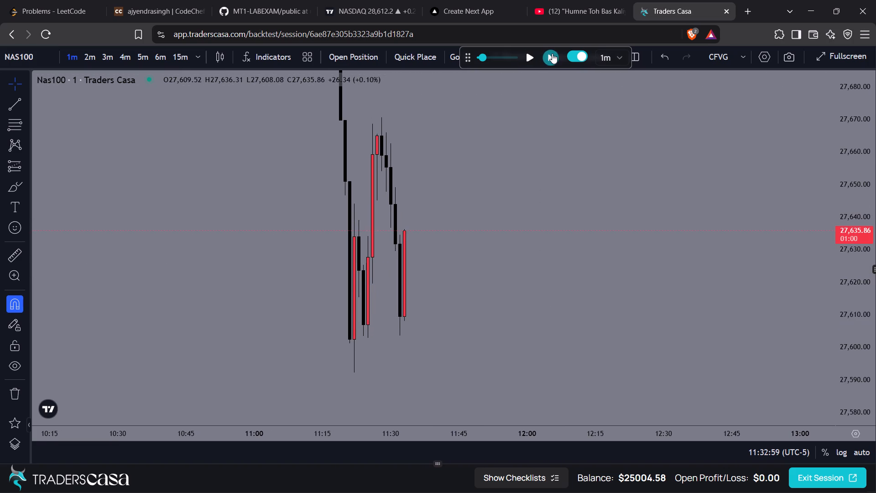
{"action": "left_click", "coordinate": [552, 53]}
{"action": "left_click", "coordinate": [552, 53]}
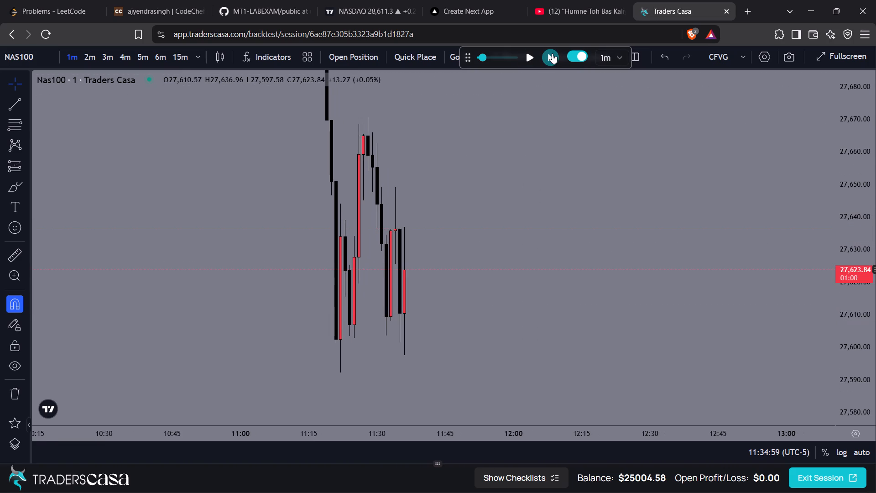
{"action": "left_click", "coordinate": [552, 53]}
{"action": "triple_click", "coordinate": [552, 53]}
{"action": "triple_click", "coordinate": [552, 53]}
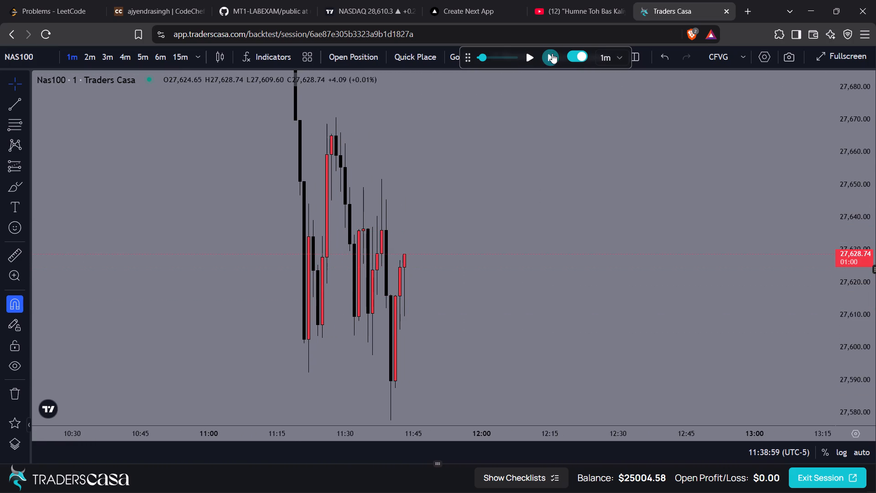
{"action": "triple_click", "coordinate": [552, 53]}
{"action": "left_click", "coordinate": [552, 53]}
Advance the 1-minute replay from 11:47 to 12:01.
{"action": "triple_click", "coordinate": [552, 53]}
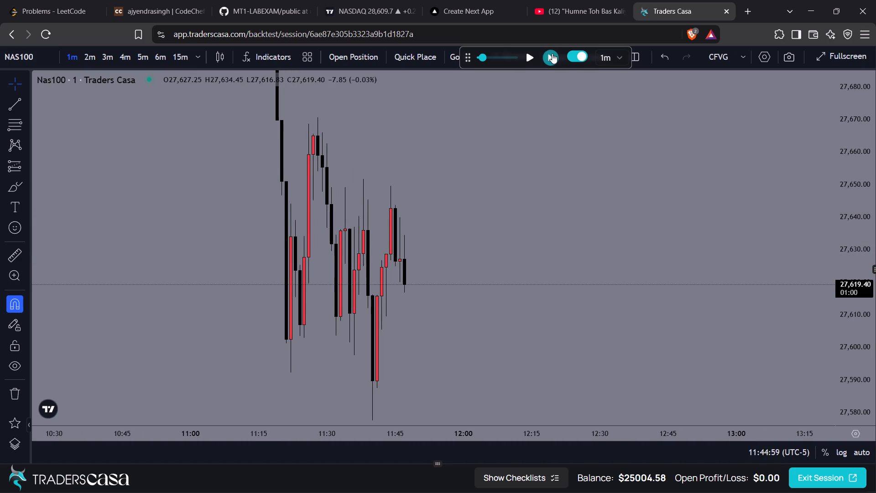
{"action": "triple_click", "coordinate": [552, 53]}
{"action": "double_click", "coordinate": [552, 53]}
{"action": "left_click", "coordinate": [552, 53]}
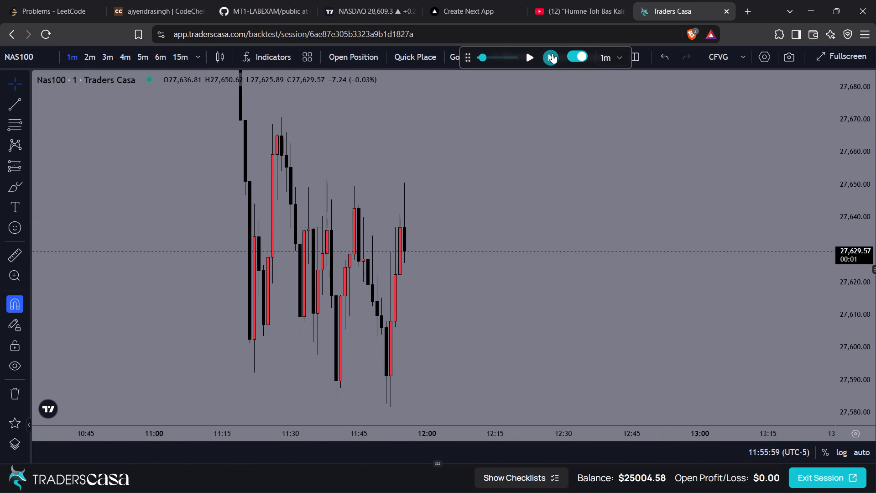
{"action": "left_click", "coordinate": [552, 53]}
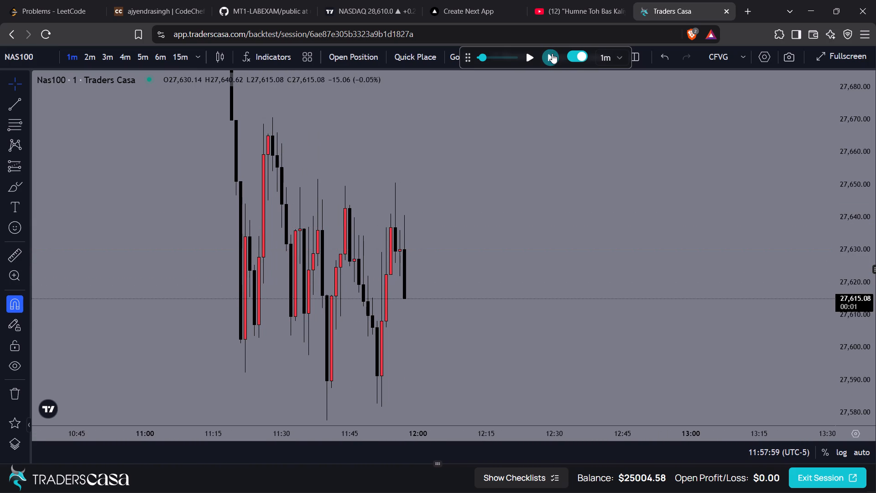
{"action": "left_click", "coordinate": [552, 53]}
{"action": "left_click", "coordinate": [552, 53]}
{"action": "double_click", "coordinate": [552, 53]}
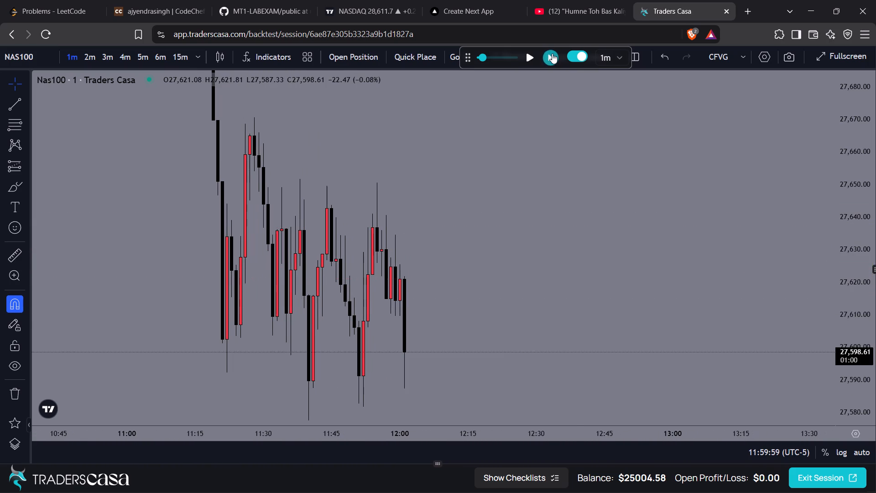
Switch the Nas100 chart to the 15-minute timeframe.
{"action": "left_click", "coordinate": [517, 169]}
{"action": "type", "text": "15"}
{"action": "key", "text": "Return"}
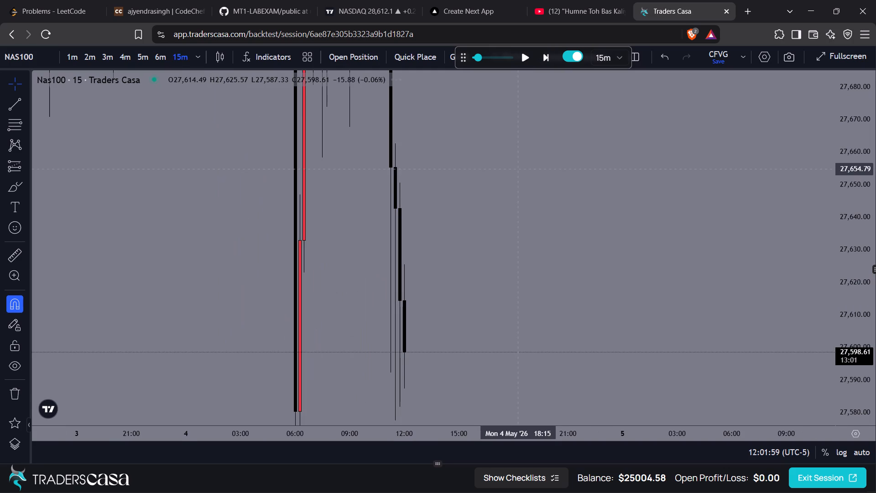
Advance the 15-minute replay from the 12:00 candle to about 23:30 on 4 May.
{"action": "left_click_drag", "start_coordinate": [852, 121], "coordinate": [787, 366]}
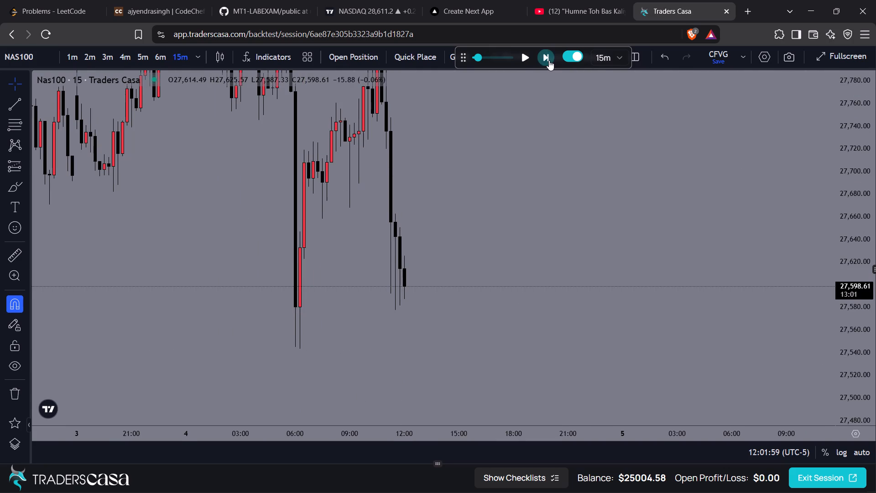
{"action": "triple_click", "coordinate": [549, 60]}
{"action": "triple_click", "coordinate": [549, 60]}
{"action": "triple_click", "coordinate": [549, 60]}
{"action": "triple_click", "coordinate": [549, 60]}
{"action": "triple_click", "coordinate": [549, 60]}
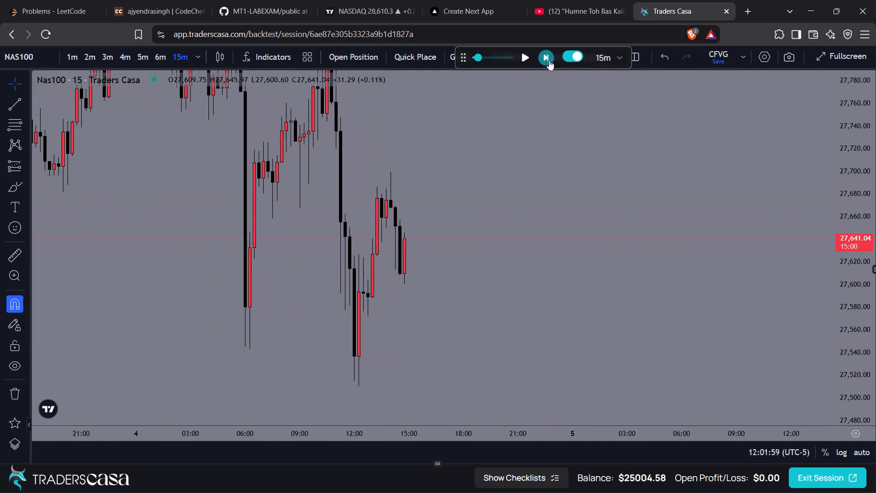
{"action": "triple_click", "coordinate": [549, 60]}
{"action": "triple_click", "coordinate": [549, 60]}
{"action": "triple_click", "coordinate": [549, 60]}
{"action": "triple_click", "coordinate": [549, 60]}
{"action": "triple_click", "coordinate": [549, 60]}
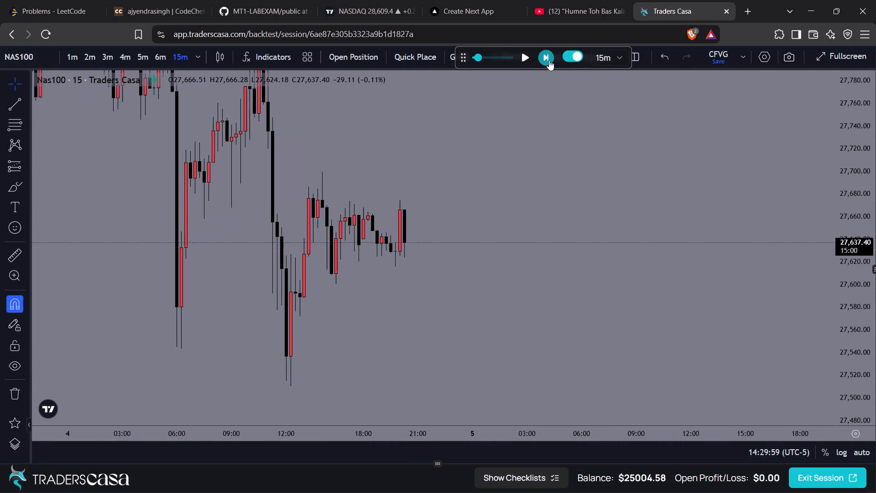
{"action": "triple_click", "coordinate": [549, 60]}
{"action": "triple_click", "coordinate": [549, 60]}
{"action": "triple_click", "coordinate": [549, 60]}
{"action": "triple_click", "coordinate": [549, 60]}
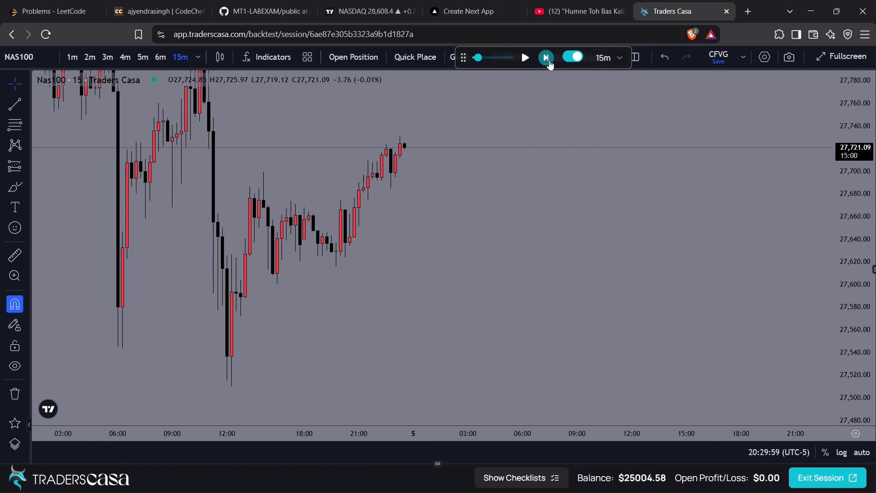
Advance the 15-minute replay from about 23:30 on 4 May to the 02:15 candle on 5 May.
{"action": "left_click", "coordinate": [549, 60]}
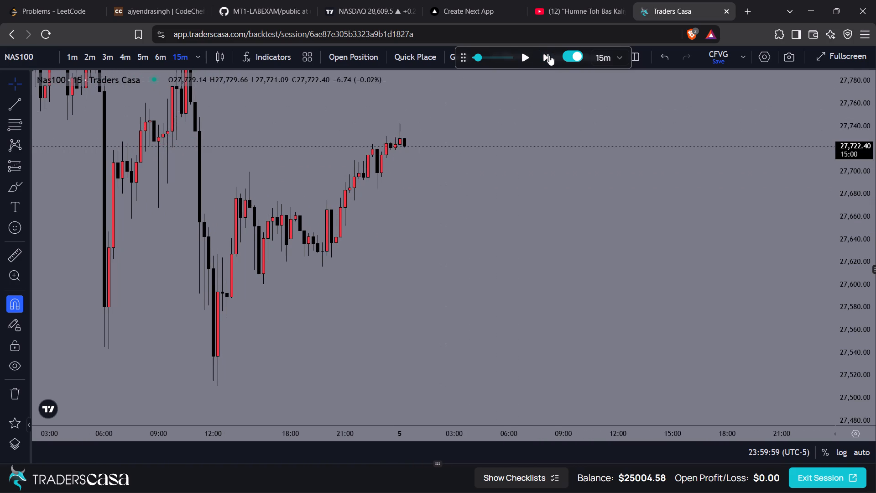
{"action": "triple_click", "coordinate": [550, 55]}
{"action": "double_click", "coordinate": [550, 55]}
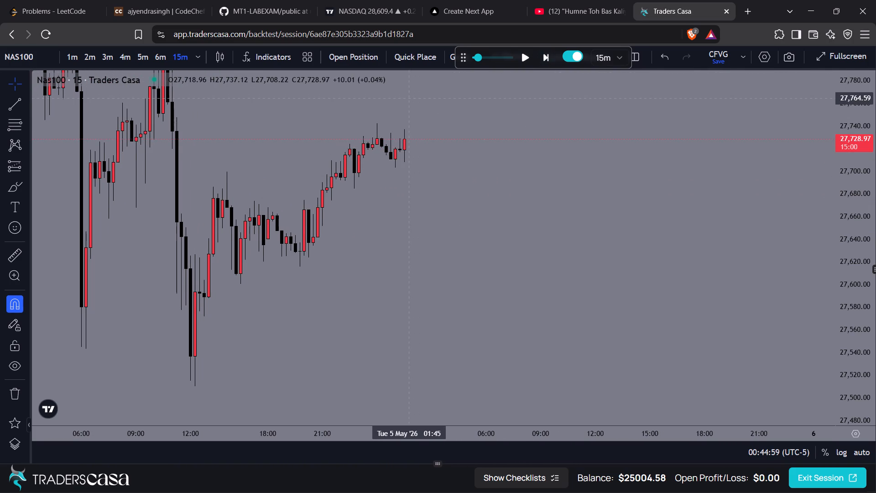
{"action": "triple_click", "coordinate": [553, 57]}
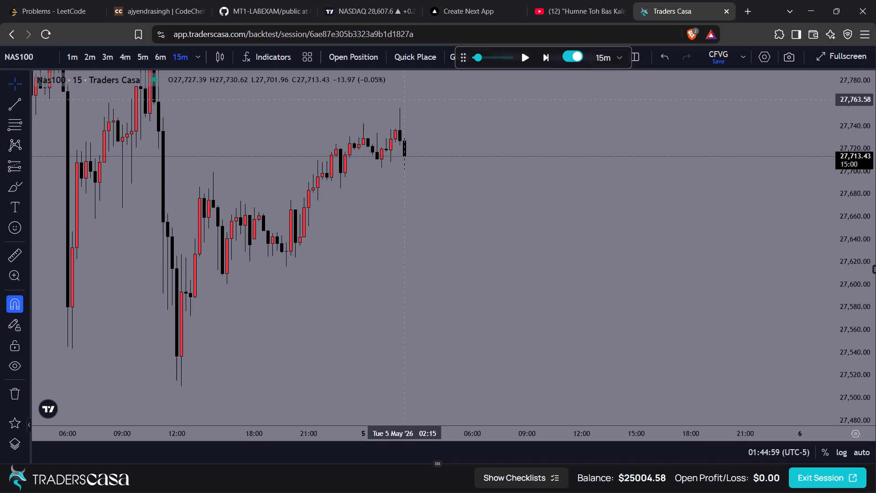
Switch the Nas100 chart to the 1-minute timeframe.
{"action": "key", "text": "1"}
{"action": "key", "text": "Return"}
Examine the 1-minute price action leading up to 02:29 on 5 May for a possible setup.
{"action": "scroll", "coordinate": [508, 273], "scroll_direction": "down", "scroll_amount": 2}
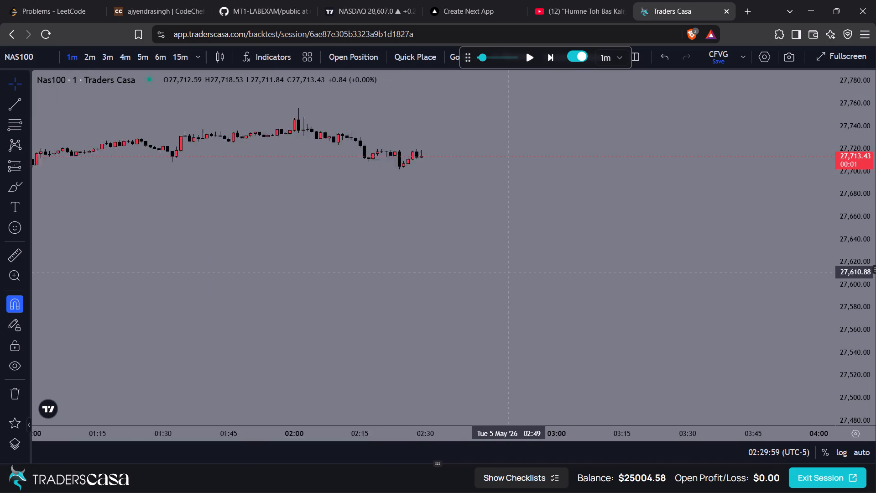
{"action": "scroll", "coordinate": [508, 273], "scroll_direction": "down", "scroll_amount": 2}
{"action": "left_click_drag", "start_coordinate": [850, 375], "coordinate": [809, 0]}
{"action": "left_click_drag", "start_coordinate": [615, 134], "coordinate": [586, 415]}
{"action": "left_click_drag", "start_coordinate": [576, 186], "coordinate": [563, 313]}
{"action": "scroll", "coordinate": [547, 252], "scroll_direction": "up", "scroll_amount": 1}
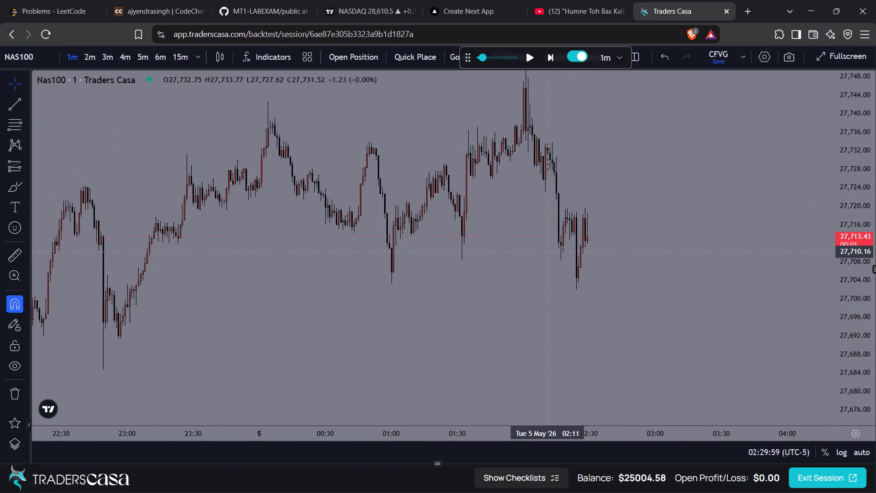
{"action": "scroll", "coordinate": [547, 252], "scroll_direction": "up", "scroll_amount": 3}
{"action": "left_click", "coordinate": [515, 164]}
{"action": "scroll", "coordinate": [515, 164], "scroll_direction": "up", "scroll_amount": 2}
{"action": "scroll", "coordinate": [506, 163], "scroll_direction": "right", "scroll_amount": 1}
{"action": "left_click_drag", "start_coordinate": [462, 163], "coordinate": [547, 151]}
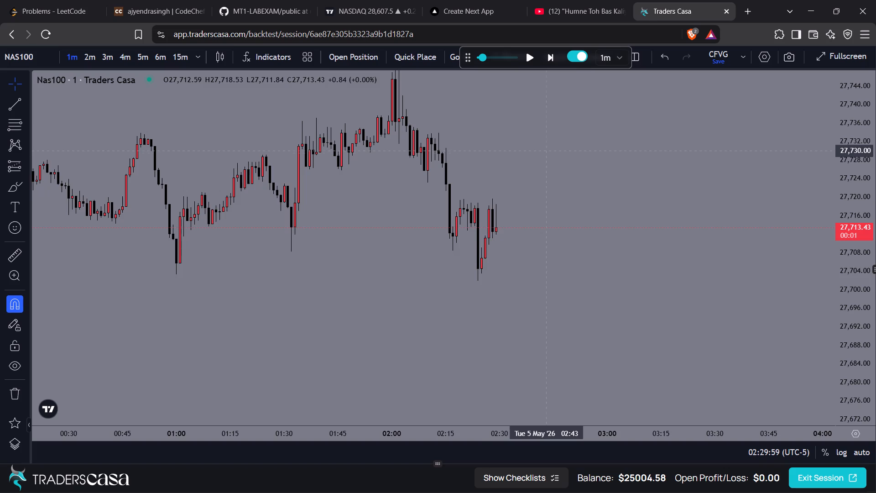
{"action": "scroll", "coordinate": [438, 171], "scroll_direction": "up", "scroll_amount": 3}
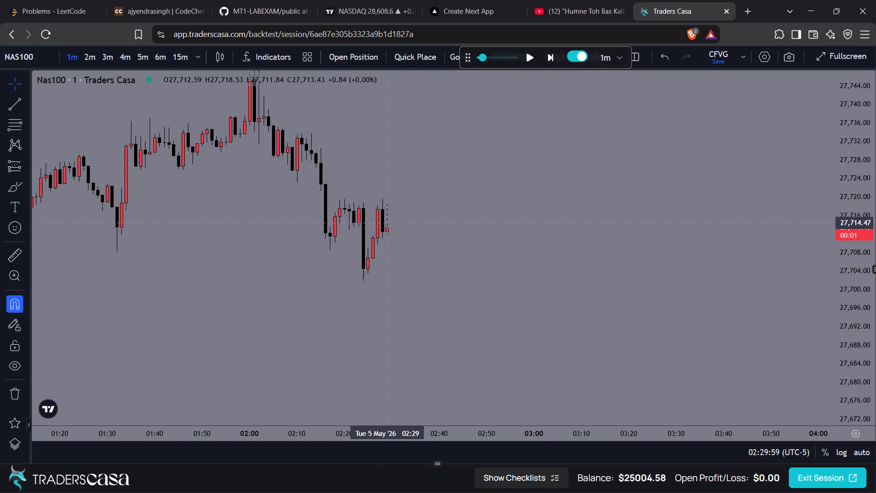
{"action": "left_click_drag", "start_coordinate": [433, 218], "coordinate": [546, 242]}
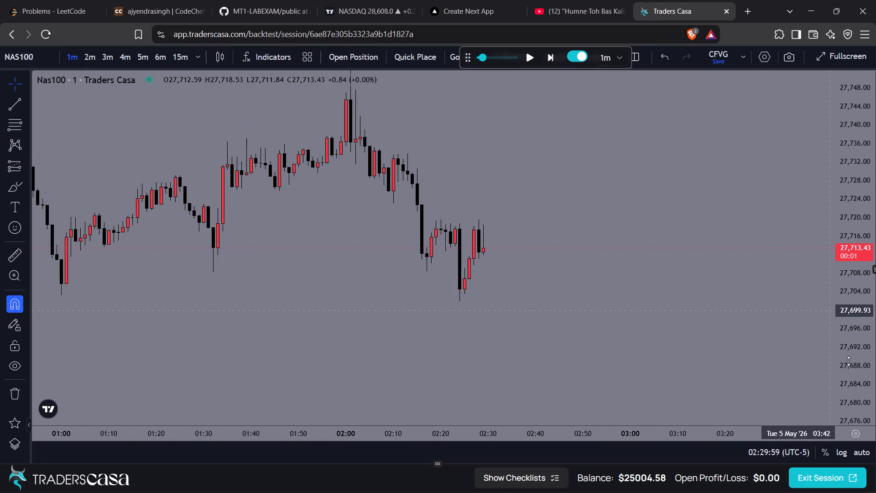
{"action": "left_click_drag", "start_coordinate": [848, 363], "coordinate": [833, 211]}
{"action": "scroll", "coordinate": [586, 294], "scroll_direction": "up", "scroll_amount": 1}
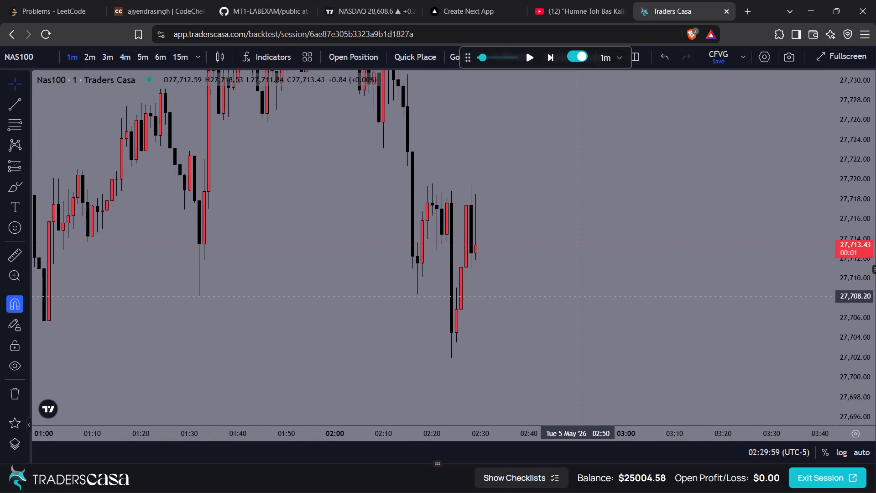
Advance the 1-minute replay by one candle to 02:30.
{"action": "left_click", "coordinate": [546, 61]}
Draw a long position from the 02:30 candle with entry 27722.54, stop 27708.83 and target 27736.90.
{"action": "left_click_drag", "start_coordinate": [548, 142], "coordinate": [531, 240]}
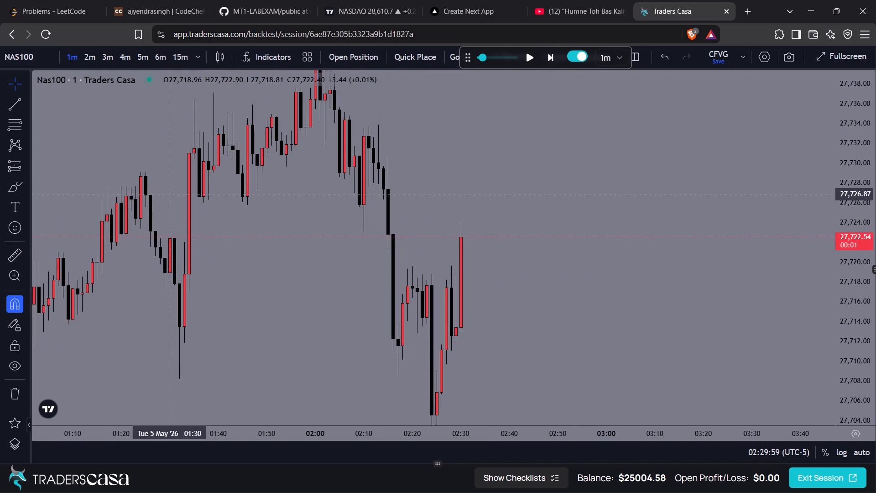
{"action": "left_click", "coordinate": [26, 175]}
{"action": "left_click", "coordinate": [62, 186]}
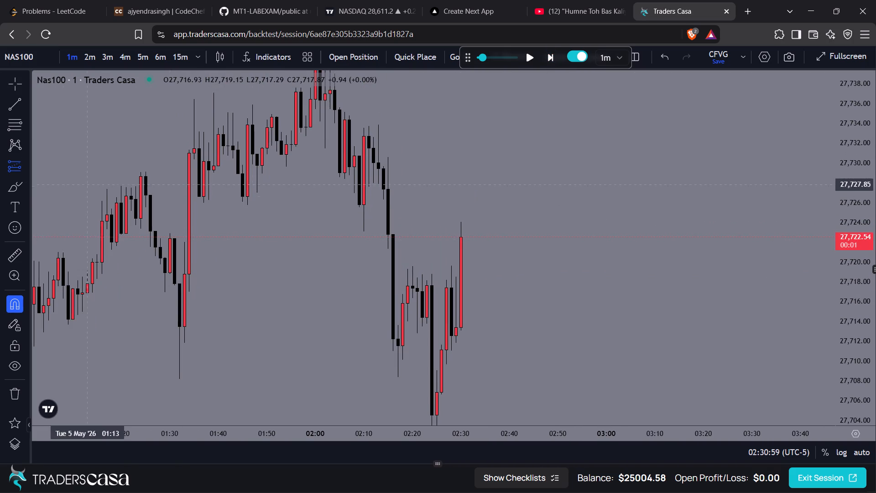
{"action": "left_click", "coordinate": [462, 240]}
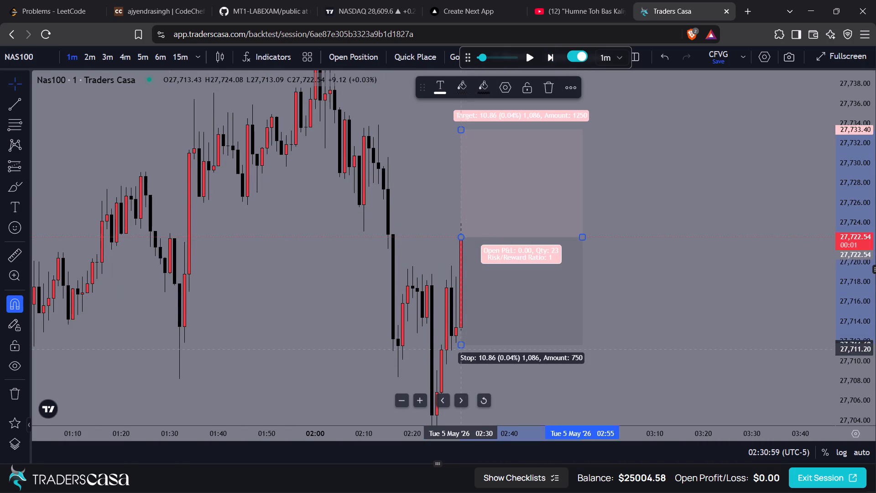
{"action": "left_click_drag", "start_coordinate": [464, 349], "coordinate": [461, 345]}
{"action": "left_click_drag", "start_coordinate": [461, 345], "coordinate": [470, 371]}
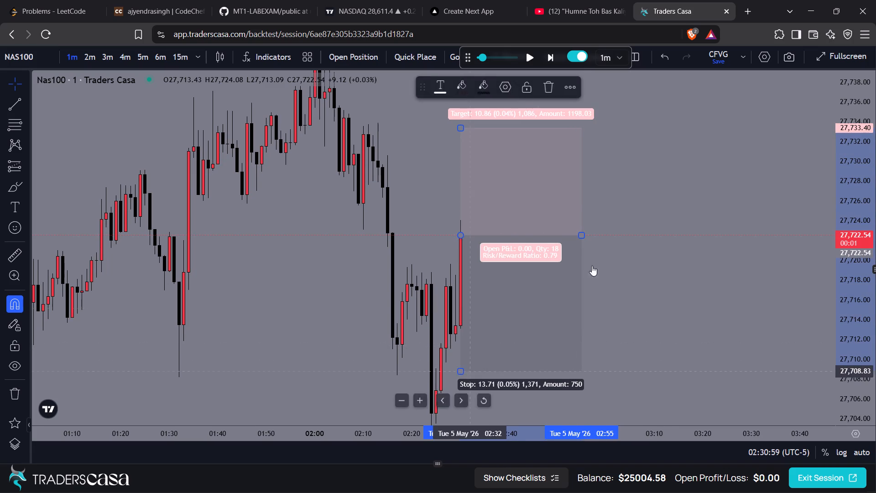
{"action": "left_click_drag", "start_coordinate": [634, 232], "coordinate": [641, 314]}
{"action": "left_click_drag", "start_coordinate": [469, 197], "coordinate": [485, 191]}
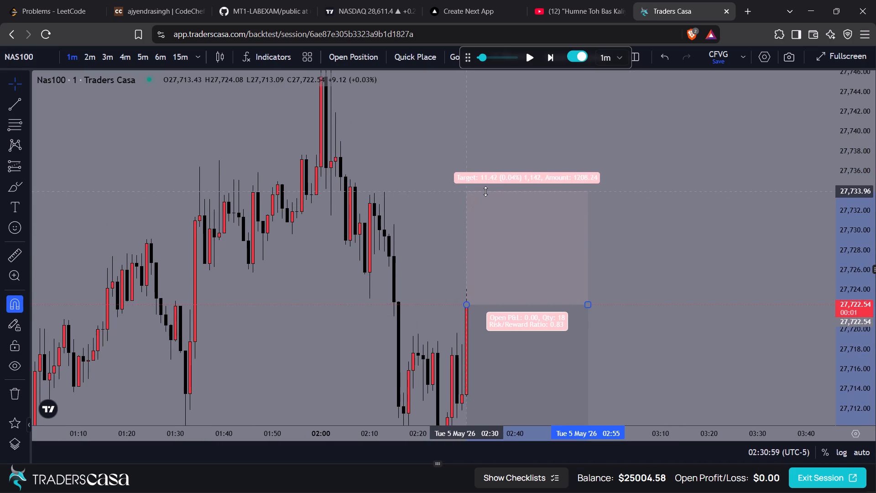
{"action": "left_click_drag", "start_coordinate": [485, 191], "coordinate": [521, 162]}
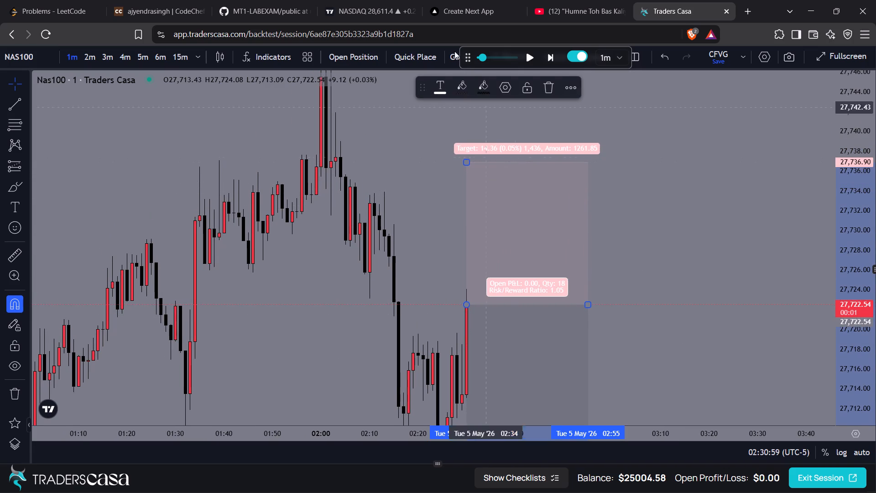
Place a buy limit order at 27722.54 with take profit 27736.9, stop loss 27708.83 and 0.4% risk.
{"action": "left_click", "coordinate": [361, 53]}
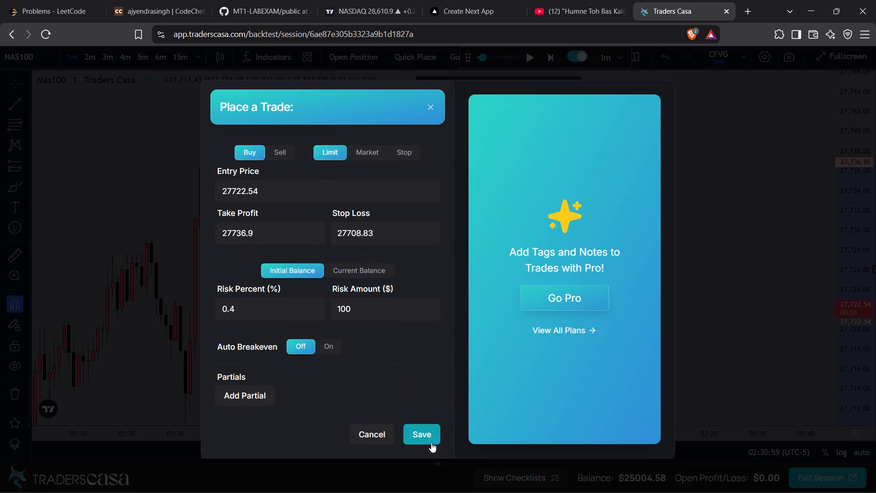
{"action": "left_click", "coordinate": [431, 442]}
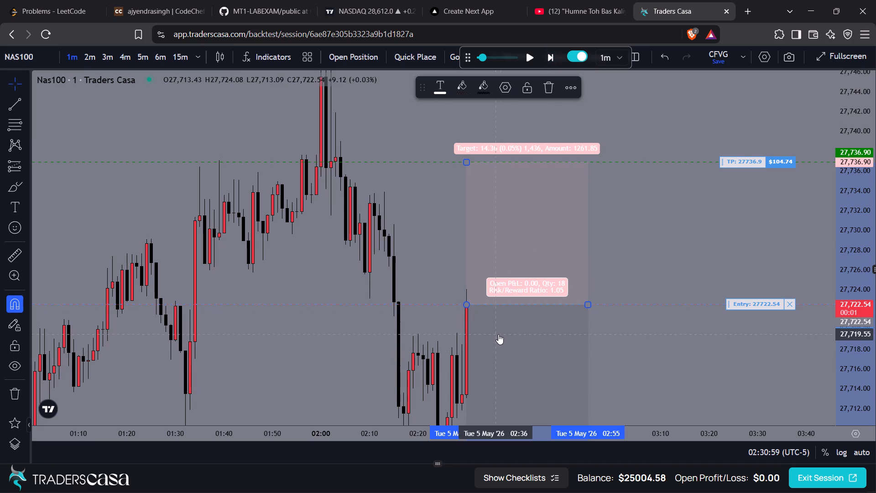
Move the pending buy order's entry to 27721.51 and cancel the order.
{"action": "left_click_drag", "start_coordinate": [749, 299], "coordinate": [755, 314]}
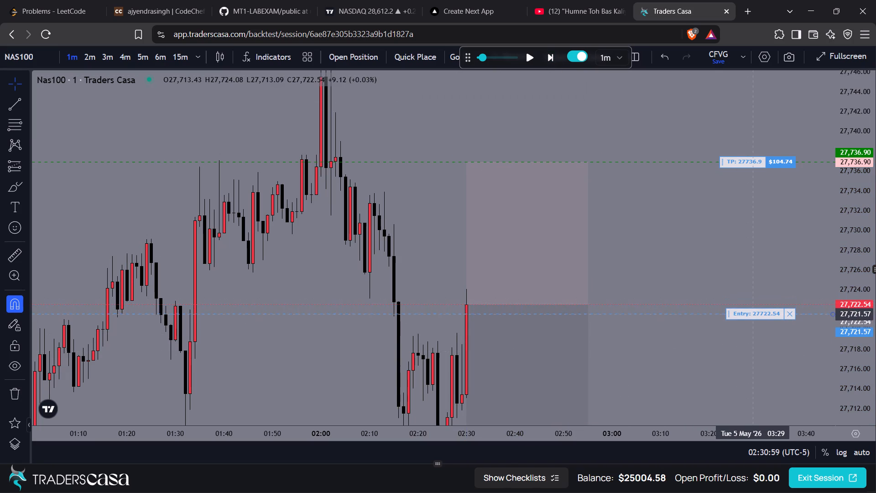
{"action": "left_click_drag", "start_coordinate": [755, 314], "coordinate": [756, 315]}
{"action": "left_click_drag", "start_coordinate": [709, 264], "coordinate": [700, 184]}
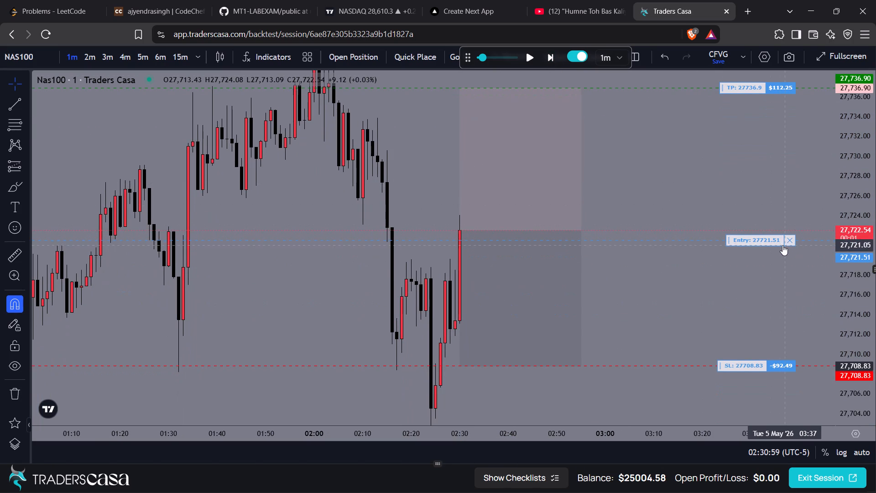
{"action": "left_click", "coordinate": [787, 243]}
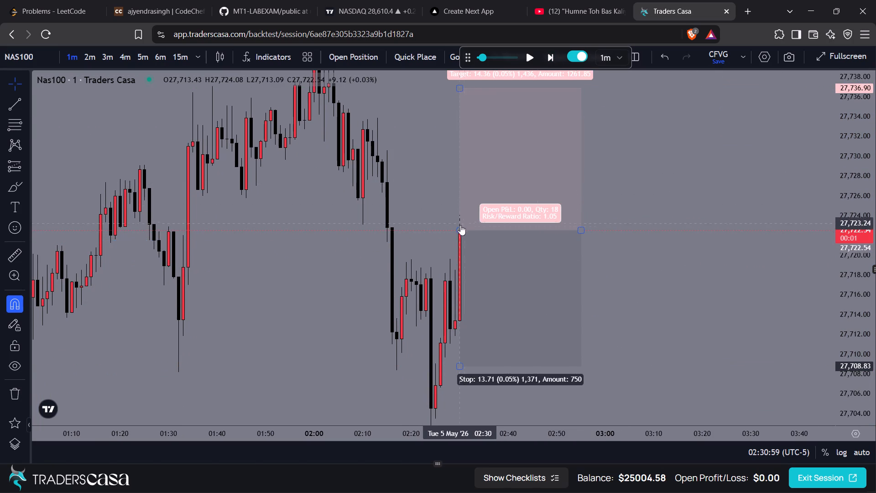
Lower the long position's entry to 27721.34 and place a matching buy limit order with take profit 27736.9 and stop loss 27708.83.
{"action": "left_click_drag", "start_coordinate": [461, 231], "coordinate": [462, 236]}
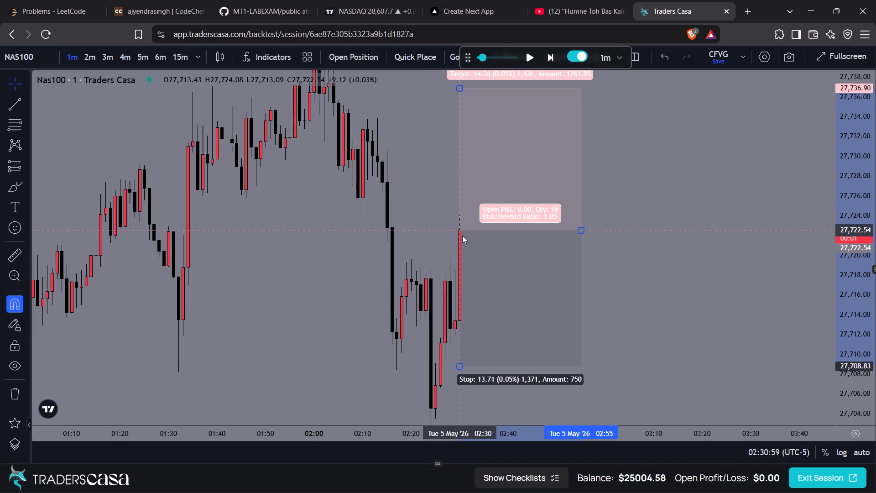
{"action": "left_click_drag", "start_coordinate": [462, 236], "coordinate": [463, 242]}
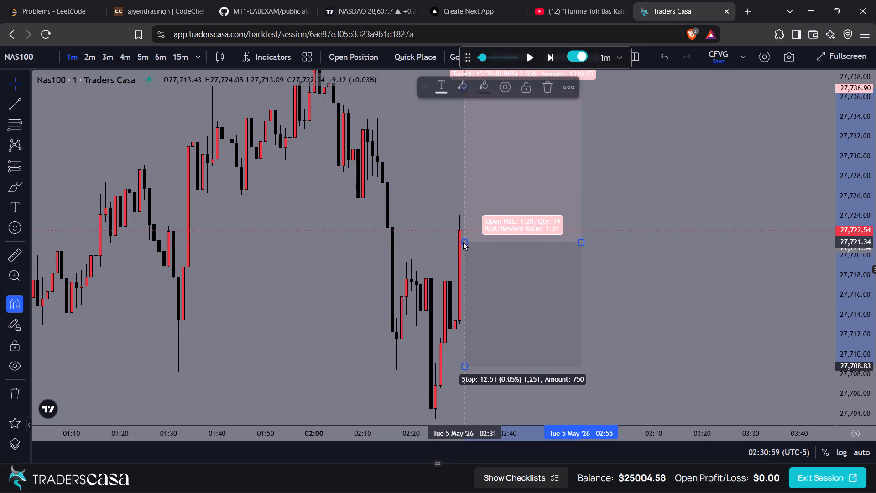
{"action": "left_click", "coordinate": [338, 55]}
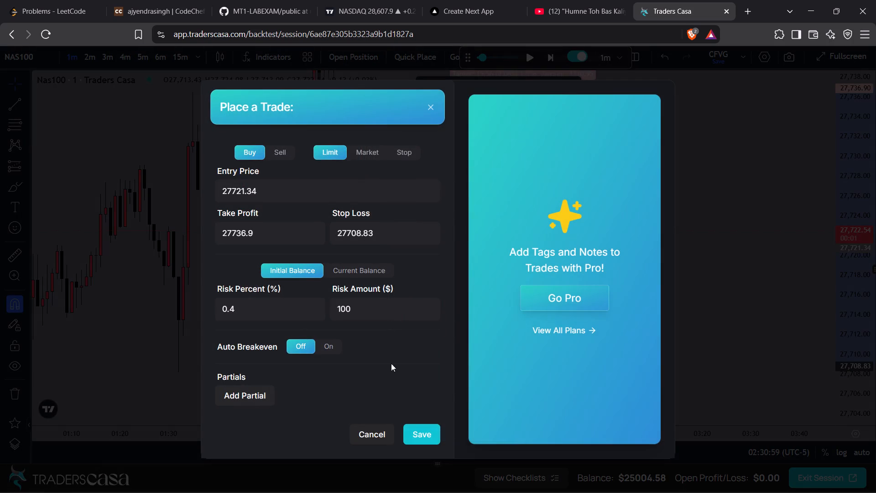
{"action": "left_click", "coordinate": [411, 431]}
Lower the long position drawing's target to 27733.79 and the pending order's take profit to 27733.85.
{"action": "left_click_drag", "start_coordinate": [649, 204], "coordinate": [637, 228]}
{"action": "left_click_drag", "start_coordinate": [736, 103], "coordinate": [740, 121]}
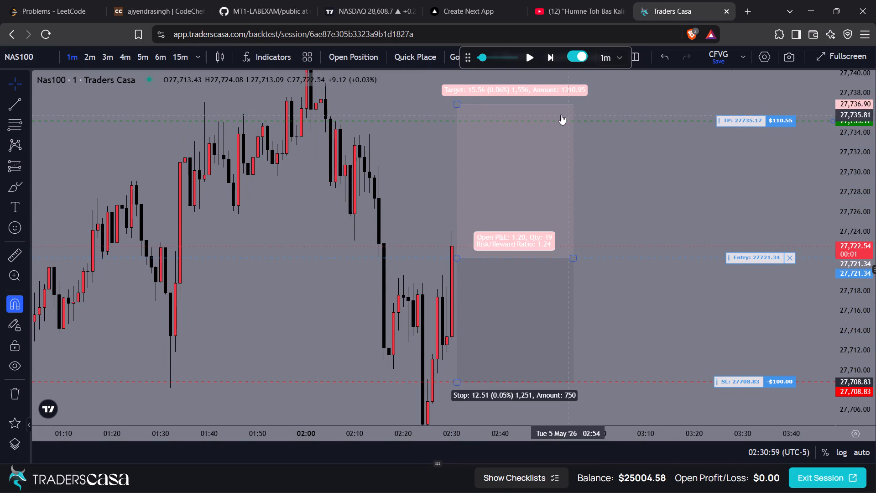
{"action": "left_click_drag", "start_coordinate": [458, 108], "coordinate": [478, 135]}
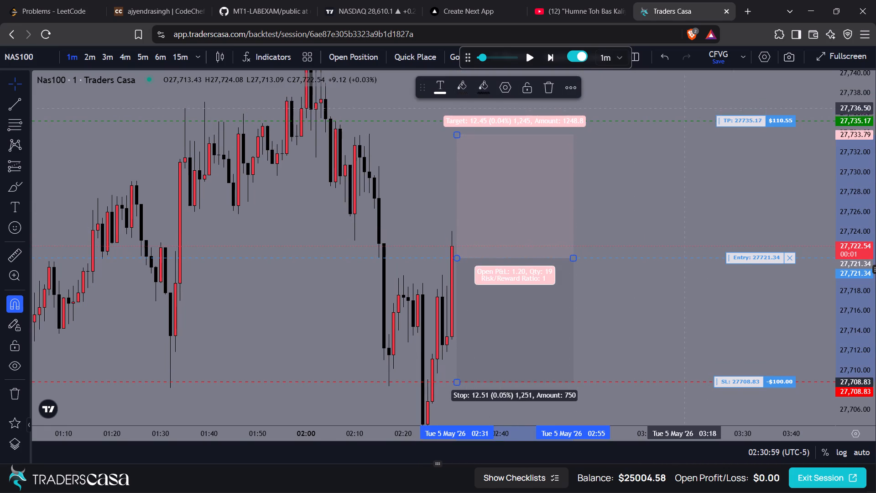
{"action": "left_click_drag", "start_coordinate": [725, 116], "coordinate": [735, 134]}
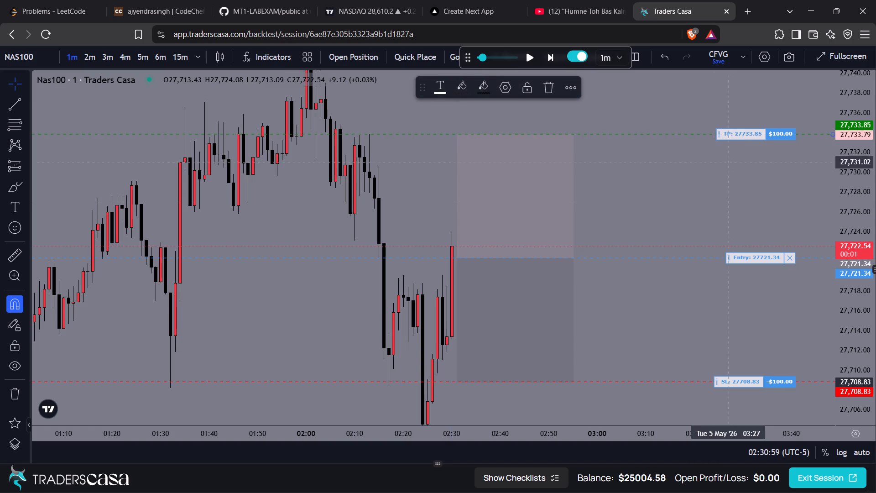
Advance the 1-minute replay from 02:30 to 02:34 to play out the buy order.
{"action": "left_click_drag", "start_coordinate": [705, 219], "coordinate": [673, 183]}
{"action": "left_click", "coordinate": [549, 54]}
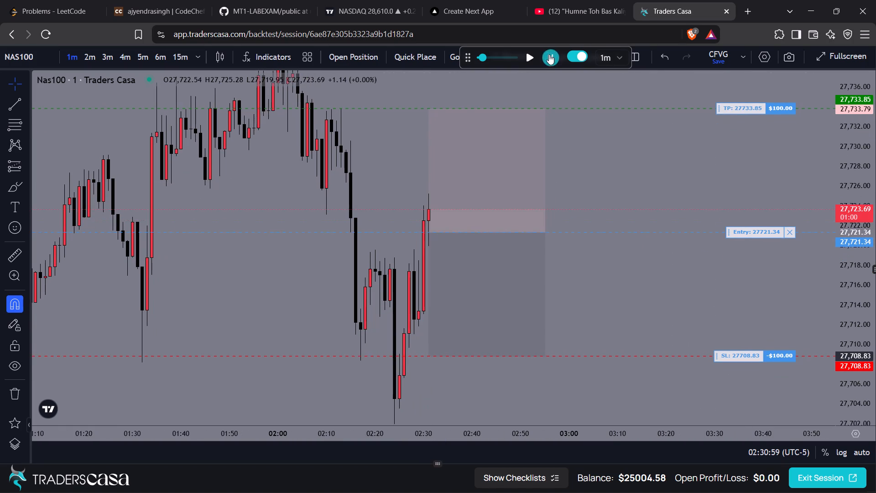
{"action": "left_click", "coordinate": [549, 54]}
{"action": "left_click", "coordinate": [549, 54]}
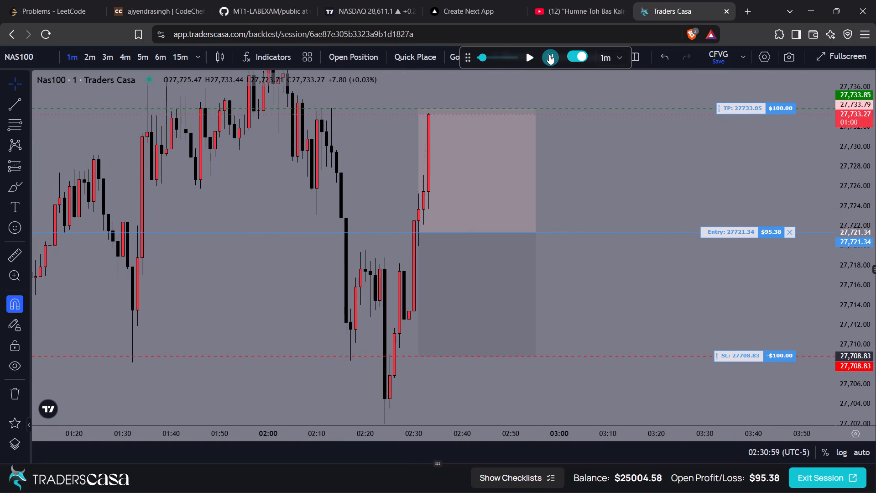
{"action": "left_click", "coordinate": [549, 54]}
Delete the long position drawing from the chart.
{"action": "left_click", "coordinate": [498, 258]}
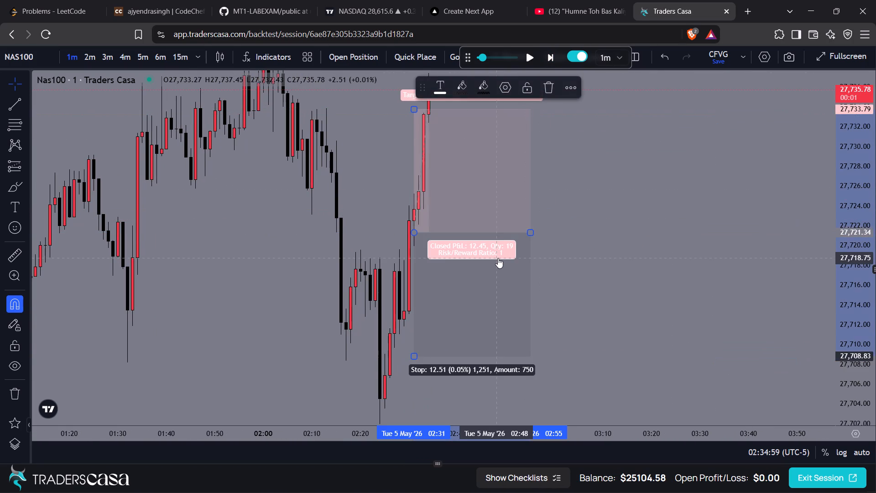
{"action": "key", "text": "Delete"}
Advance the 1-minute replay from 02:34 to 02:45.
{"action": "left_click_drag", "start_coordinate": [533, 233], "coordinate": [577, 288]}
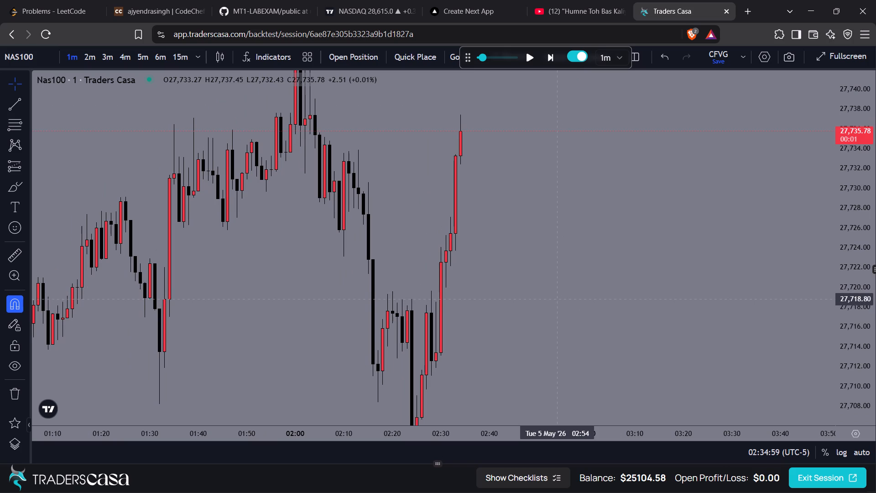
{"action": "left_click", "coordinate": [552, 52]}
{"action": "left_click", "coordinate": [552, 52]}
{"action": "left_click_drag", "start_coordinate": [540, 101], "coordinate": [564, 218]}
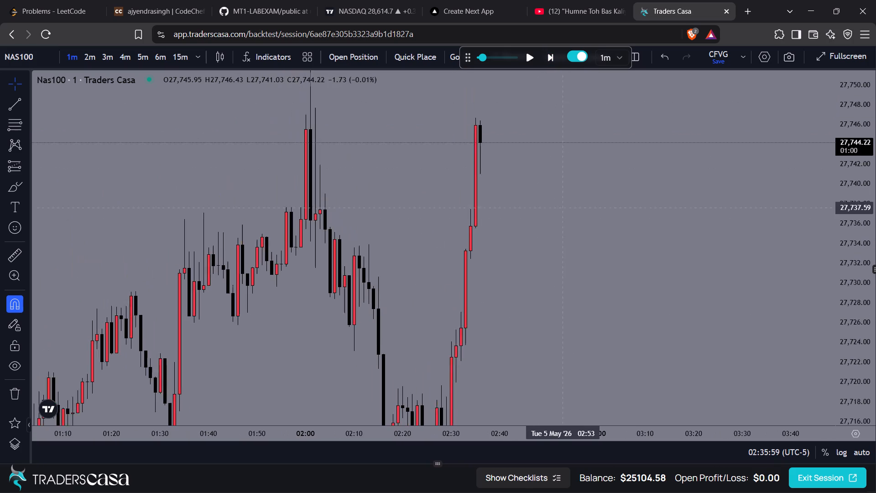
{"action": "left_click_drag", "start_coordinate": [564, 218], "coordinate": [565, 220]}
{"action": "left_click", "coordinate": [551, 58]}
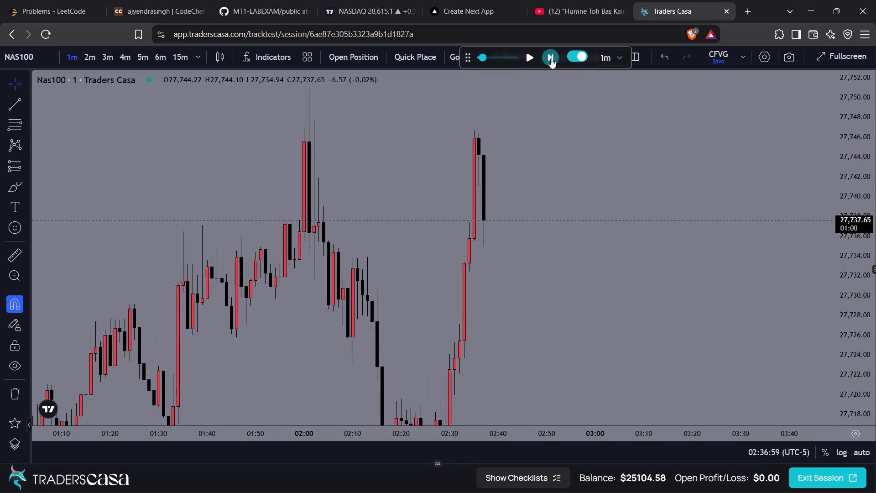
{"action": "left_click", "coordinate": [551, 58]}
{"action": "left_click", "coordinate": [551, 58]}
{"action": "left_click", "coordinate": [551, 58]}
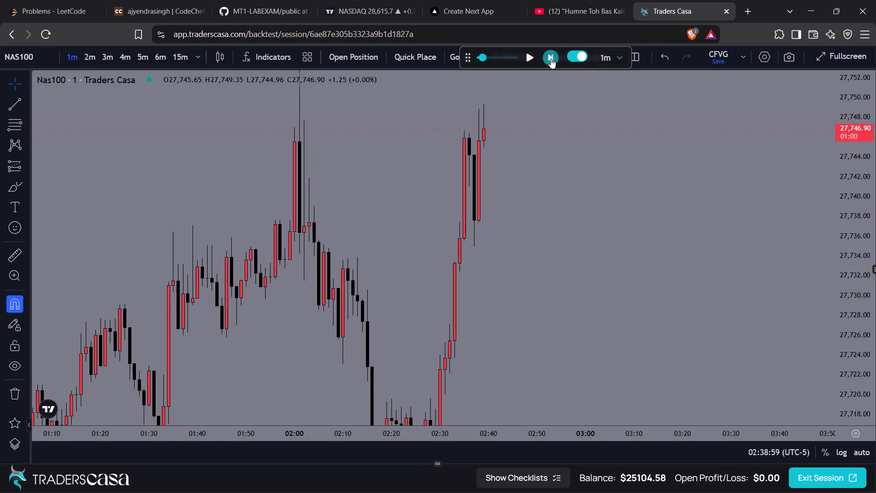
{"action": "left_click", "coordinate": [551, 58]}
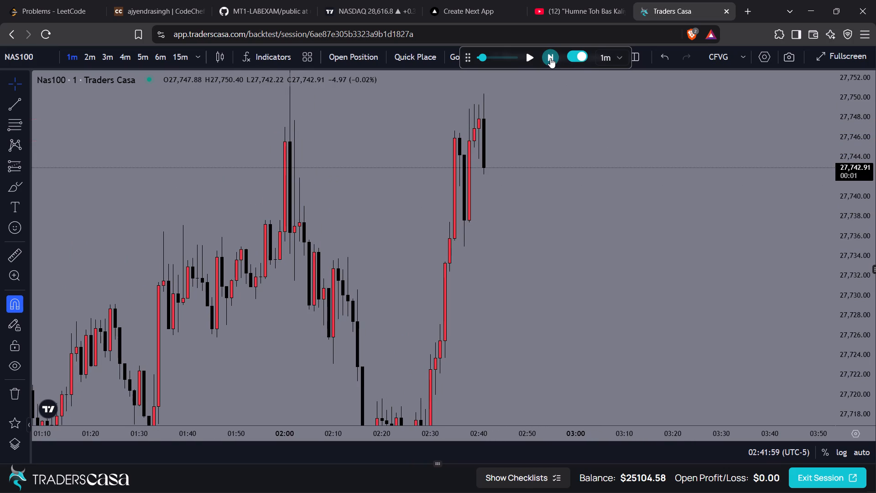
{"action": "left_click", "coordinate": [550, 58]}
{"action": "triple_click", "coordinate": [550, 58]}
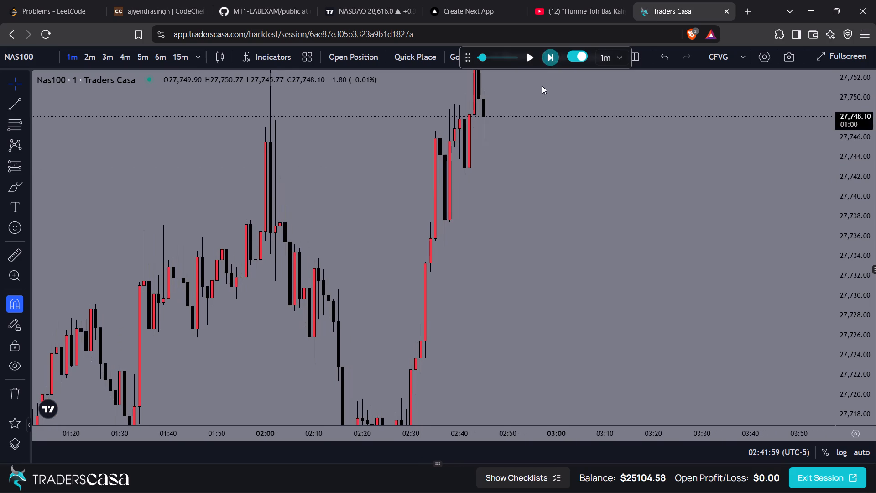
Advance the 1-minute replay from 02:45 to 02:57.
{"action": "left_click_drag", "start_coordinate": [536, 100], "coordinate": [537, 190]}
{"action": "triple_click", "coordinate": [551, 60]}
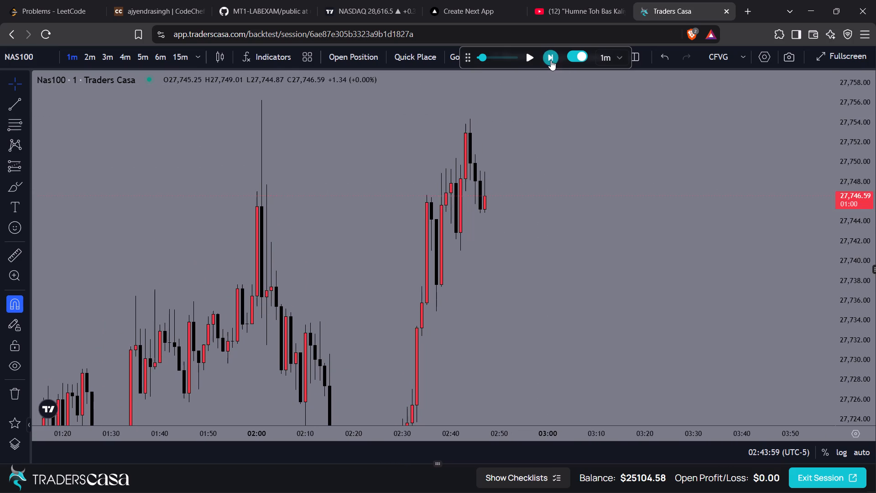
{"action": "left_click", "coordinate": [551, 60]}
{"action": "triple_click", "coordinate": [551, 60]}
{"action": "left_click", "coordinate": [551, 60]}
{"action": "left_click_drag", "start_coordinate": [541, 109], "coordinate": [573, 264]}
{"action": "left_click", "coordinate": [554, 52]}
{"action": "left_click", "coordinate": [554, 52]}
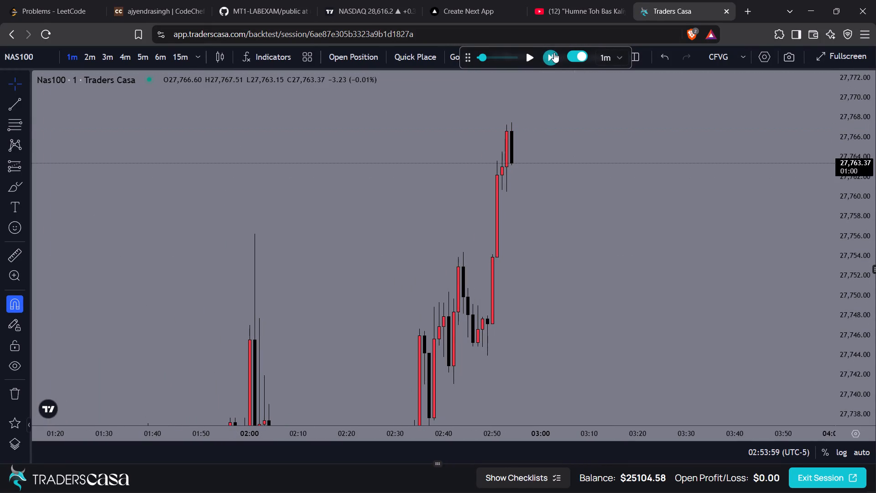
{"action": "left_click", "coordinate": [554, 52]}
{"action": "left_click", "coordinate": [554, 52]}
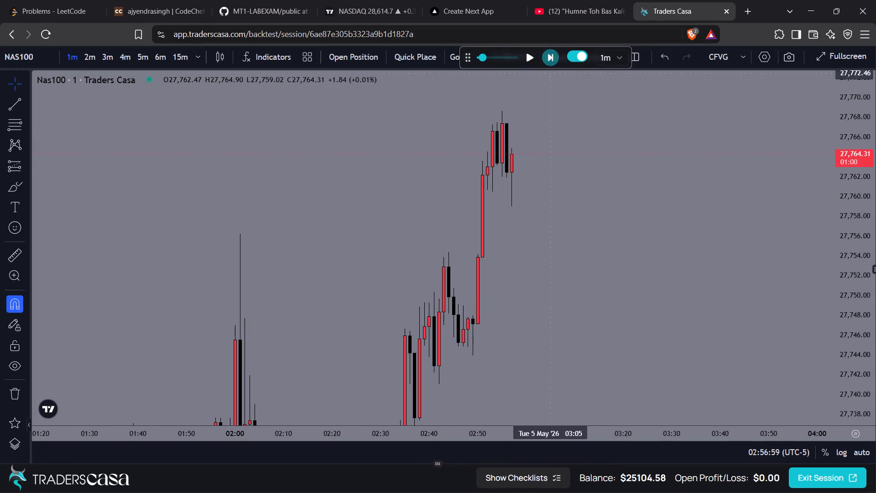
Advance the 1-minute replay from 02:57 to 03:16.
{"action": "left_click", "coordinate": [547, 56]}
{"action": "left_click", "coordinate": [547, 56]}
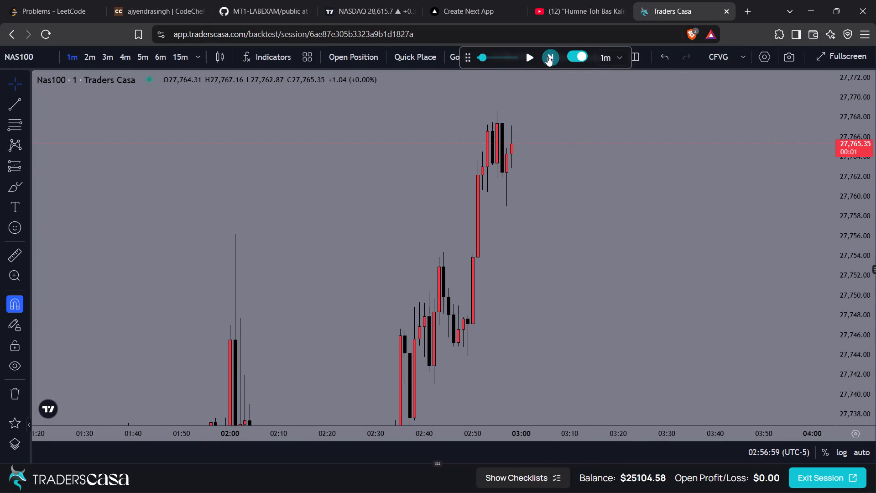
{"action": "left_click", "coordinate": [547, 56]}
{"action": "left_click", "coordinate": [547, 56]}
{"action": "triple_click", "coordinate": [547, 56]}
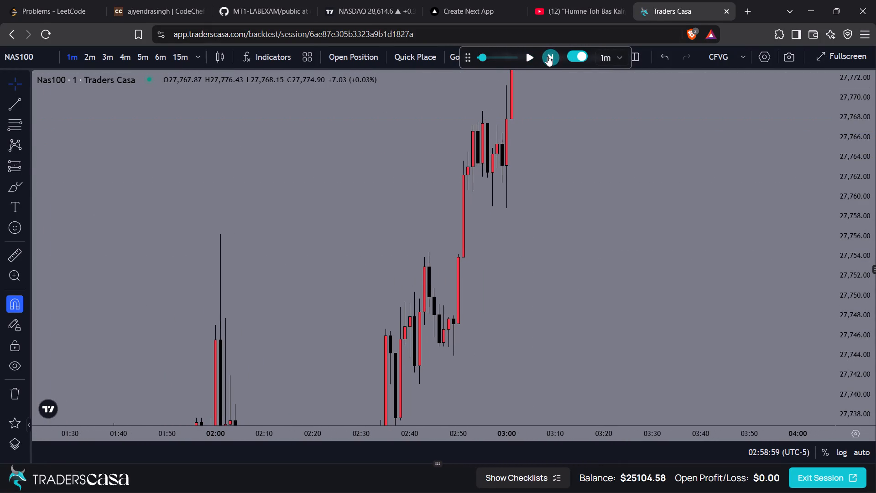
{"action": "left_click_drag", "start_coordinate": [537, 131], "coordinate": [528, 230]}
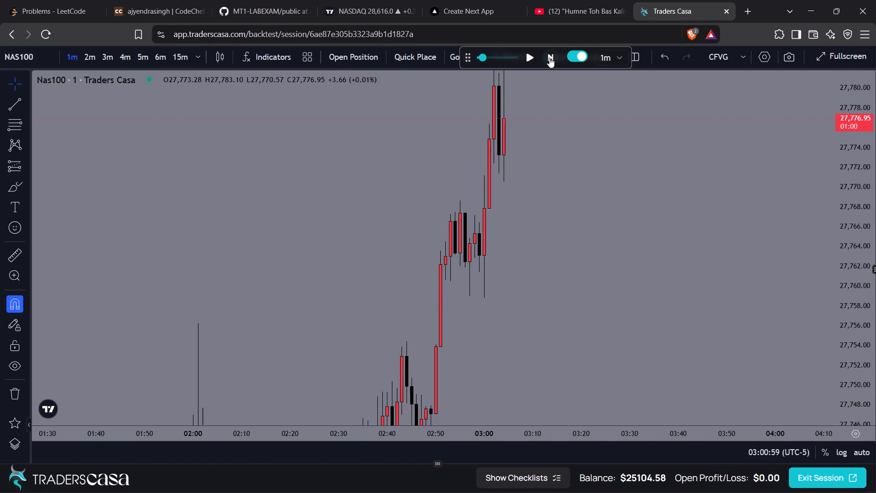
{"action": "left_click", "coordinate": [549, 58]}
{"action": "triple_click", "coordinate": [549, 58]}
{"action": "double_click", "coordinate": [549, 58]}
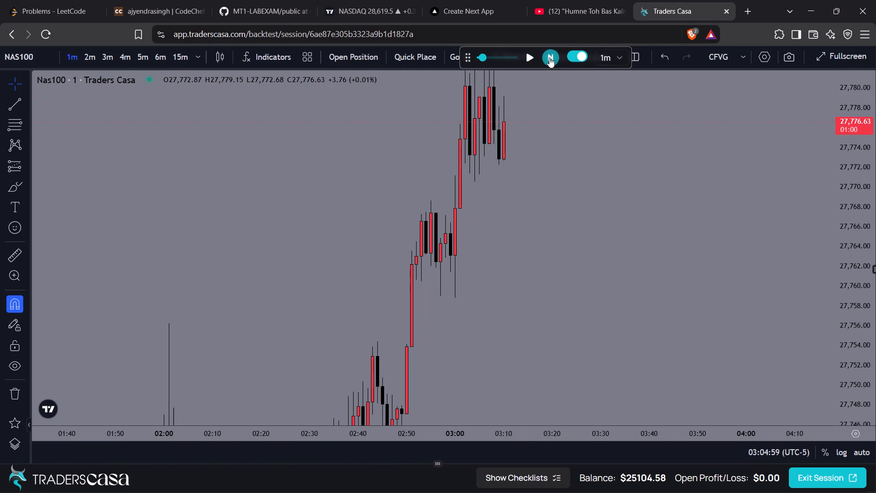
{"action": "triple_click", "coordinate": [549, 58]}
{"action": "triple_click", "coordinate": [549, 58]}
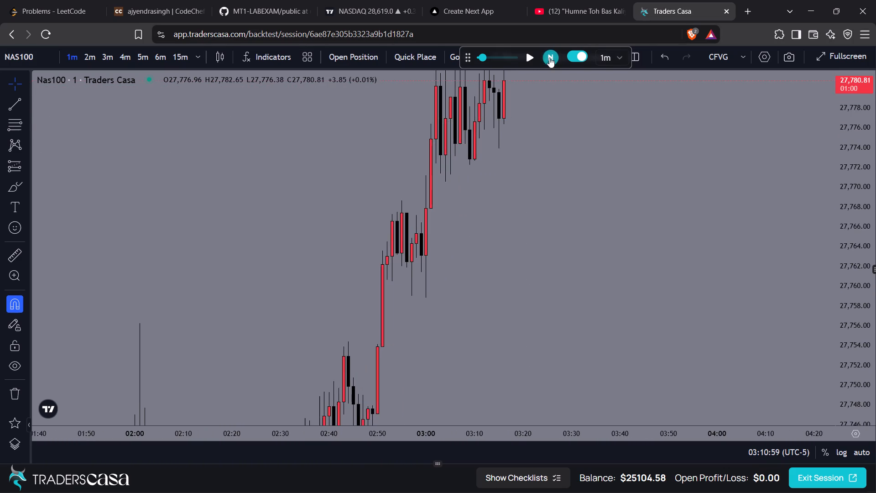
Advance the 1-minute replay from 03:16 to 03:36.
{"action": "left_click_drag", "start_coordinate": [541, 118], "coordinate": [527, 192]}
{"action": "triple_click", "coordinate": [550, 55]}
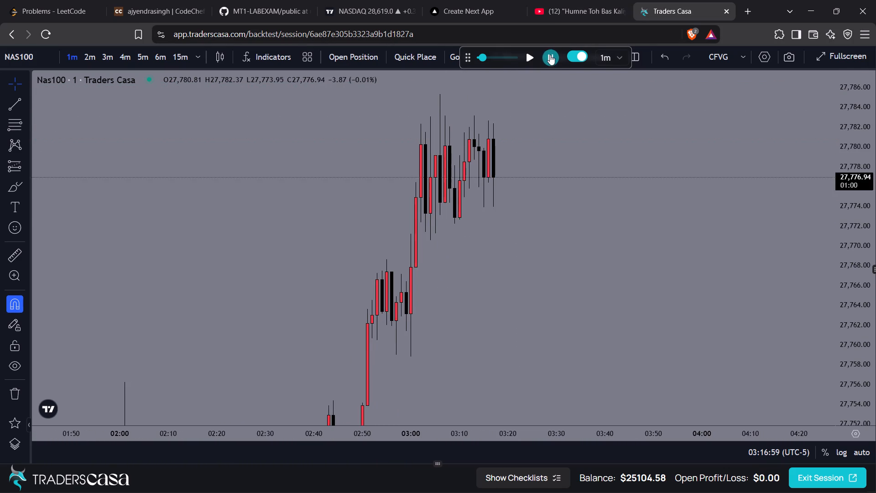
{"action": "triple_click", "coordinate": [550, 55]}
{"action": "double_click", "coordinate": [550, 55]}
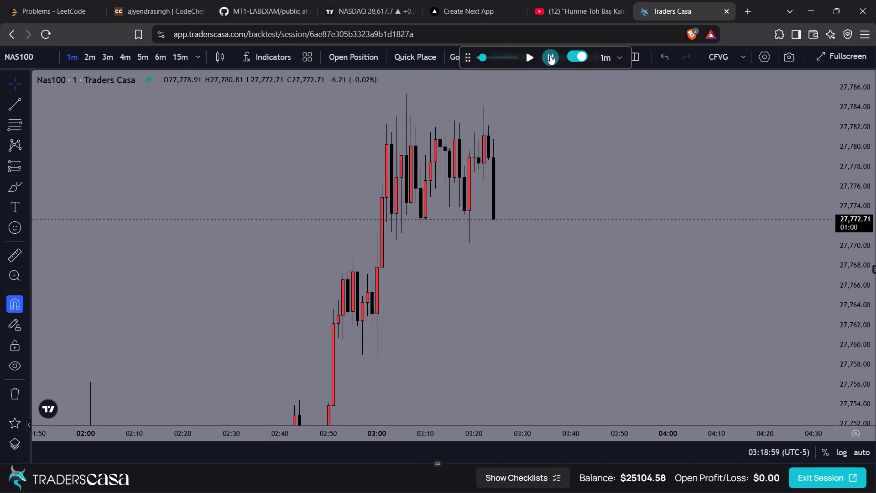
{"action": "left_click", "coordinate": [550, 55]}
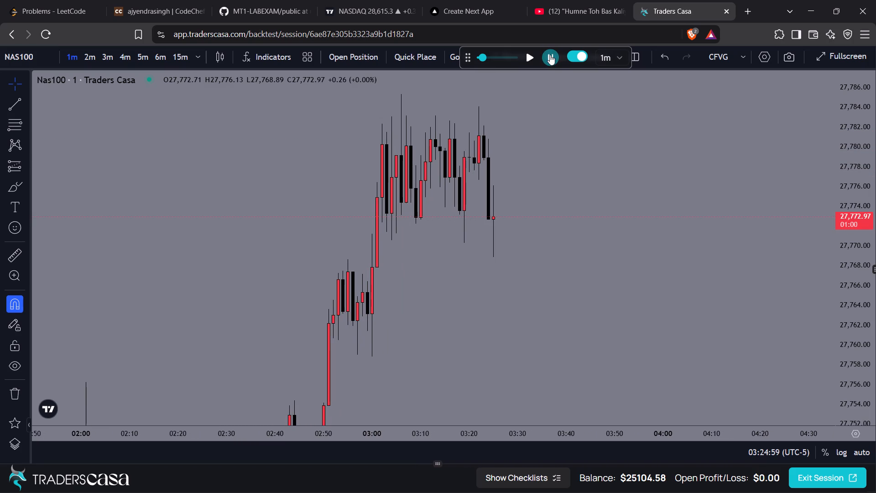
{"action": "triple_click", "coordinate": [550, 55]}
{"action": "left_click", "coordinate": [550, 55]}
{"action": "left_click", "coordinate": [550, 55]}
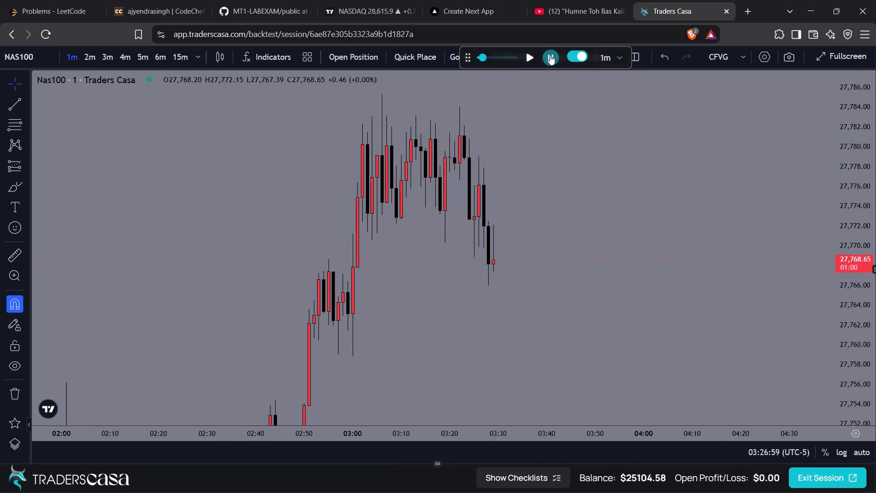
{"action": "left_click", "coordinate": [550, 55]}
{"action": "left_click", "coordinate": [550, 55]}
{"action": "left_click", "coordinate": [550, 55]}
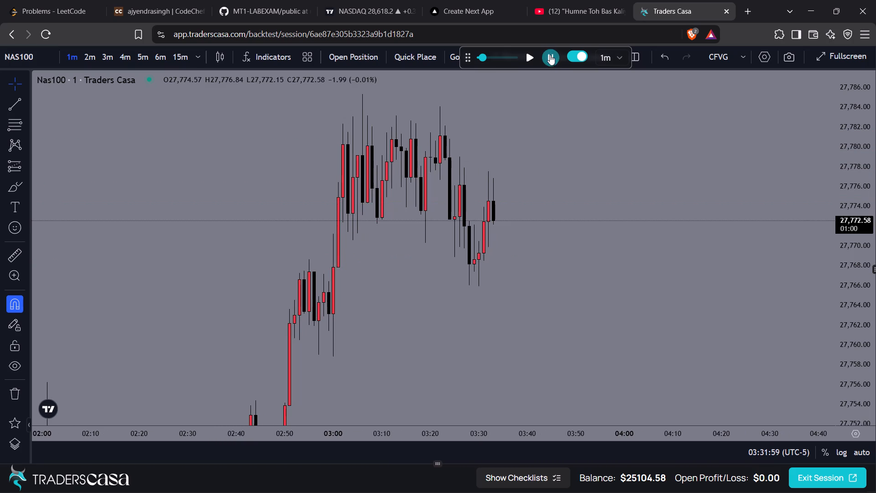
{"action": "left_click", "coordinate": [550, 55]}
{"action": "left_click", "coordinate": [550, 55]}
{"action": "left_click", "coordinate": [550, 55]}
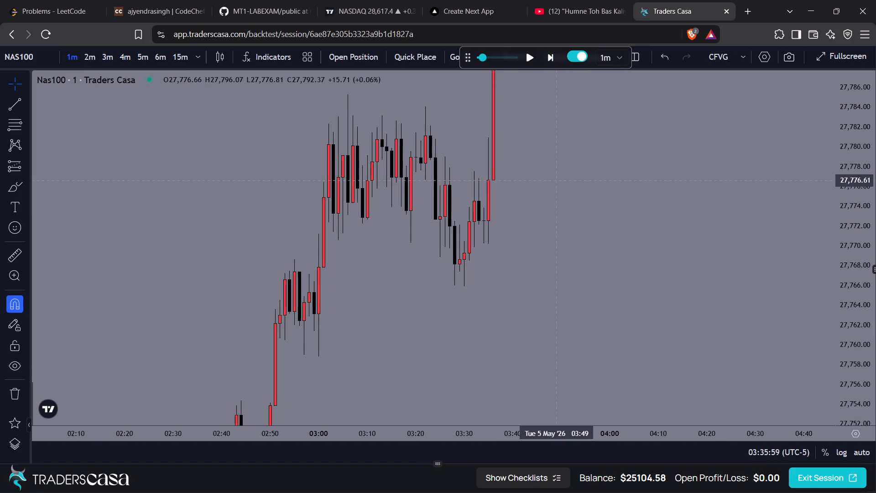
Advance the 1-minute replay from 03:36 to 03:46.
{"action": "left_click_drag", "start_coordinate": [577, 149], "coordinate": [578, 157]}
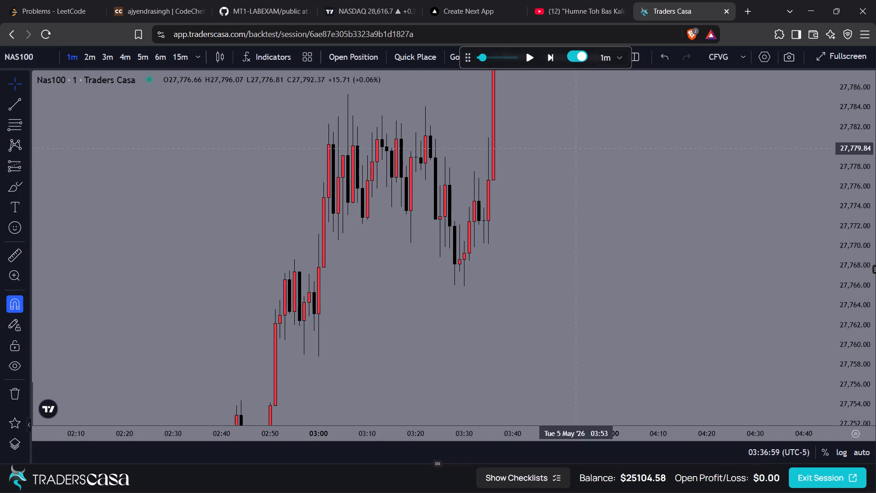
{"action": "left_click_drag", "start_coordinate": [578, 157], "coordinate": [601, 333]}
{"action": "triple_click", "coordinate": [552, 63]}
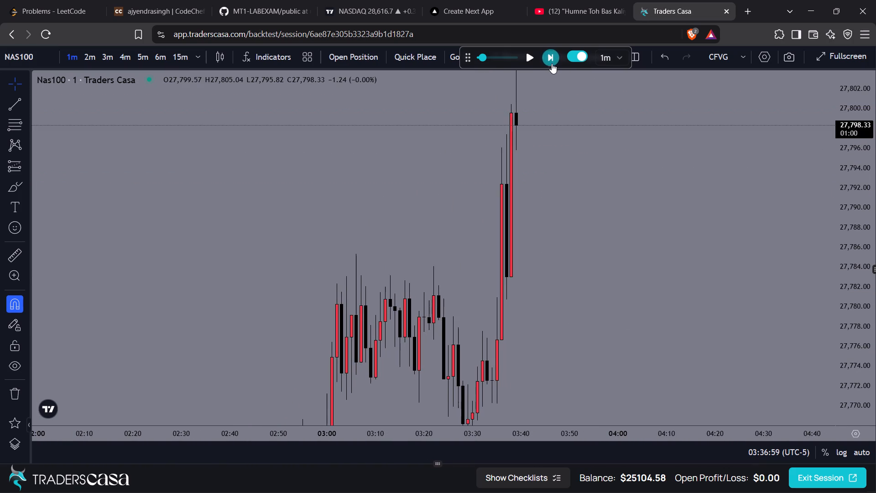
{"action": "triple_click", "coordinate": [552, 63]}
{"action": "double_click", "coordinate": [552, 63]}
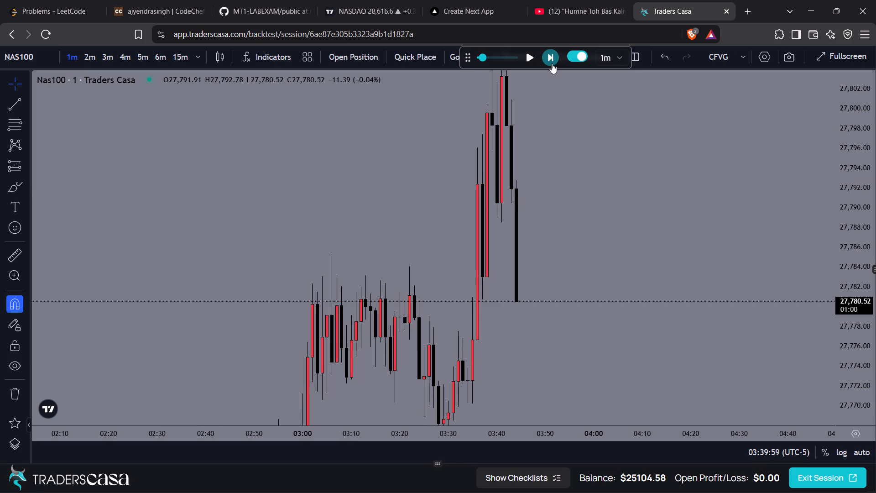
{"action": "left_click_drag", "start_coordinate": [555, 138], "coordinate": [538, 156]}
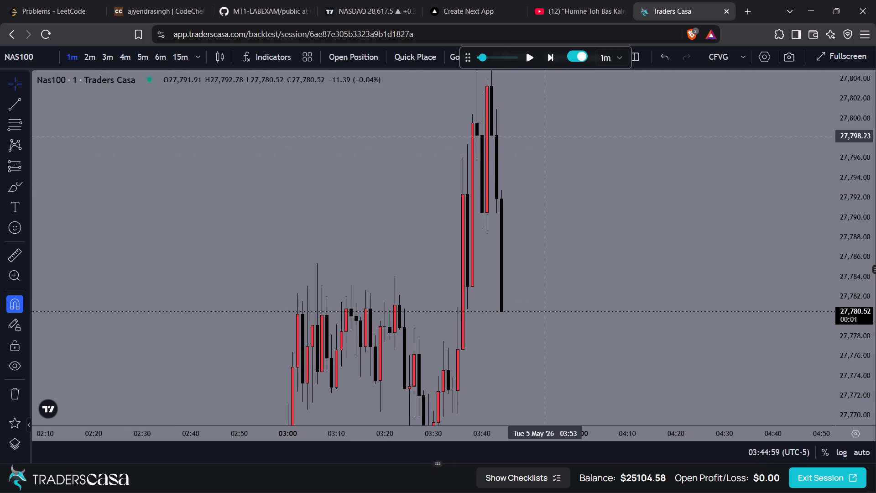
{"action": "triple_click", "coordinate": [552, 56]}
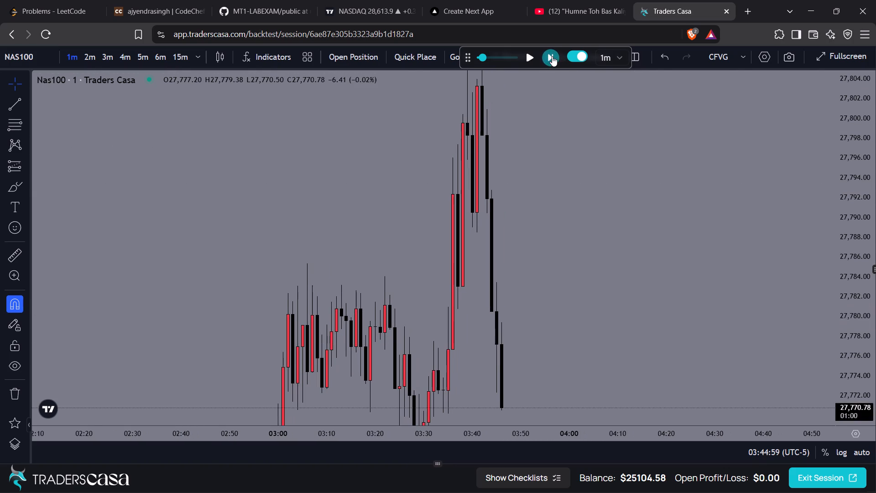
Advance the 1-minute replay from 03:46 to 03:59.
{"action": "left_click_drag", "start_coordinate": [563, 281], "coordinate": [558, 120]}
{"action": "left_click", "coordinate": [549, 63]}
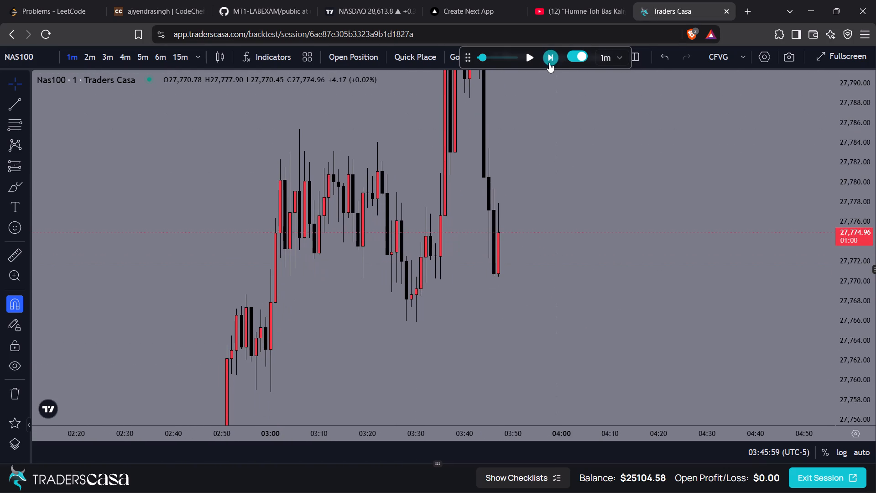
{"action": "left_click", "coordinate": [549, 63]}
{"action": "left_click", "coordinate": [549, 63]}
{"action": "left_click", "coordinate": [549, 63]}
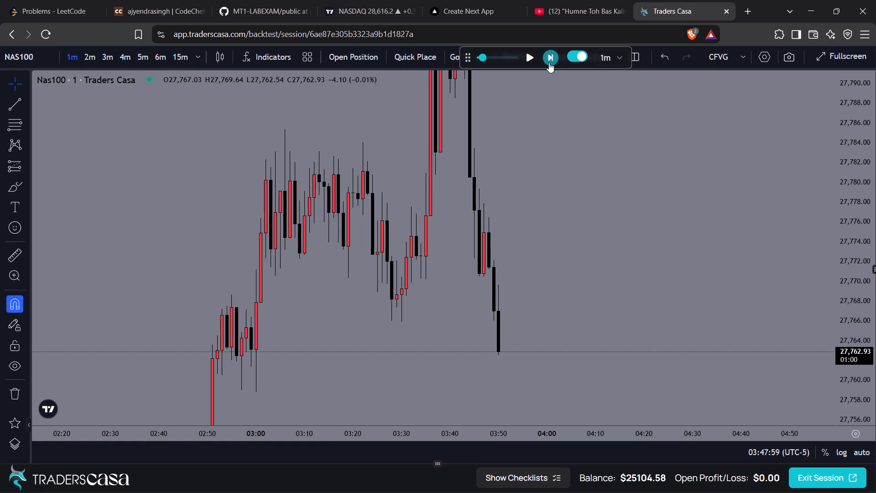
{"action": "left_click", "coordinate": [549, 63]}
{"action": "left_click", "coordinate": [549, 63]}
{"action": "left_click", "coordinate": [549, 63]}
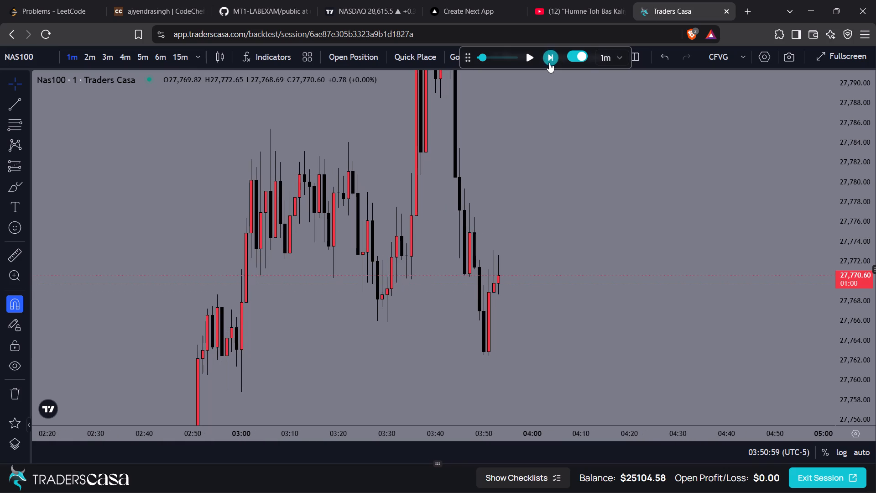
{"action": "left_click", "coordinate": [549, 63]}
{"action": "left_click", "coordinate": [549, 63]}
{"action": "triple_click", "coordinate": [549, 63]}
{"action": "left_click", "coordinate": [549, 63]}
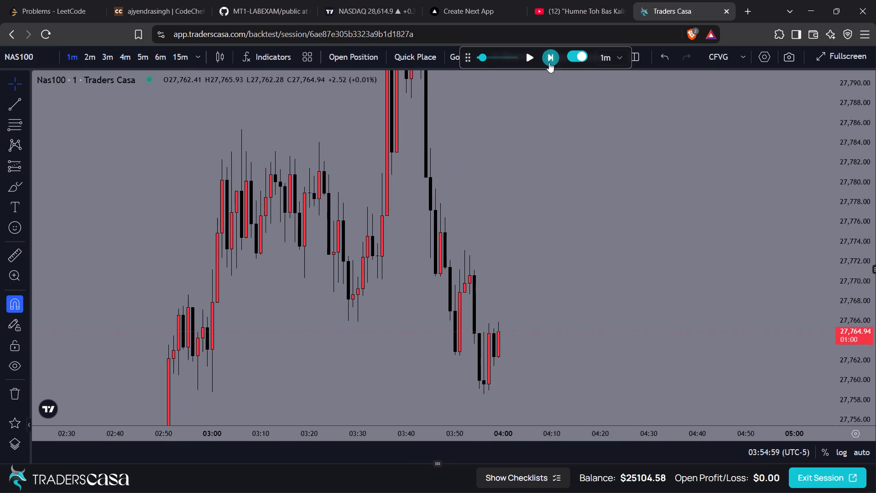
Advance the 1-minute replay from 03:59 to 04:14.
{"action": "left_click", "coordinate": [549, 63]}
{"action": "left_click", "coordinate": [549, 63]}
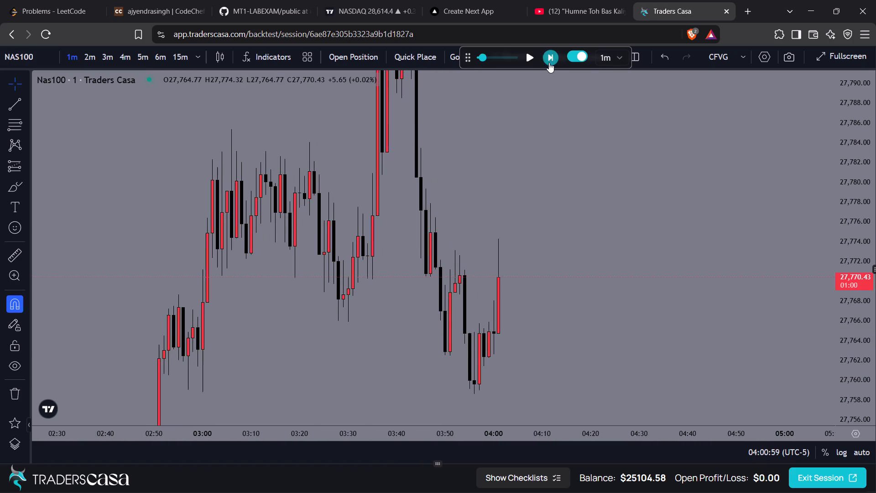
{"action": "left_click", "coordinate": [549, 63]}
{"action": "left_click", "coordinate": [549, 63]}
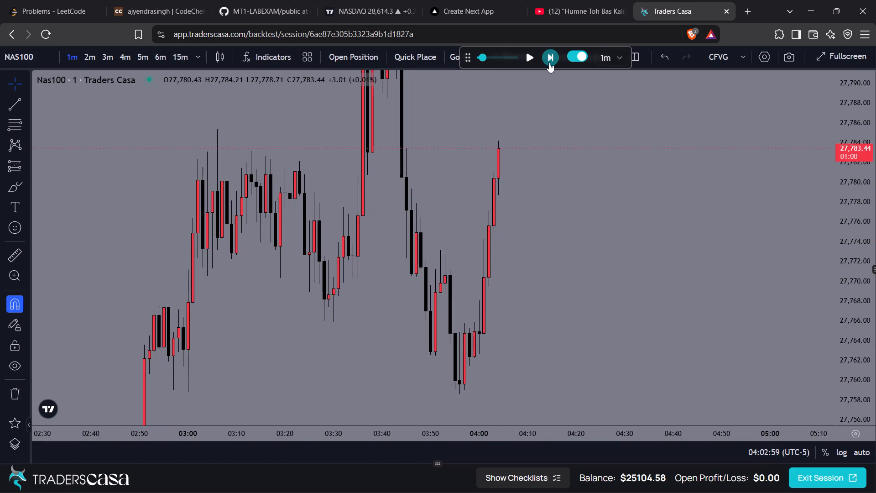
{"action": "left_click", "coordinate": [549, 63]}
{"action": "left_click", "coordinate": [549, 63]}
{"action": "triple_click", "coordinate": [549, 63]}
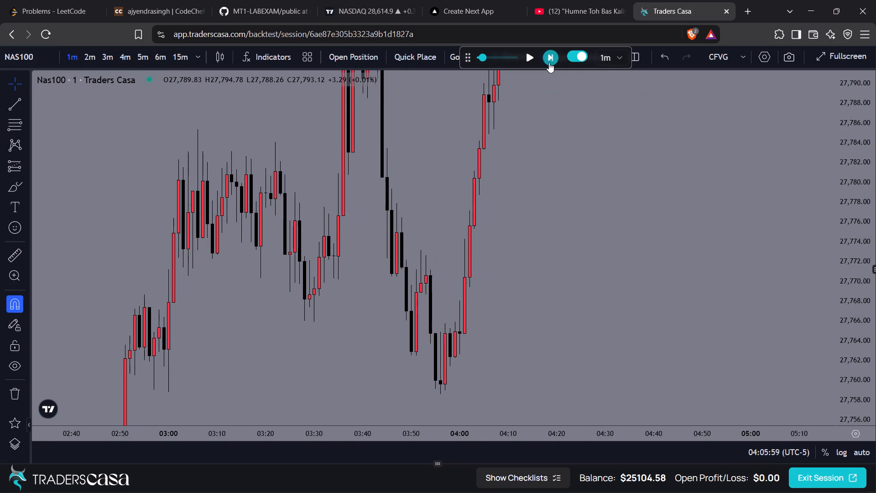
{"action": "left_click_drag", "start_coordinate": [536, 104], "coordinate": [549, 260]}
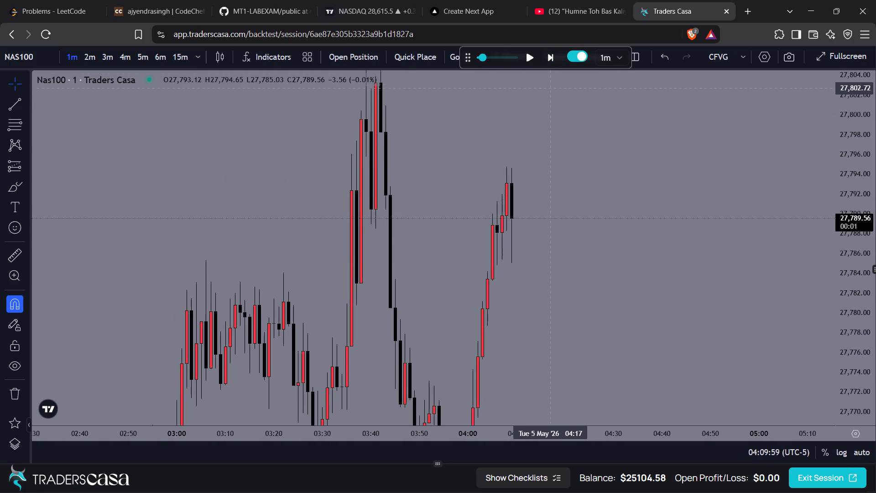
{"action": "left_click", "coordinate": [551, 59]}
{"action": "left_click", "coordinate": [551, 59]}
{"action": "triple_click", "coordinate": [551, 59]}
{"action": "left_click", "coordinate": [551, 59]}
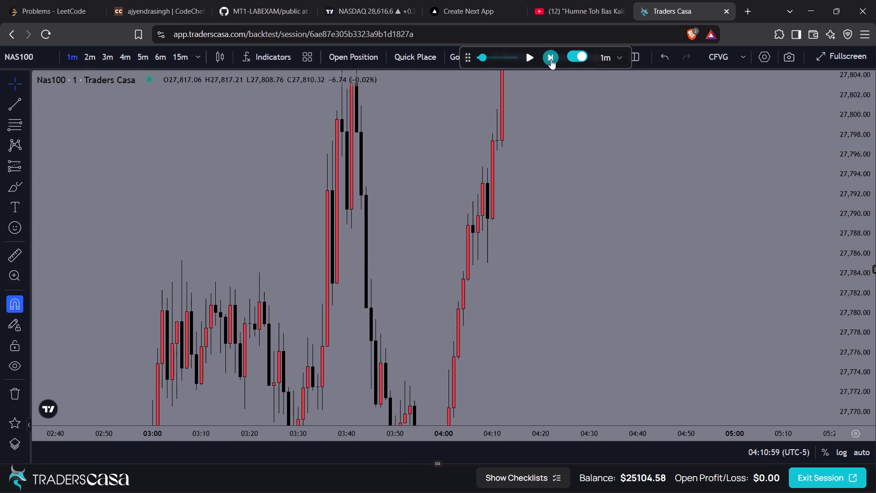
Advance the 1-minute replay from 04:14 to 04:31.
{"action": "left_click_drag", "start_coordinate": [543, 113], "coordinate": [533, 217]}
{"action": "left_click", "coordinate": [552, 59]}
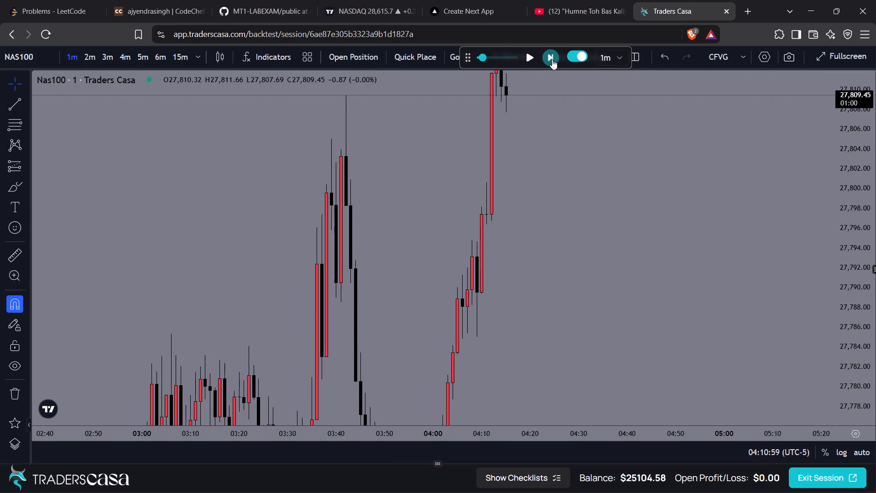
{"action": "left_click", "coordinate": [552, 59]}
{"action": "left_click", "coordinate": [552, 59]}
{"action": "left_click", "coordinate": [552, 59]}
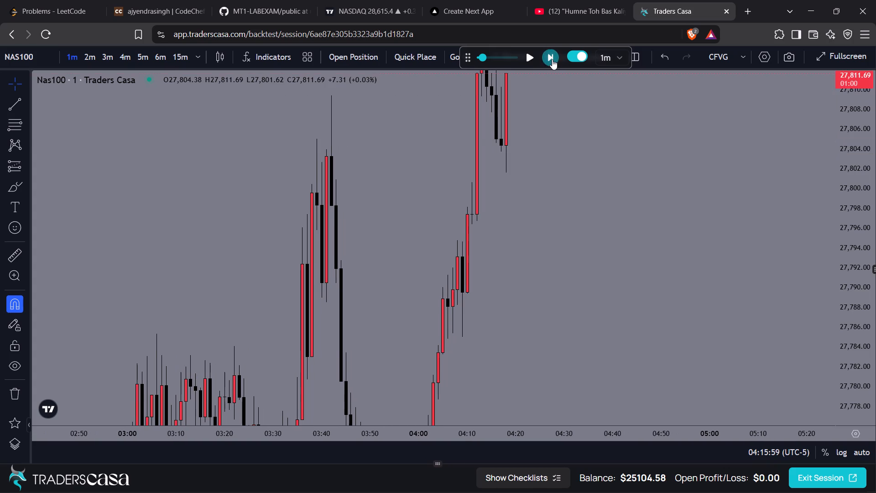
{"action": "triple_click", "coordinate": [552, 59]}
{"action": "left_click", "coordinate": [552, 59]}
{"action": "left_click_drag", "start_coordinate": [541, 111], "coordinate": [530, 173]}
{"action": "left_click", "coordinate": [547, 59]}
{"action": "triple_click", "coordinate": [547, 59]}
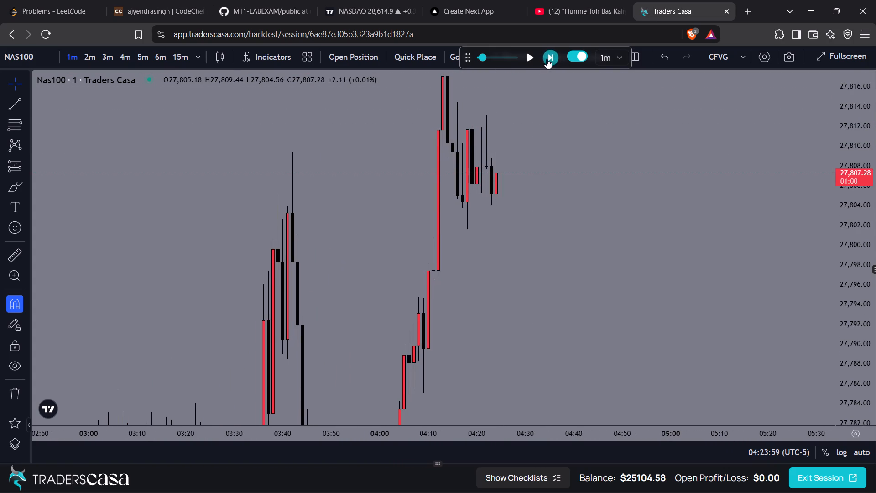
{"action": "triple_click", "coordinate": [547, 59]}
{"action": "left_click", "coordinate": [547, 59]}
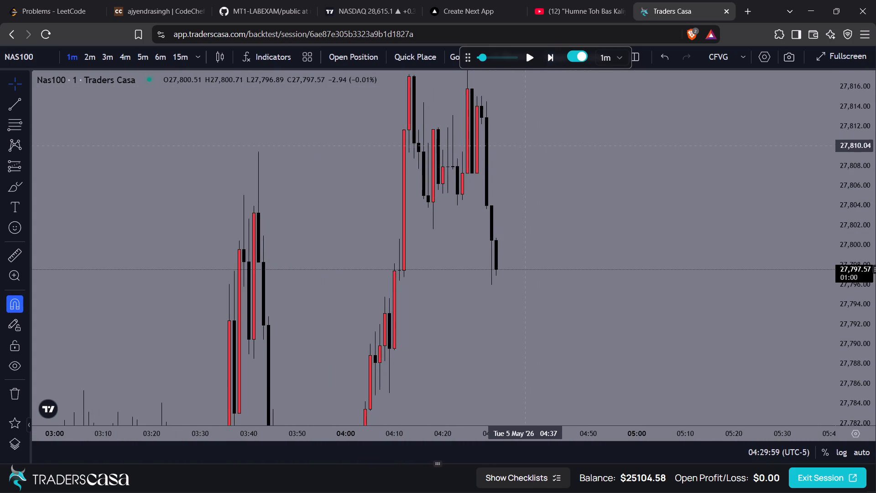
Advance the 1-minute replay from 04:31 to 04:46.
{"action": "left_click_drag", "start_coordinate": [527, 143], "coordinate": [525, 186]}
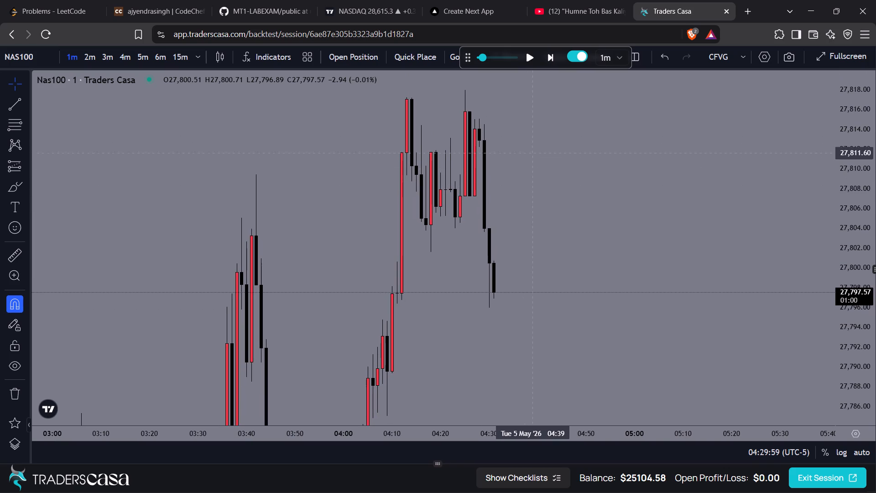
{"action": "triple_click", "coordinate": [556, 59]}
{"action": "triple_click", "coordinate": [556, 59]}
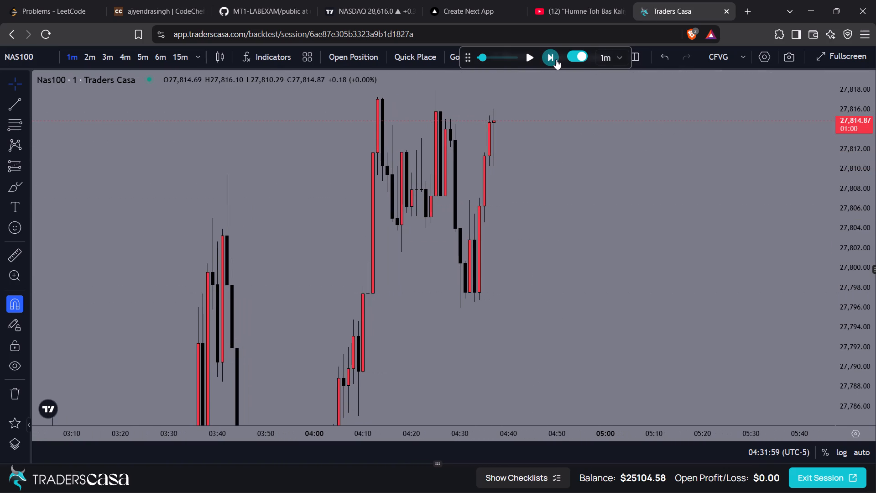
{"action": "left_click", "coordinate": [556, 59]}
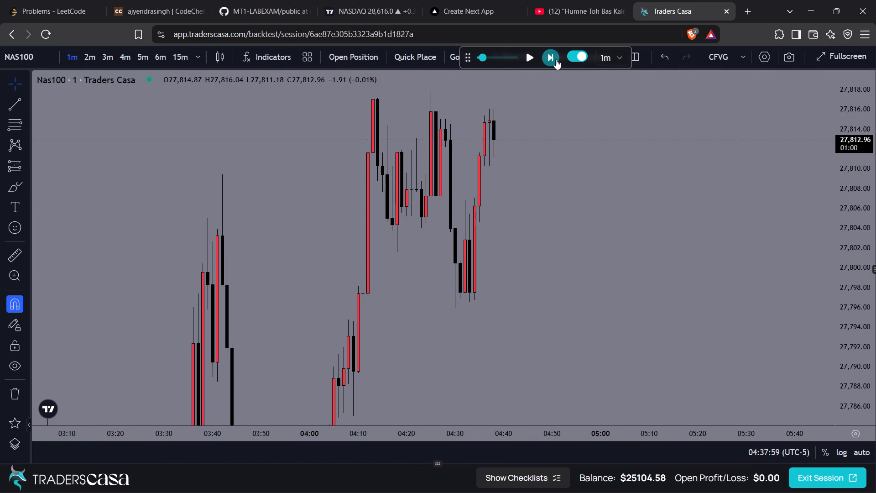
{"action": "triple_click", "coordinate": [556, 59]}
{"action": "triple_click", "coordinate": [556, 59]}
{"action": "triple_click", "coordinate": [556, 59]}
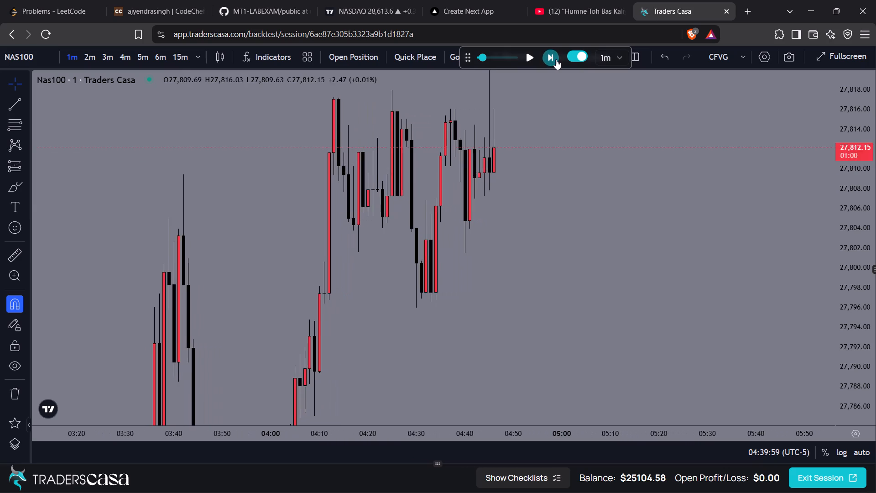
Advance the 1-minute replay from 04:46 to 05:05.
{"action": "left_click", "coordinate": [556, 59]}
{"action": "left_click", "coordinate": [556, 59]}
{"action": "triple_click", "coordinate": [556, 59]}
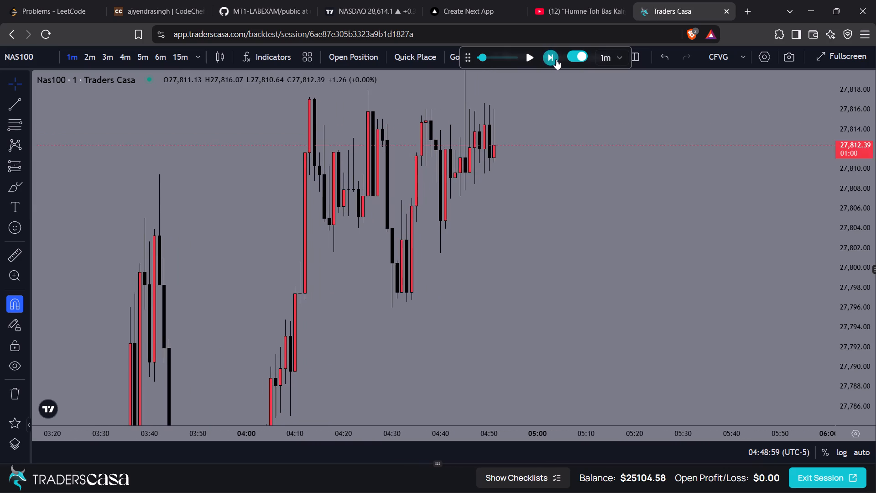
{"action": "triple_click", "coordinate": [556, 59]}
{"action": "triple_click", "coordinate": [556, 59]}
{"action": "triple_click", "coordinate": [556, 59]}
{"action": "triple_click", "coordinate": [556, 59]}
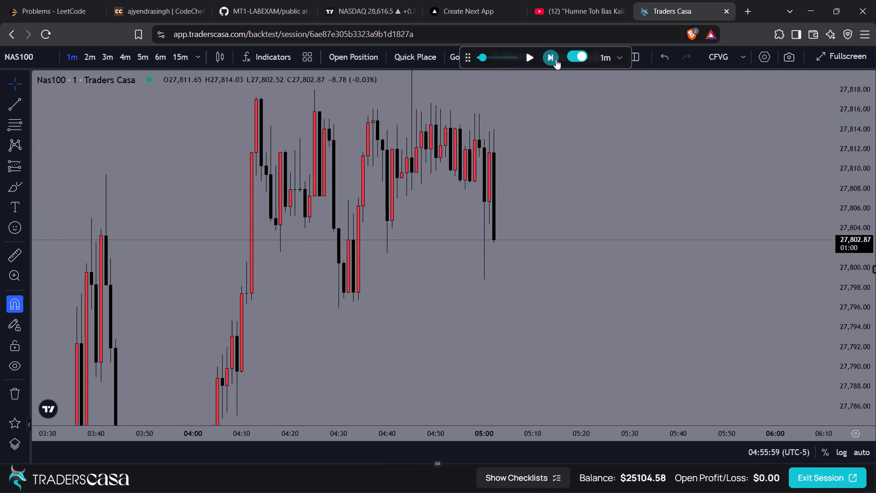
{"action": "left_click", "coordinate": [556, 59]}
Switch the chart to the 15-minute interval and advance the replay from 05:05 to 08:44.
{"action": "left_click", "coordinate": [552, 137]}
{"action": "type", "text": "15"}
{"action": "key", "text": "Return"}
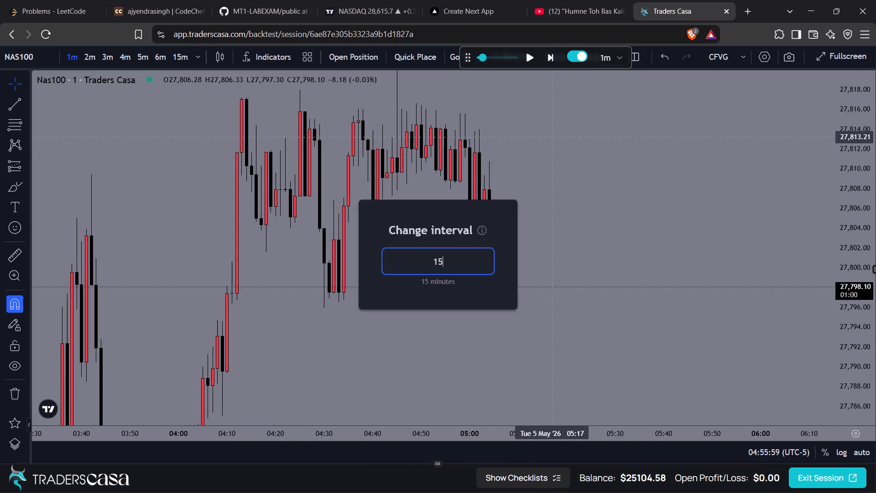
{"action": "triple_click", "coordinate": [550, 58]}
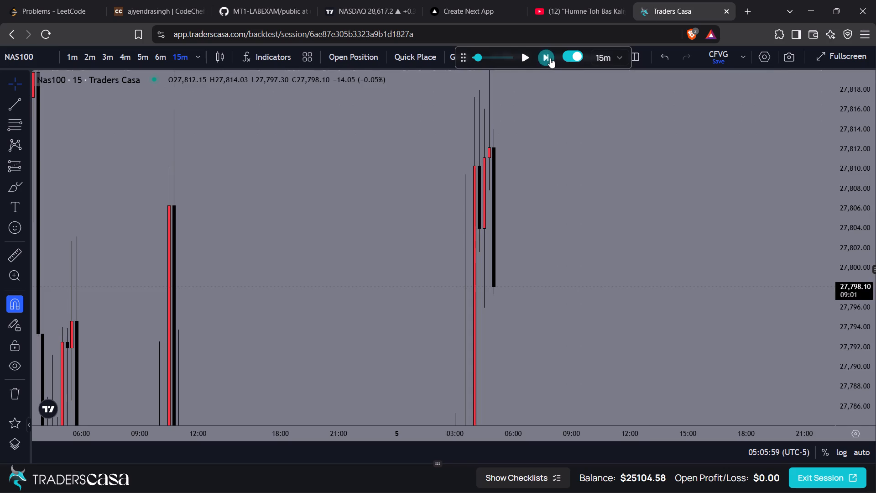
{"action": "triple_click", "coordinate": [550, 58]}
{"action": "left_click_drag", "start_coordinate": [517, 121], "coordinate": [515, 293]}
{"action": "triple_click", "coordinate": [545, 63]}
{"action": "double_click", "coordinate": [545, 63]}
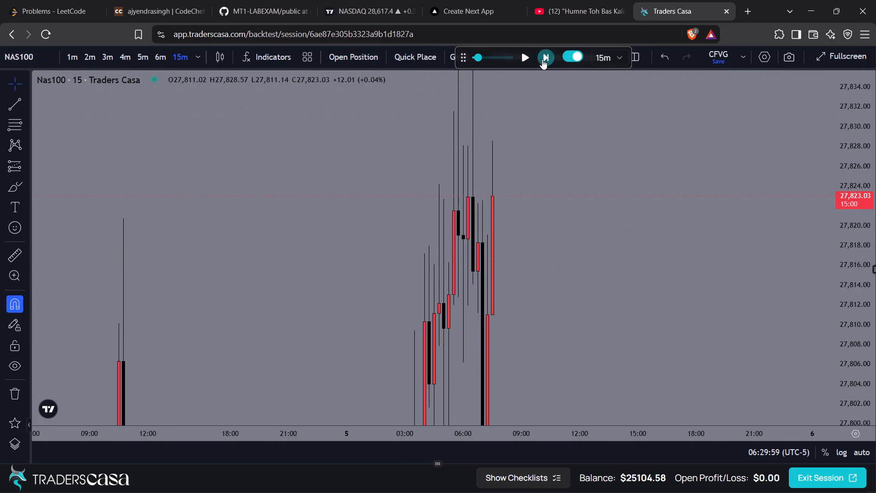
{"action": "triple_click", "coordinate": [542, 59]}
{"action": "left_click", "coordinate": [542, 59]}
Switch the chart back to the 1-minute interval around the latest 5 May candles.
{"action": "left_click_drag", "start_coordinate": [503, 168], "coordinate": [508, 325]}
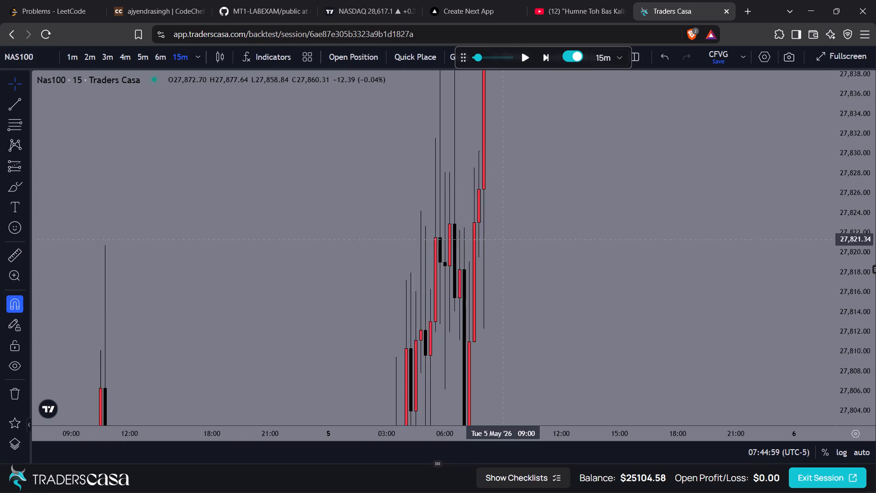
{"action": "left_click_drag", "start_coordinate": [508, 325], "coordinate": [511, 386]}
{"action": "left_click_drag", "start_coordinate": [499, 310], "coordinate": [502, 448]}
{"action": "left_click_drag", "start_coordinate": [507, 174], "coordinate": [504, 231]}
{"action": "key", "text": "1"}
{"action": "key", "text": "Return"}
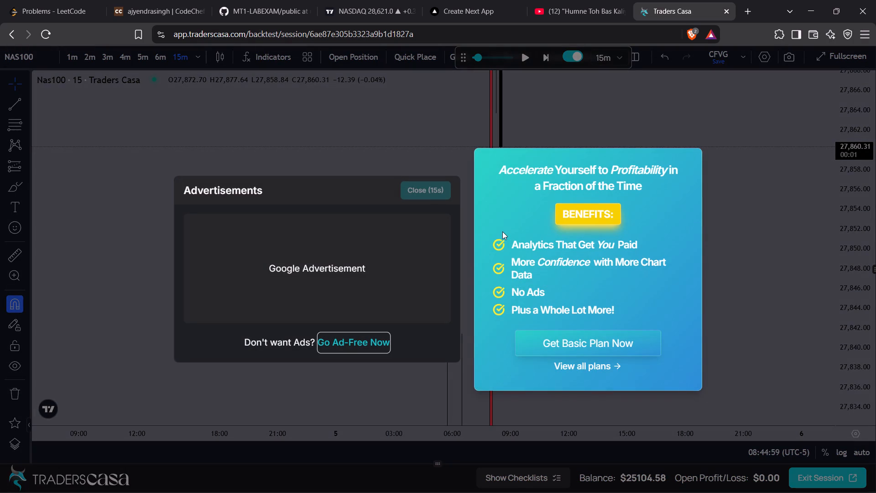
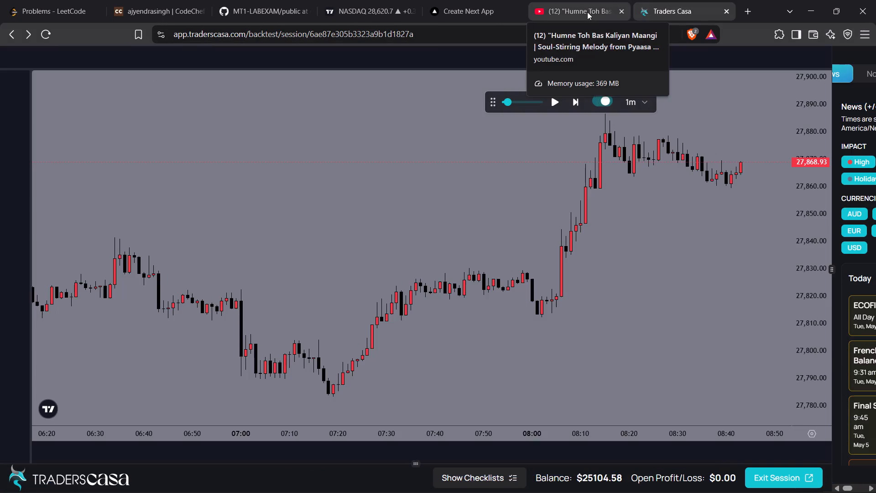
Switch to the YouTube page and start playing the "Mix – Indian film music" recommendation.
{"action": "left_click", "coordinate": [587, 12]}
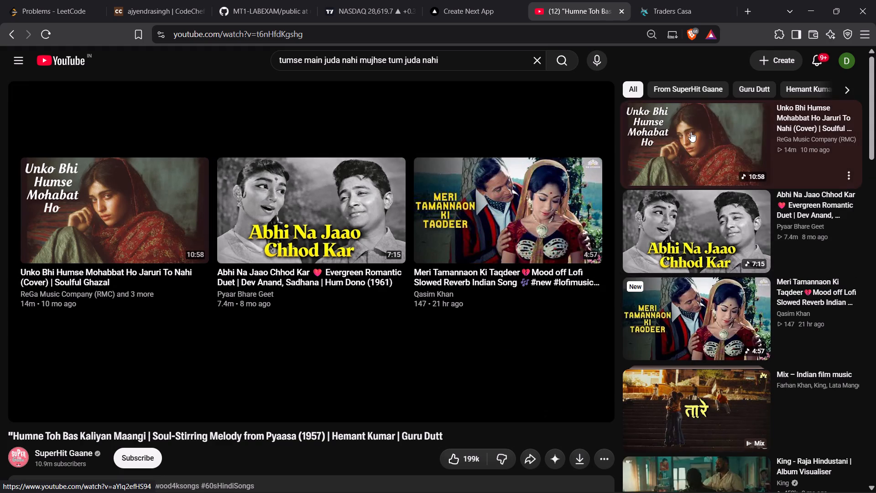
{"action": "scroll", "coordinate": [701, 231], "scroll_direction": "down", "scroll_amount": 2}
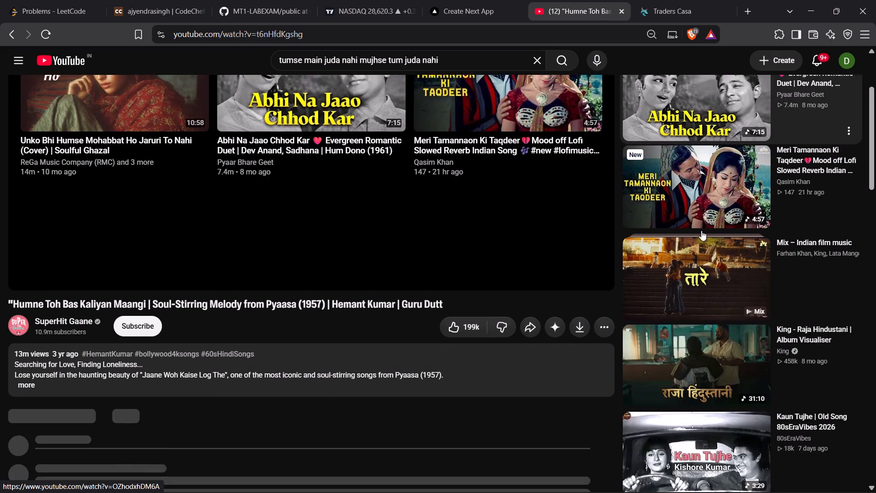
{"action": "left_click", "coordinate": [705, 270]}
Return to the Traders Casa backtest session, stretch the price scale and collapse the news panel to widen the chart.
{"action": "left_click", "coordinate": [662, 0]}
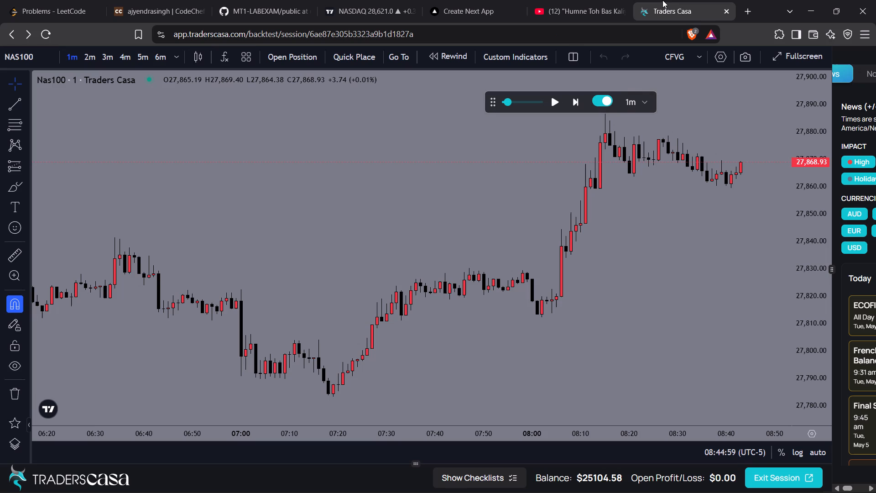
{"action": "left_click_drag", "start_coordinate": [679, 231], "coordinate": [558, 289]}
{"action": "left_click_drag", "start_coordinate": [810, 401], "coordinate": [812, 155]}
{"action": "left_click_drag", "start_coordinate": [830, 267], "coordinate": [875, 241]}
Advance the NAS100 one-minute replay candle by candle from 08:43 to about the 09:01 candle.
{"action": "left_click_drag", "start_coordinate": [738, 161], "coordinate": [689, 289]}
{"action": "scroll", "coordinate": [689, 289], "scroll_direction": "up", "scroll_amount": 1}
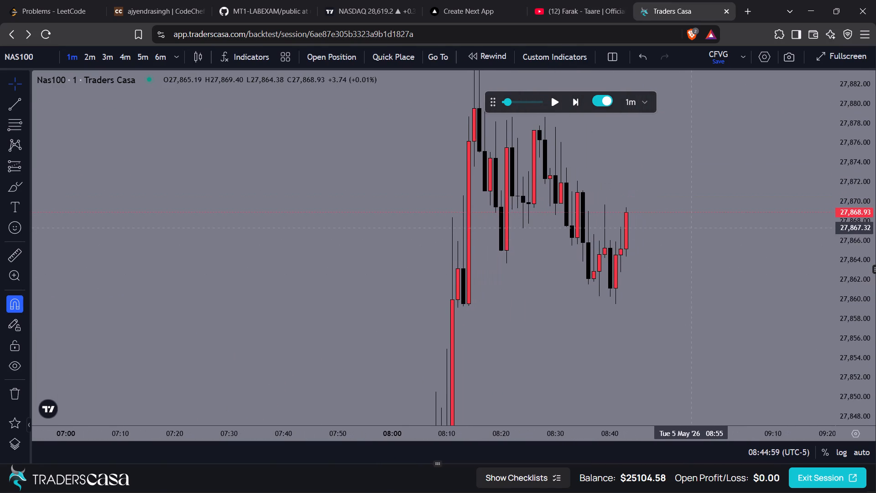
{"action": "scroll", "coordinate": [692, 228], "scroll_direction": "up", "scroll_amount": 1}
{"action": "left_click", "coordinate": [575, 105]}
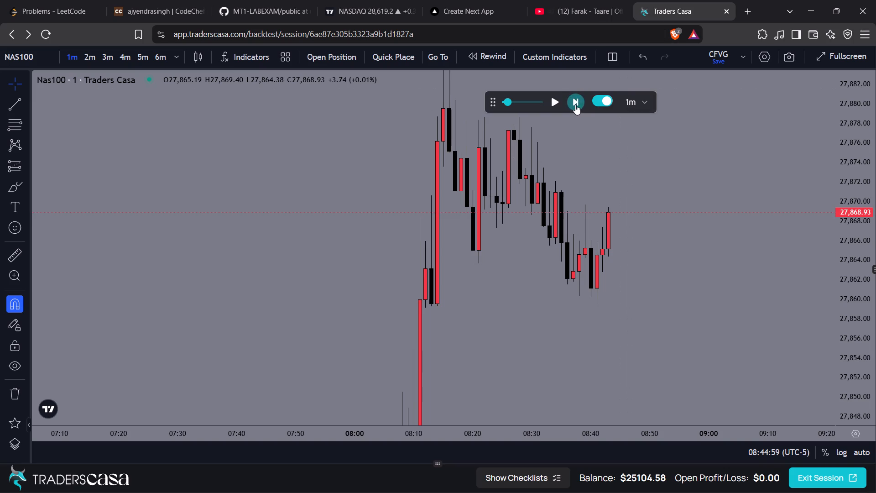
{"action": "left_click", "coordinate": [575, 105]}
{"action": "triple_click", "coordinate": [575, 105]}
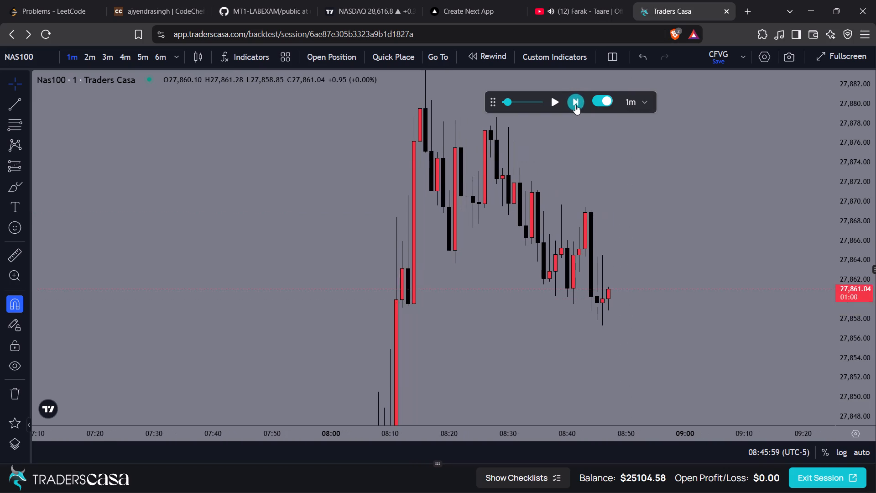
{"action": "left_click_drag", "start_coordinate": [631, 291], "coordinate": [532, 228]}
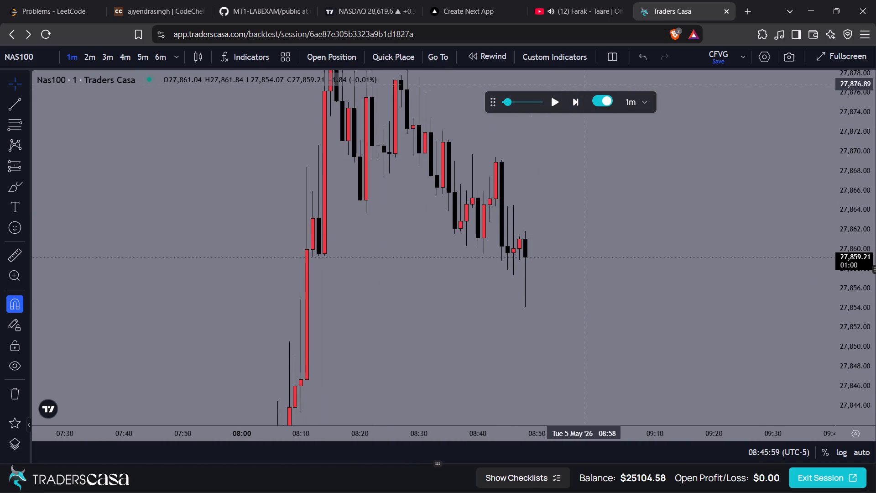
{"action": "left_click", "coordinate": [574, 104]}
{"action": "left_click", "coordinate": [574, 104]}
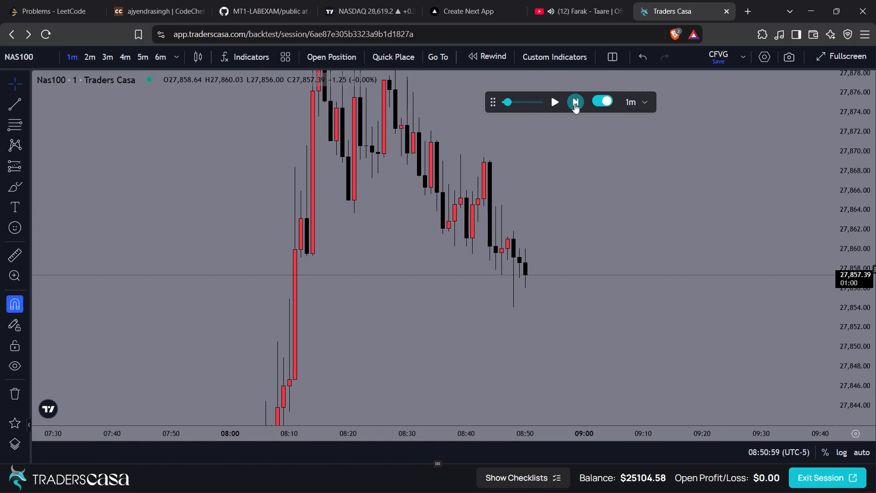
{"action": "left_click", "coordinate": [574, 104]}
{"action": "left_click", "coordinate": [574, 104]}
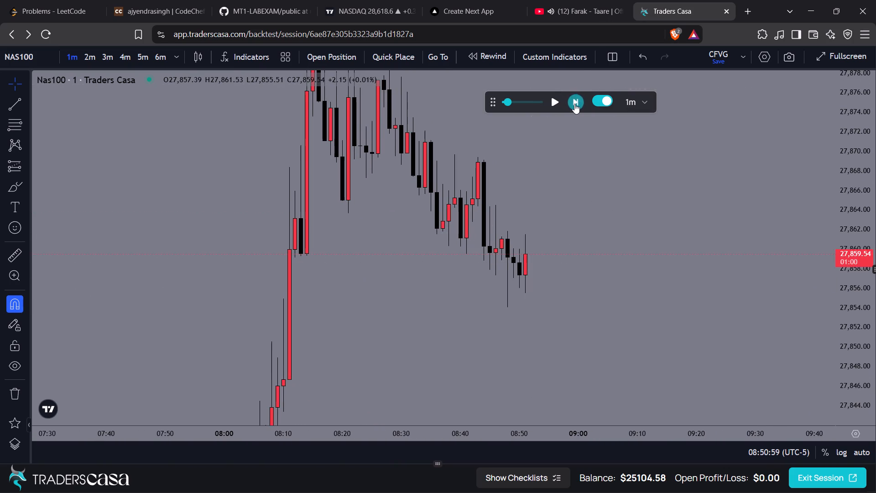
{"action": "triple_click", "coordinate": [574, 104]}
{"action": "left_click", "coordinate": [574, 104]}
{"action": "left_click", "coordinate": [574, 104]}
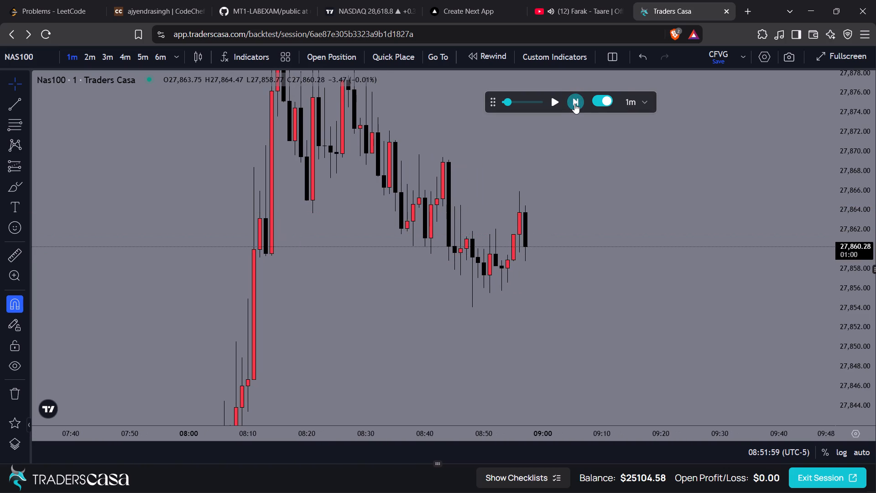
{"action": "left_click", "coordinate": [574, 104]}
{"action": "triple_click", "coordinate": [574, 104]}
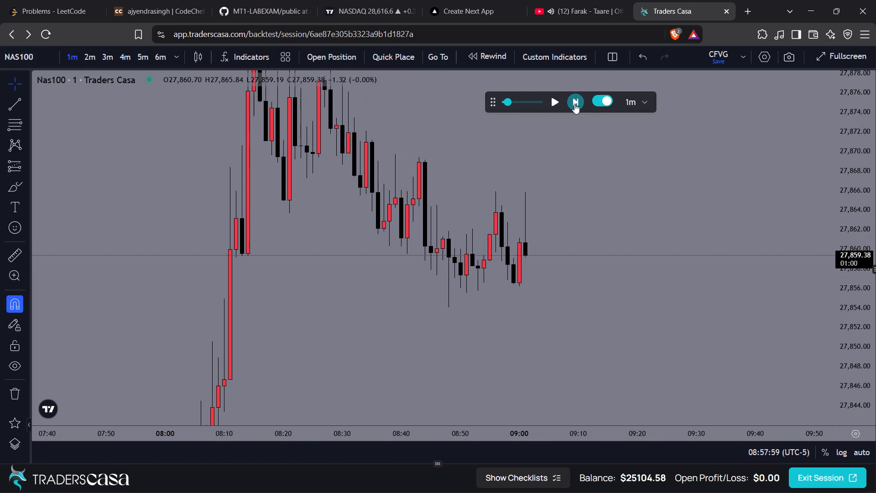
Continue advancing the one-minute replay candle by candle up to the 09:15 candle.
{"action": "left_click", "coordinate": [574, 104]}
{"action": "left_click", "coordinate": [574, 104]}
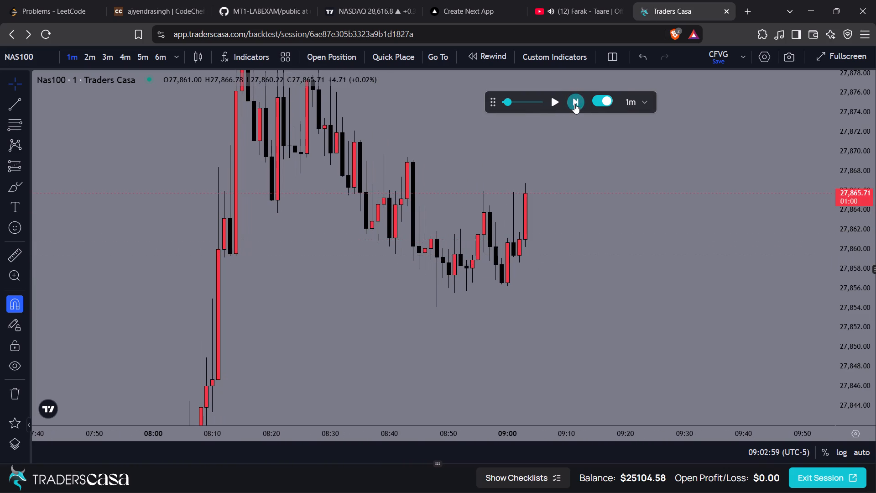
{"action": "left_click", "coordinate": [574, 104]}
{"action": "left_click", "coordinate": [574, 104]}
{"action": "left_click", "coordinate": [574, 104]}
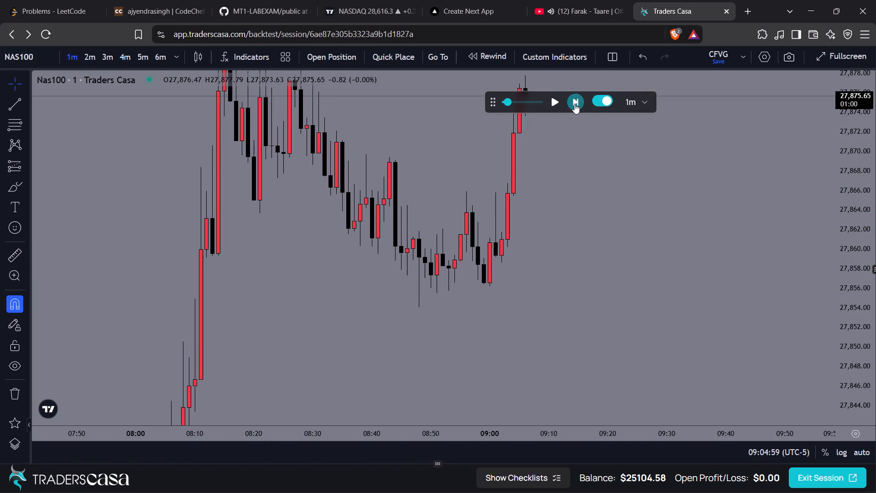
{"action": "double_click", "coordinate": [574, 104]}
{"action": "left_click_drag", "start_coordinate": [548, 137], "coordinate": [545, 306]}
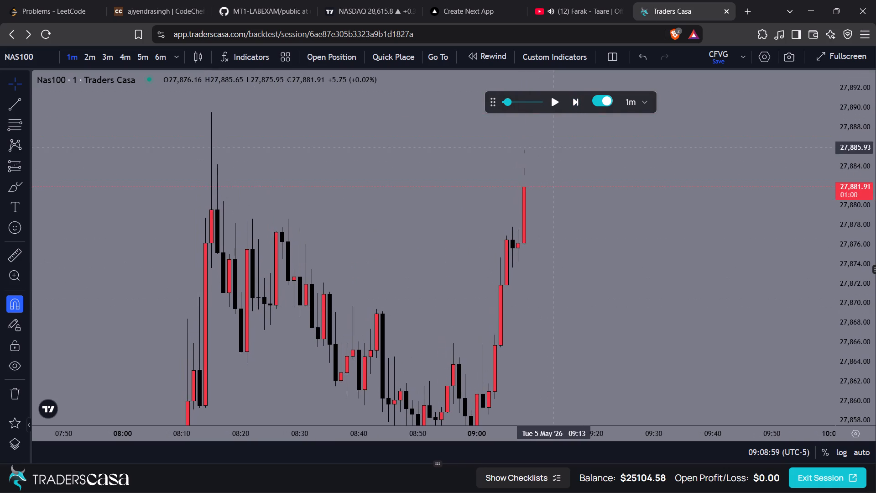
{"action": "left_click", "coordinate": [573, 102]}
{"action": "left_click", "coordinate": [573, 102]}
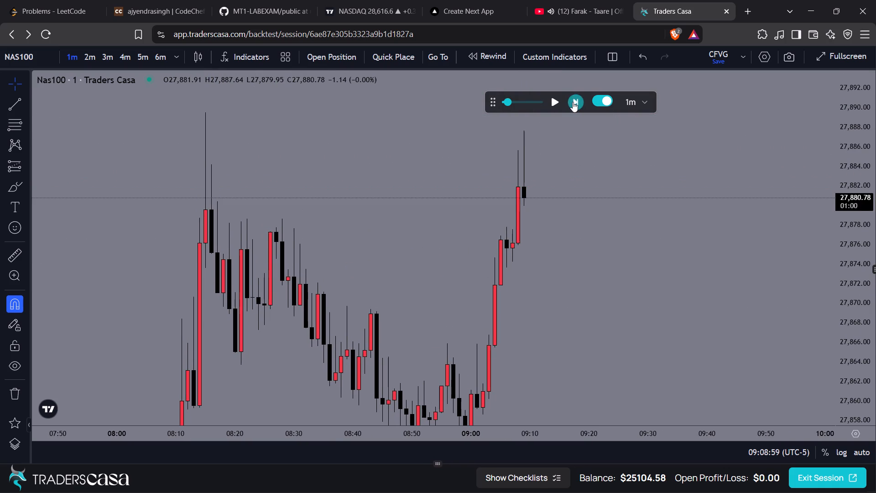
{"action": "left_click", "coordinate": [573, 102]}
{"action": "left_click", "coordinate": [573, 102]}
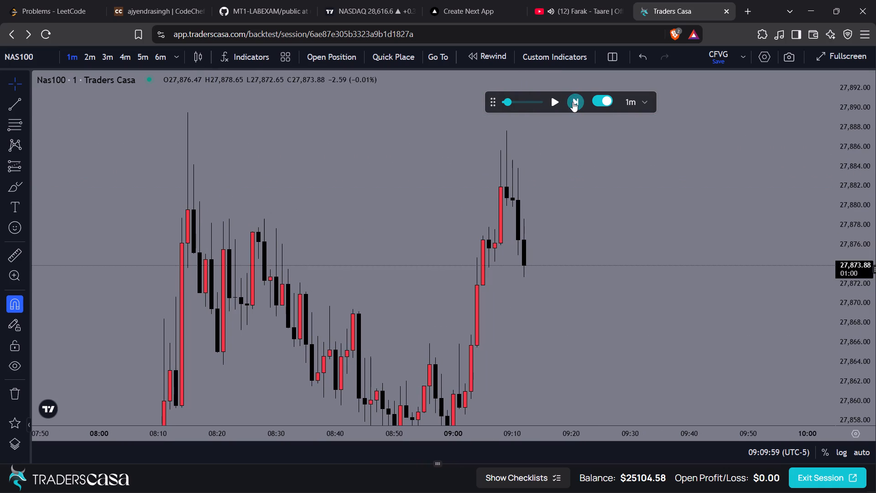
{"action": "left_click", "coordinate": [573, 102]}
{"action": "left_click", "coordinate": [573, 102]}
{"action": "left_click", "coordinate": [573, 102]}
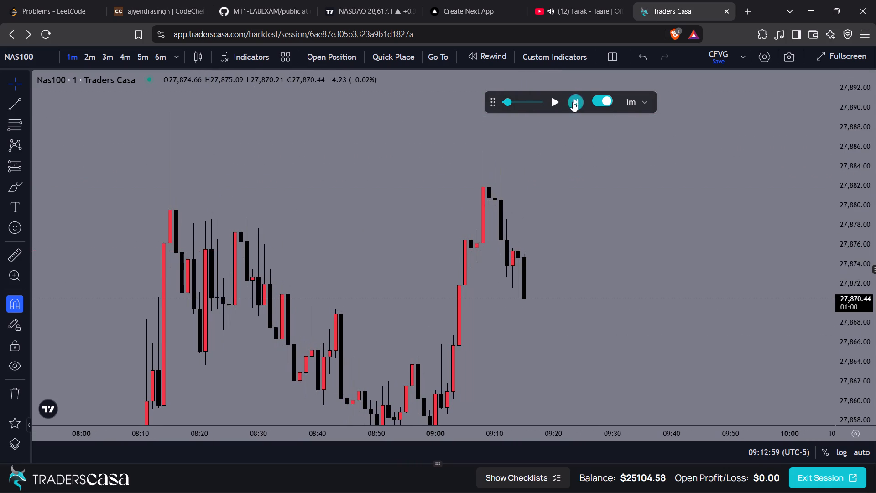
Draw a short position from the 09:15 candle with entry 27,870.44, stop 27,880.21 and target 27,858.51.
{"action": "left_click_drag", "start_coordinate": [575, 172], "coordinate": [495, 214]}
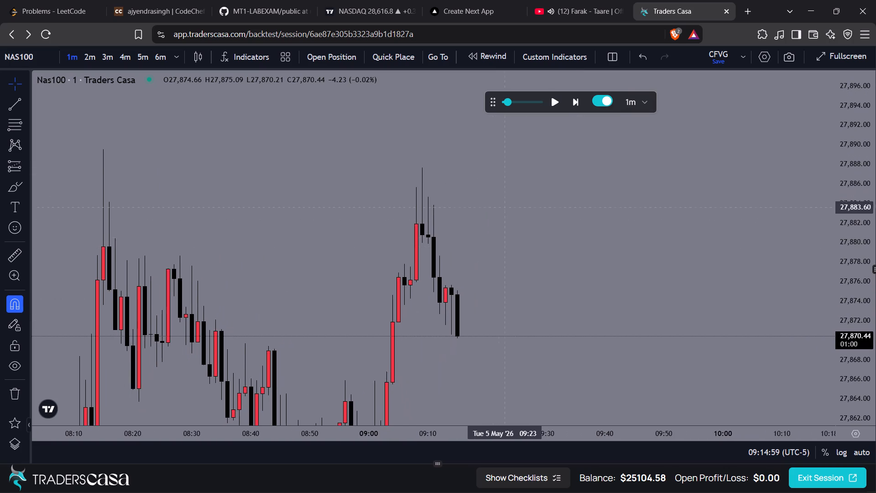
{"action": "left_click_drag", "start_coordinate": [515, 283], "coordinate": [483, 243]}
{"action": "left_click", "coordinate": [27, 168]}
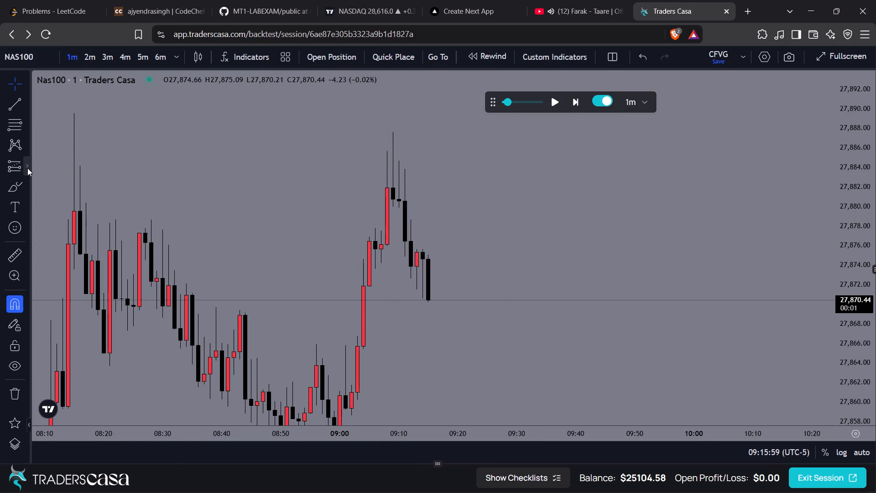
{"action": "left_click", "coordinate": [69, 201]}
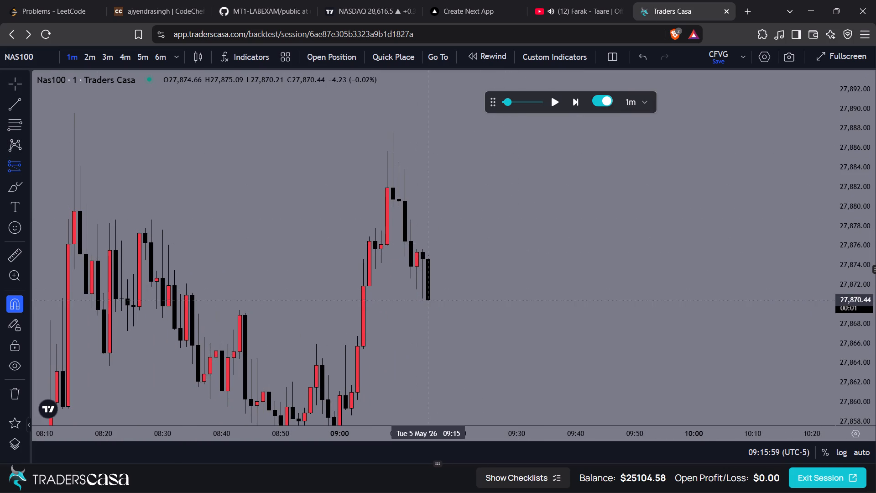
{"action": "left_click", "coordinate": [431, 295]}
{"action": "left_click_drag", "start_coordinate": [428, 195], "coordinate": [436, 204]}
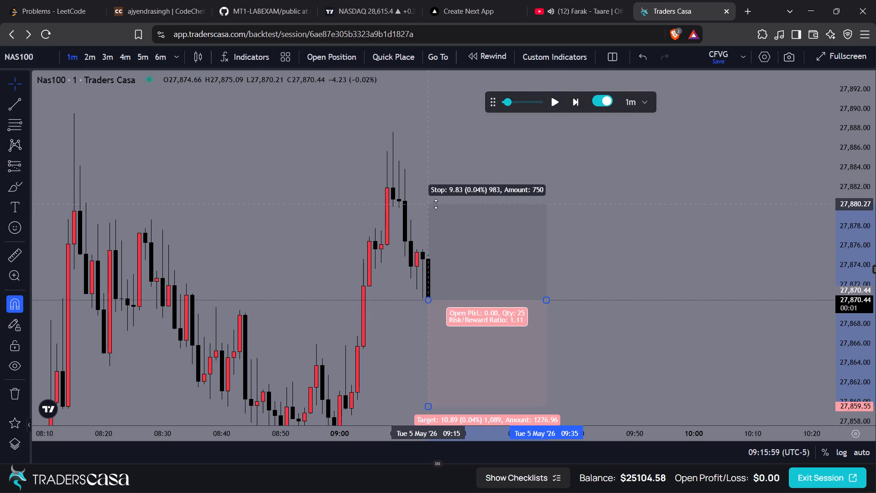
{"action": "left_click_drag", "start_coordinate": [436, 204], "coordinate": [436, 205]}
{"action": "left_click_drag", "start_coordinate": [621, 246], "coordinate": [606, 145]}
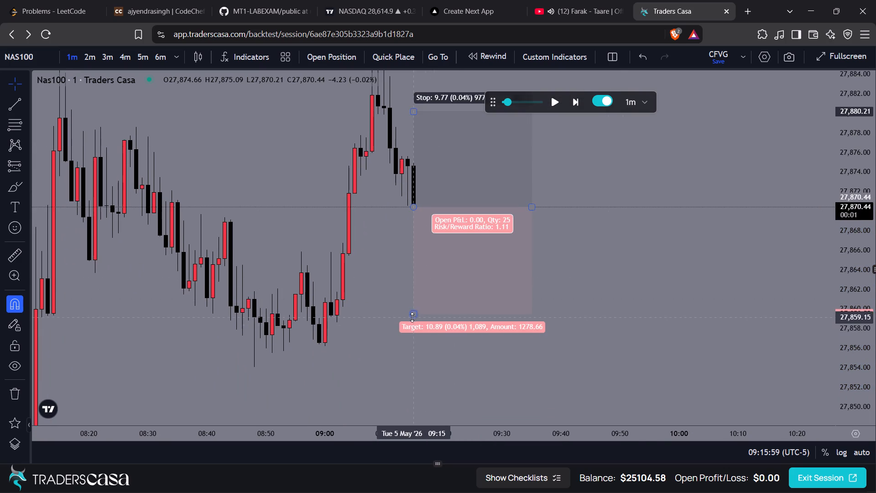
{"action": "left_click_drag", "start_coordinate": [412, 317], "coordinate": [425, 324]}
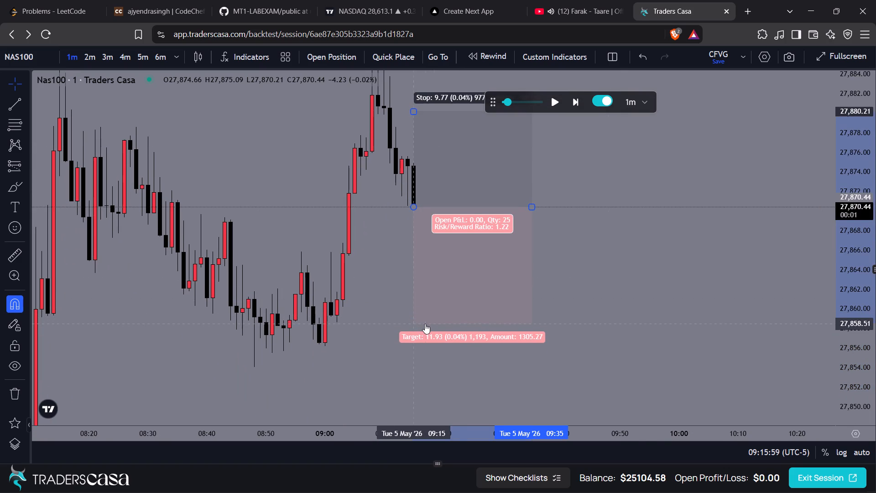
Place a sell limit trade with entry 27870.44, take profit 27858.51, stop loss 27880.21 and $100 risk.
{"action": "left_click", "coordinate": [342, 58]}
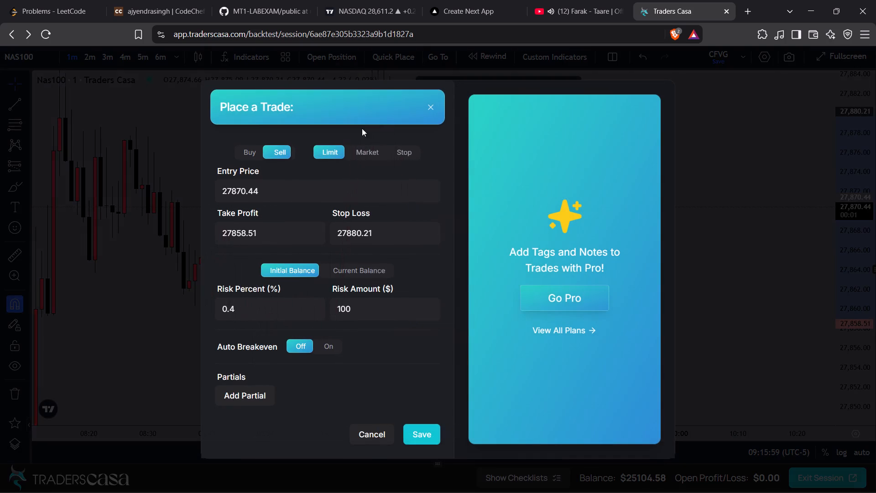
{"action": "left_click", "coordinate": [424, 433]}
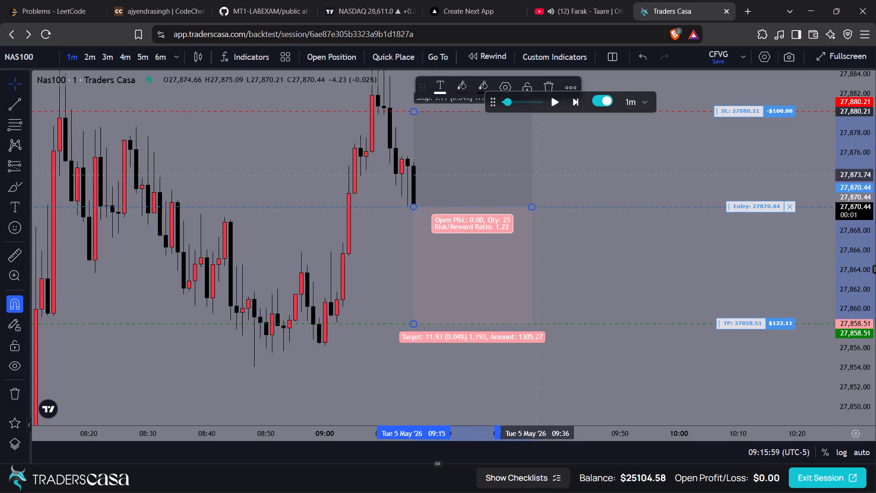
Advance the replay to the 09:18 candle with the sell trade running.
{"action": "left_click", "coordinate": [577, 98]}
{"action": "left_click", "coordinate": [577, 98]}
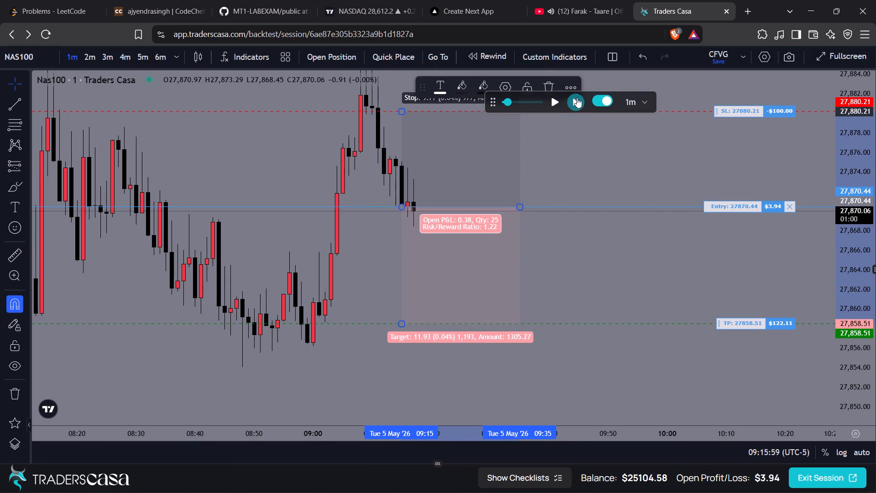
{"action": "left_click", "coordinate": [577, 98]}
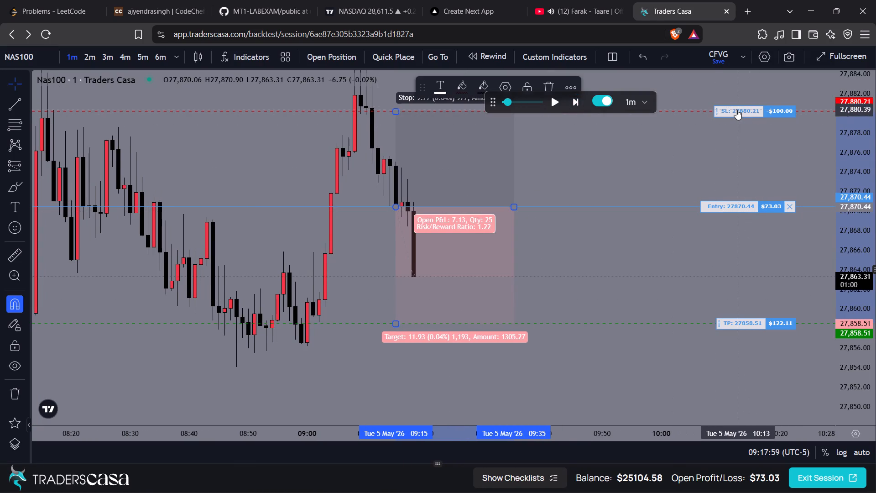
Move the open sell trade's stop loss near its entry, to 27870.18.
{"action": "left_click_drag", "start_coordinate": [736, 110], "coordinate": [760, 210]}
Advance the replay candle by candle to the 09:24 candle.
{"action": "left_click_drag", "start_coordinate": [710, 268], "coordinate": [719, 226]}
{"action": "left_click", "coordinate": [574, 106]}
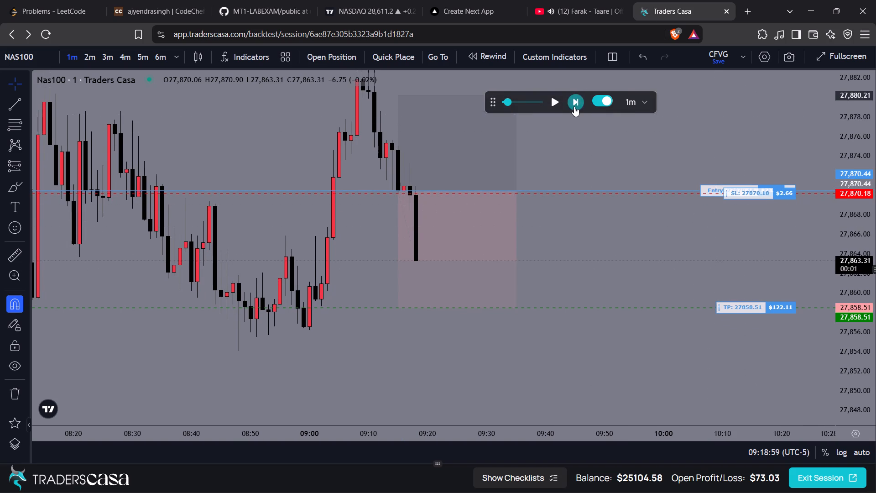
{"action": "left_click", "coordinate": [574, 106]}
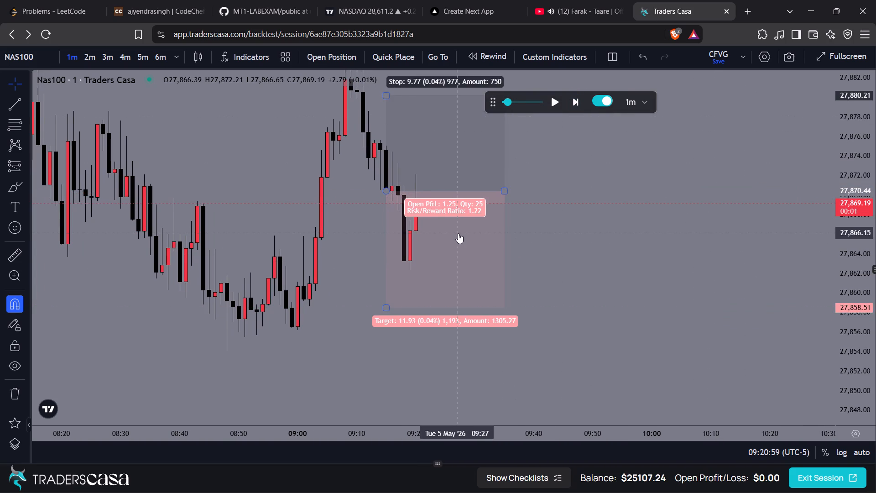
{"action": "left_click", "coordinate": [458, 233]}
{"action": "left_click", "coordinate": [577, 108]}
{"action": "left_click", "coordinate": [577, 108]}
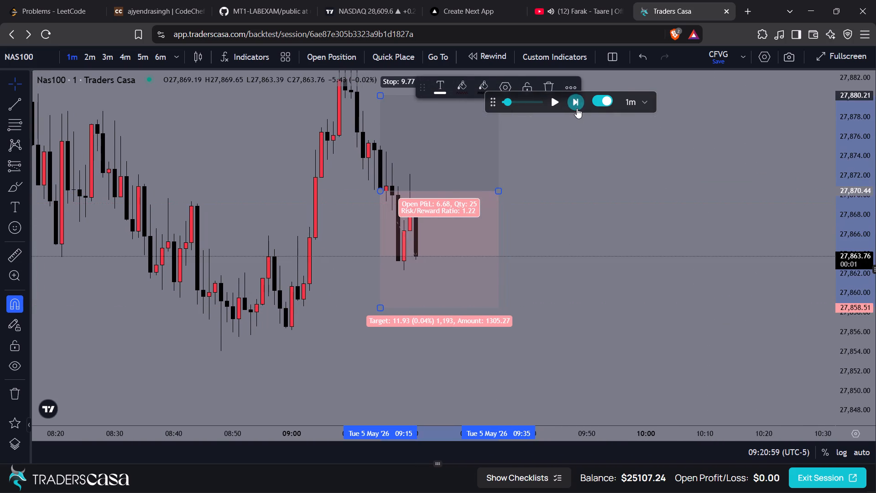
{"action": "left_click", "coordinate": [577, 108]}
{"action": "left_click", "coordinate": [577, 108]}
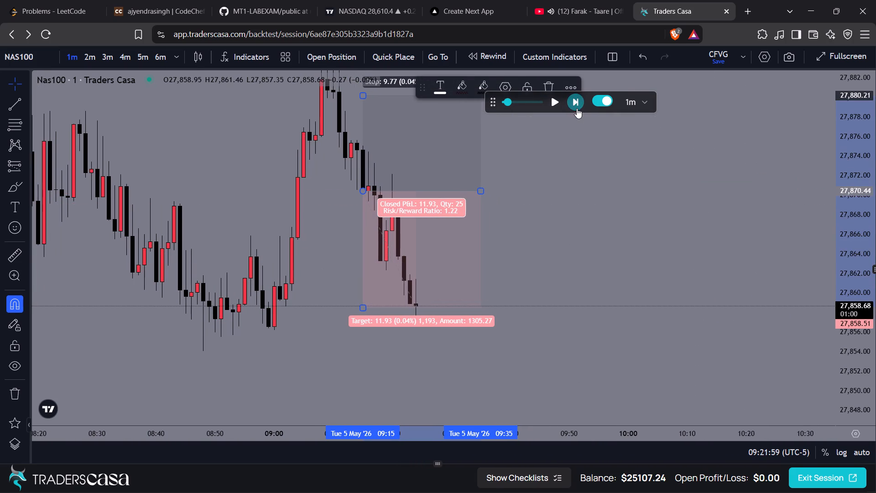
Shorten the short position drawing so that it ends at the 09:24 candle.
{"action": "left_click_drag", "start_coordinate": [480, 192], "coordinate": [412, 199]}
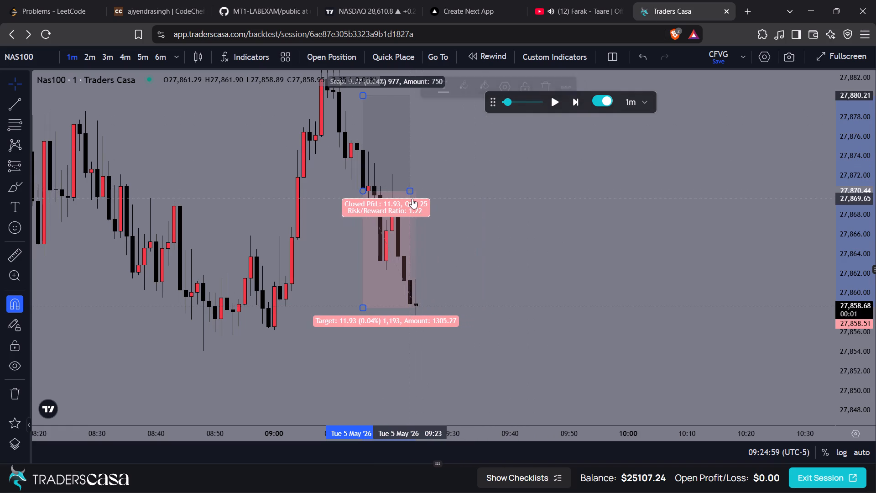
{"action": "left_click", "coordinate": [412, 199]}
{"action": "left_click", "coordinate": [411, 189]}
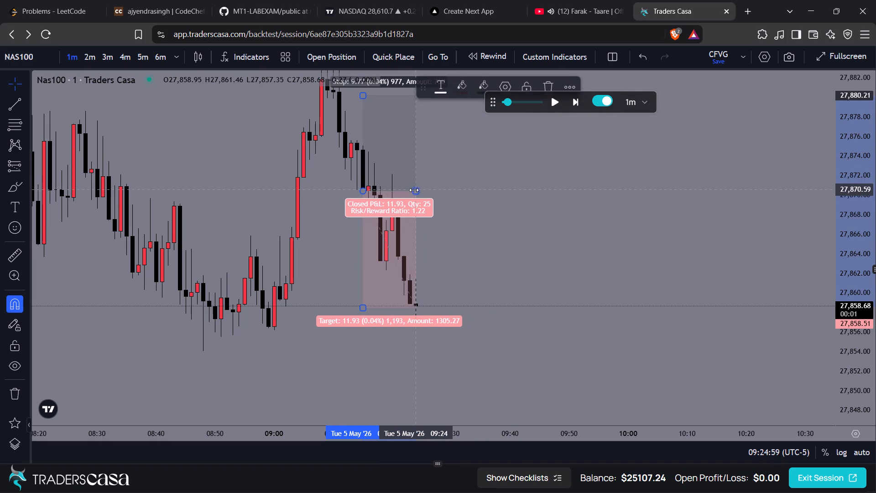
{"action": "left_click", "coordinate": [463, 189]}
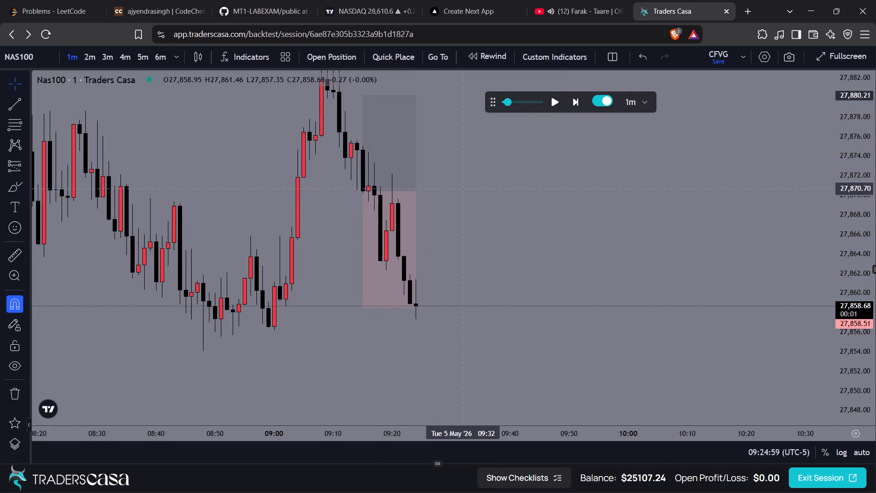
Delete the short position drawing from the chart.
{"action": "left_click", "coordinate": [395, 200]}
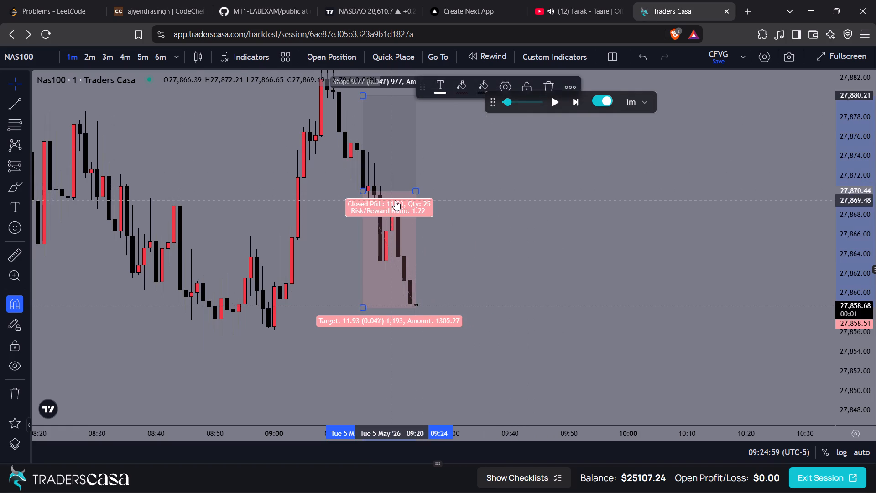
{"action": "key", "text": "Delete"}
Advance the replay candle by candle to the 09:35 candle.
{"action": "left_click", "coordinate": [571, 101]}
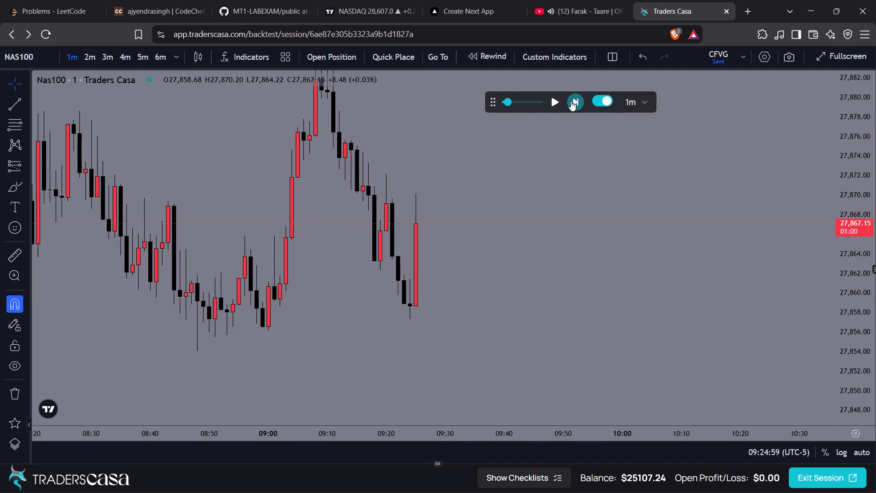
{"action": "left_click", "coordinate": [571, 101]}
{"action": "left_click", "coordinate": [571, 101]}
{"action": "left_click", "coordinate": [571, 101]}
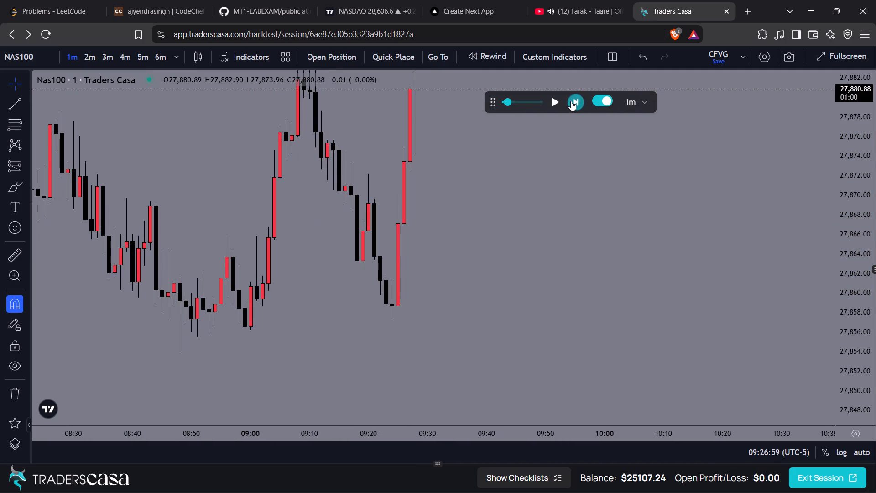
{"action": "left_click", "coordinate": [571, 101]}
{"action": "left_click_drag", "start_coordinate": [536, 135], "coordinate": [531, 152]}
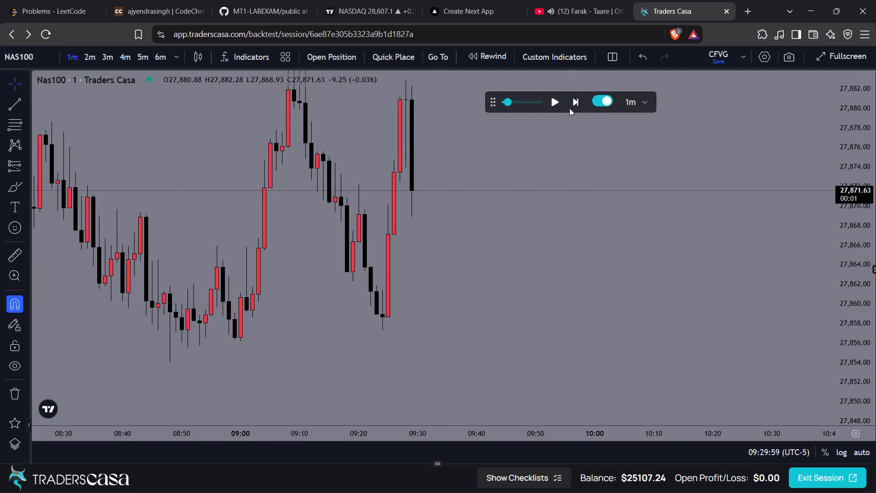
{"action": "left_click", "coordinate": [575, 104]}
{"action": "left_click", "coordinate": [575, 104]}
{"action": "left_click", "coordinate": [575, 104]}
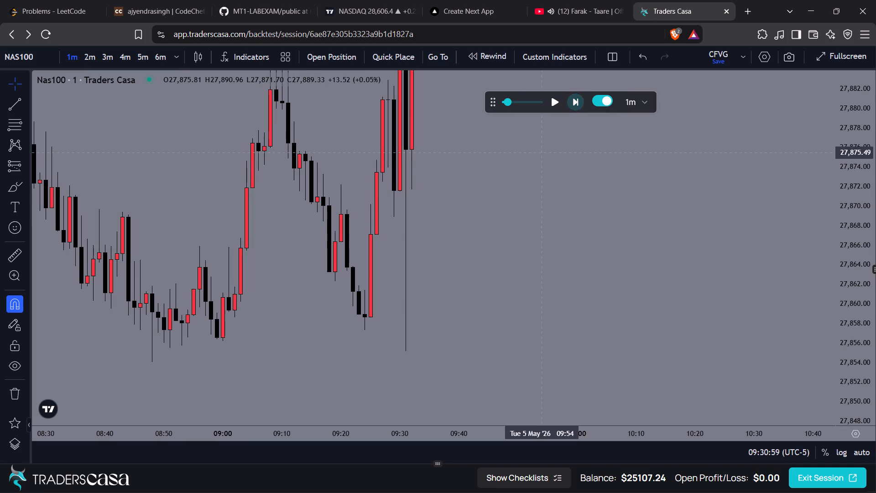
{"action": "left_click_drag", "start_coordinate": [541, 152], "coordinate": [512, 305]}
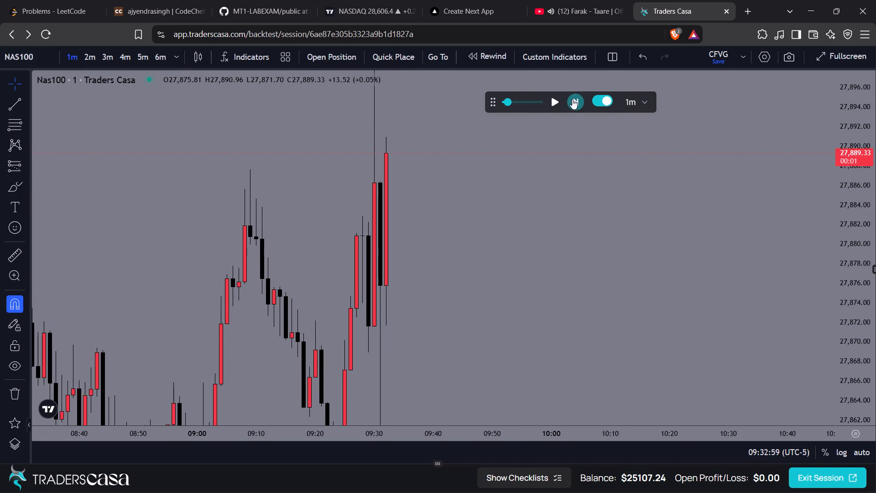
{"action": "triple_click", "coordinate": [572, 99]}
Advance the replay through the rally to the 09:47 candle.
{"action": "left_click_drag", "start_coordinate": [539, 152], "coordinate": [534, 296]}
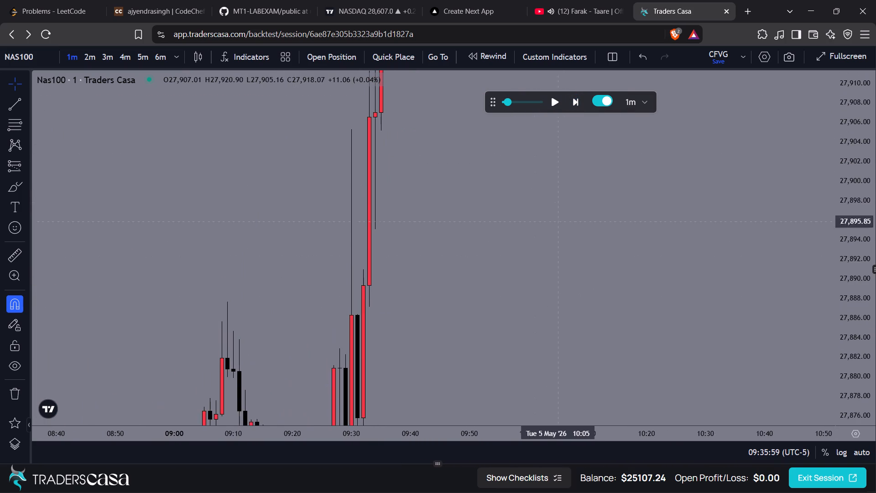
{"action": "left_click_drag", "start_coordinate": [567, 199], "coordinate": [591, 356]}
{"action": "left_click", "coordinate": [576, 104]}
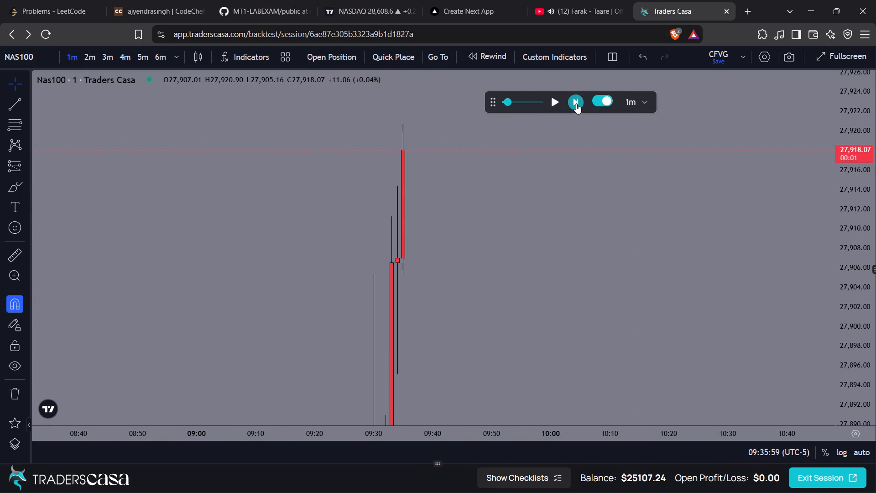
{"action": "left_click", "coordinate": [576, 104]}
{"action": "triple_click", "coordinate": [576, 104]}
{"action": "left_click", "coordinate": [576, 104]}
{"action": "left_click_drag", "start_coordinate": [556, 155], "coordinate": [612, 322]}
{"action": "left_click_drag", "start_coordinate": [857, 108], "coordinate": [864, 325]}
{"action": "left_click", "coordinate": [581, 98]}
{"action": "left_click", "coordinate": [581, 98]}
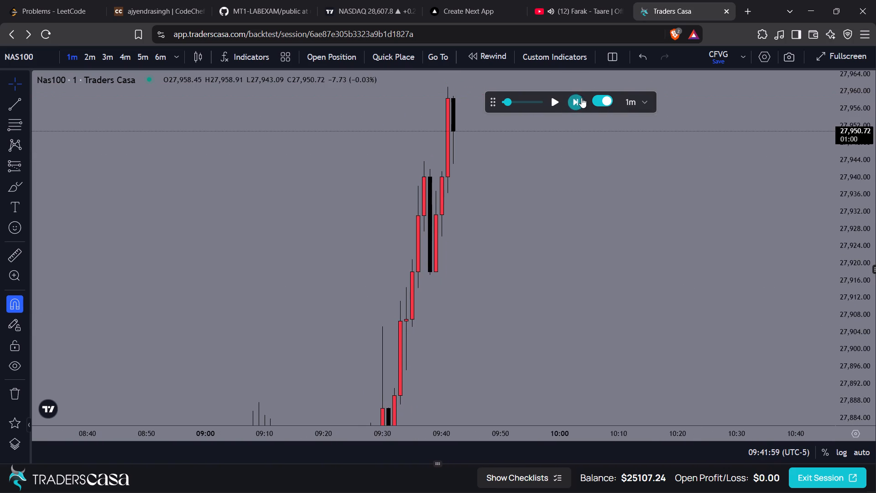
{"action": "left_click", "coordinate": [581, 98]}
{"action": "left_click", "coordinate": [581, 98]}
{"action": "double_click", "coordinate": [581, 98]}
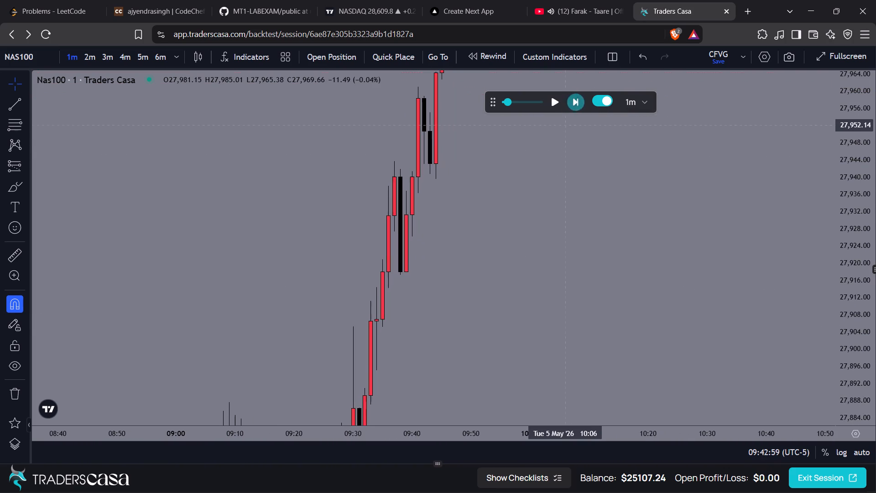
Advance the replay one minute at a time to the 10:00 candle.
{"action": "left_click_drag", "start_coordinate": [568, 125], "coordinate": [570, 245]}
{"action": "left_click", "coordinate": [576, 100]}
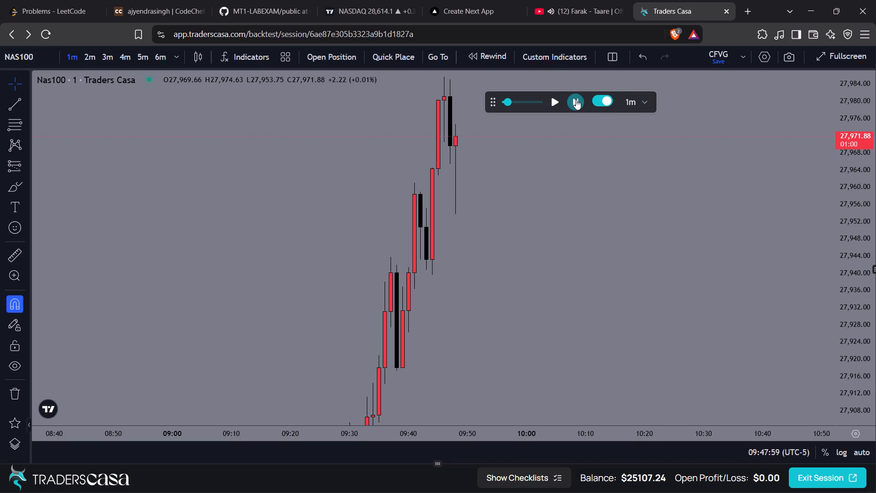
{"action": "left_click", "coordinate": [576, 100]}
{"action": "left_click", "coordinate": [576, 100]}
{"action": "triple_click", "coordinate": [576, 100]}
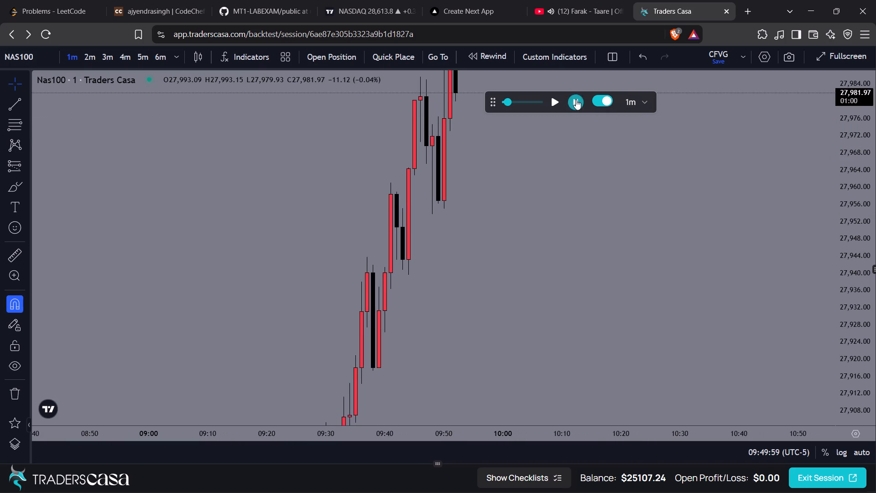
{"action": "left_click_drag", "start_coordinate": [549, 147], "coordinate": [544, 275]}
{"action": "triple_click", "coordinate": [577, 99]}
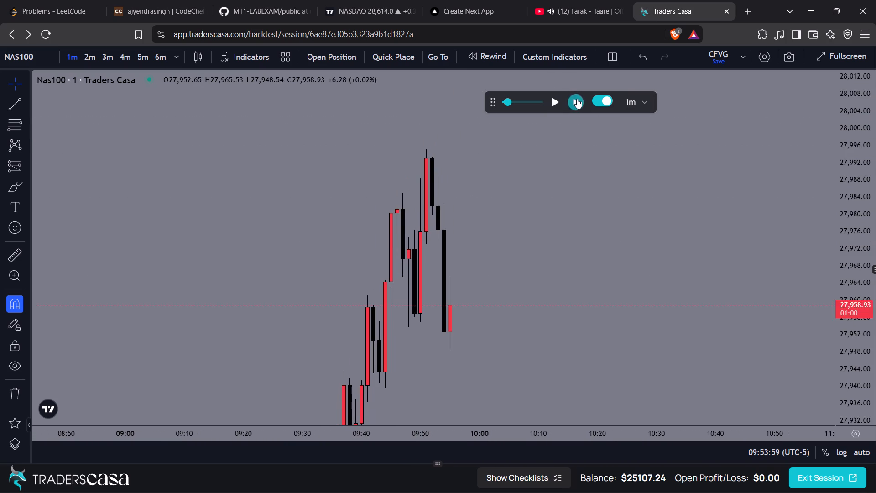
{"action": "double_click", "coordinate": [577, 99]}
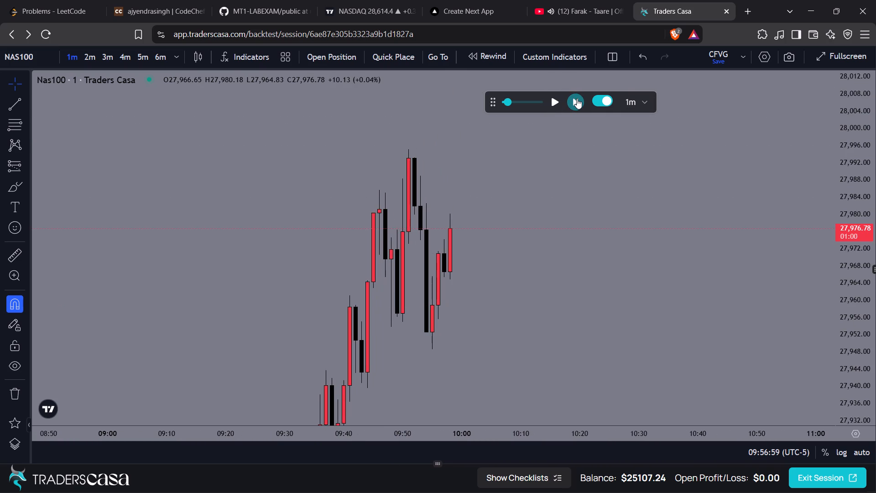
{"action": "left_click", "coordinate": [577, 99]}
{"action": "left_click", "coordinate": [577, 99]}
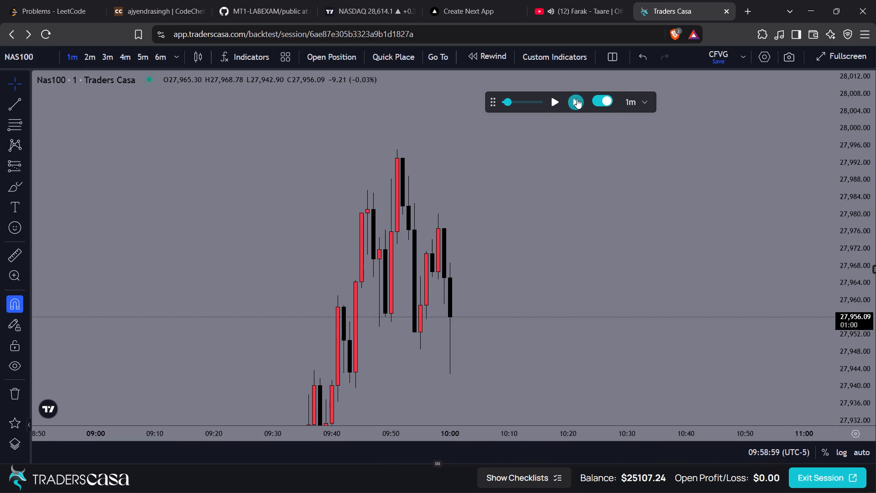
Advance the replay candle by candle to the 10:13 candle.
{"action": "left_click", "coordinate": [577, 99]}
{"action": "left_click", "coordinate": [577, 99]}
{"action": "left_click", "coordinate": [577, 99]}
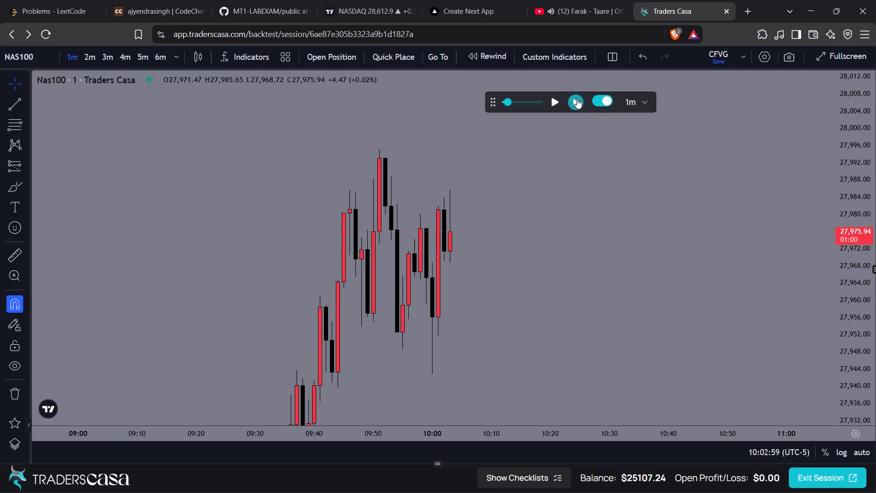
{"action": "left_click", "coordinate": [577, 99]}
{"action": "left_click", "coordinate": [577, 99]}
{"action": "double_click", "coordinate": [577, 99]}
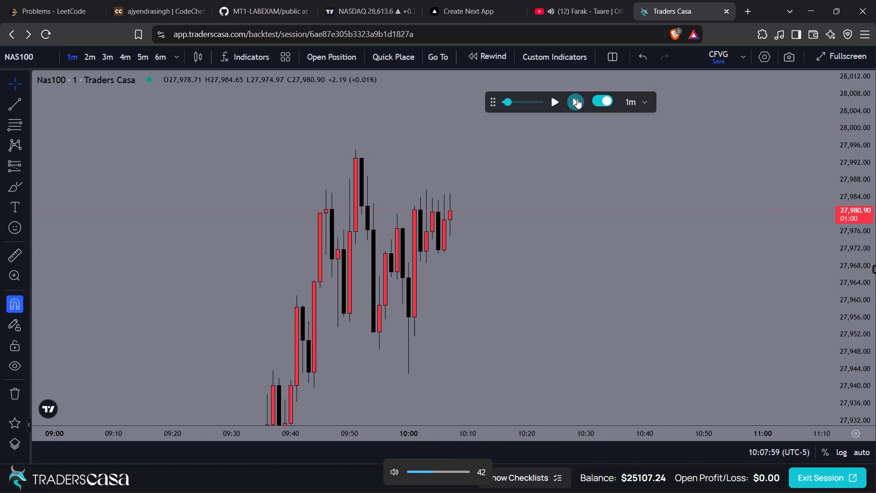
{"action": "left_click", "coordinate": [577, 99]}
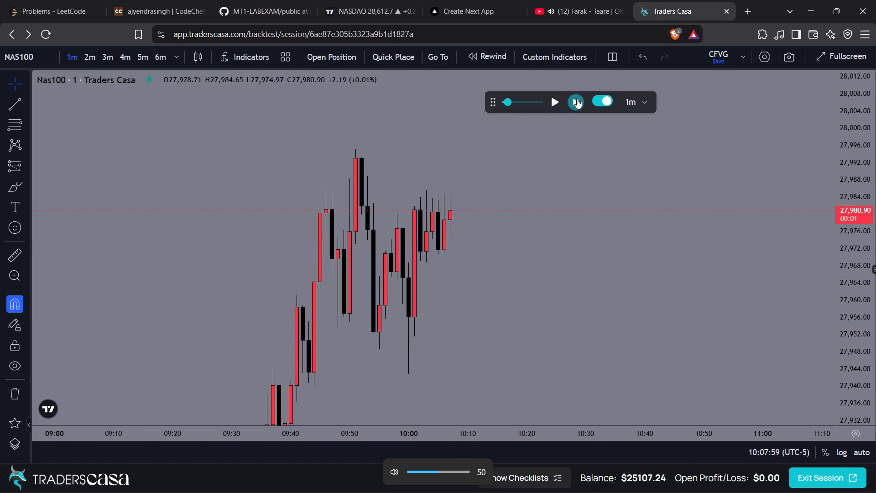
{"action": "left_click", "coordinate": [577, 99]}
{"action": "left_click", "coordinate": [577, 99]}
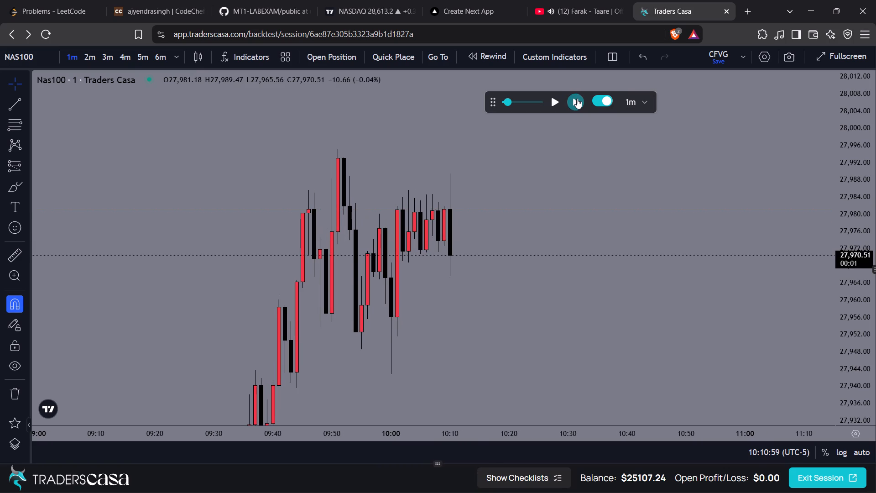
{"action": "left_click", "coordinate": [577, 99]}
{"action": "left_click", "coordinate": [577, 99]}
{"action": "left_click", "coordinate": [577, 99]}
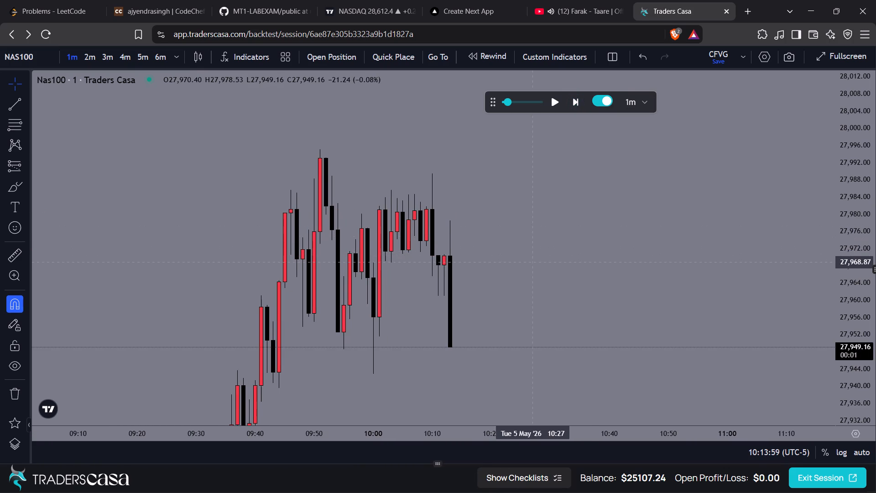
Advance the replay one minute at a time to the 10:25 candle.
{"action": "left_click_drag", "start_coordinate": [534, 261], "coordinate": [563, 147]}
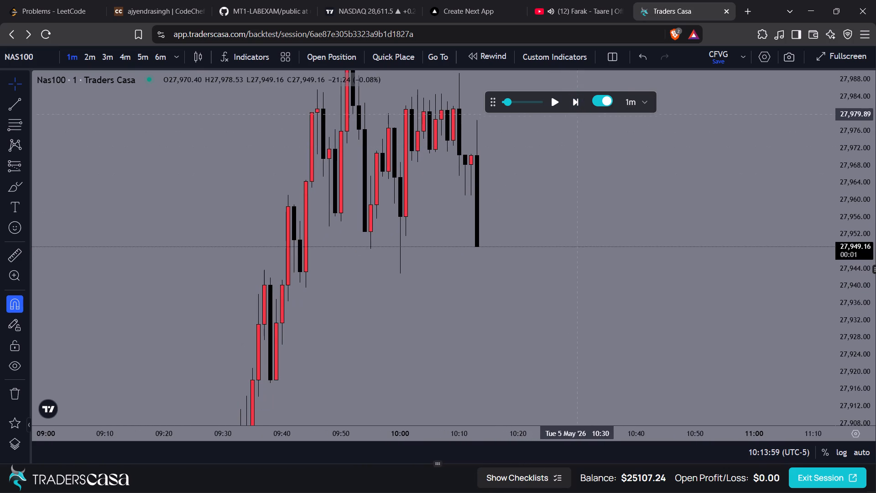
{"action": "left_click", "coordinate": [579, 99]}
{"action": "left_click", "coordinate": [579, 99]}
{"action": "left_click", "coordinate": [579, 99]}
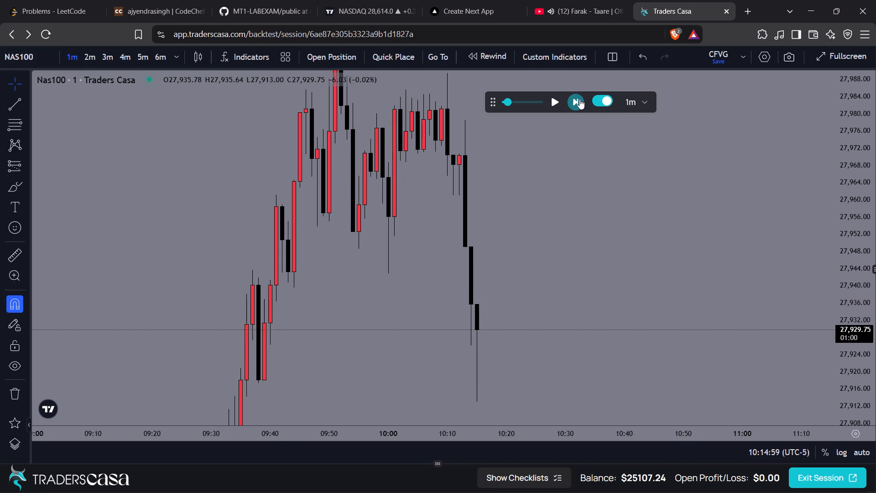
{"action": "left_click", "coordinate": [579, 99]}
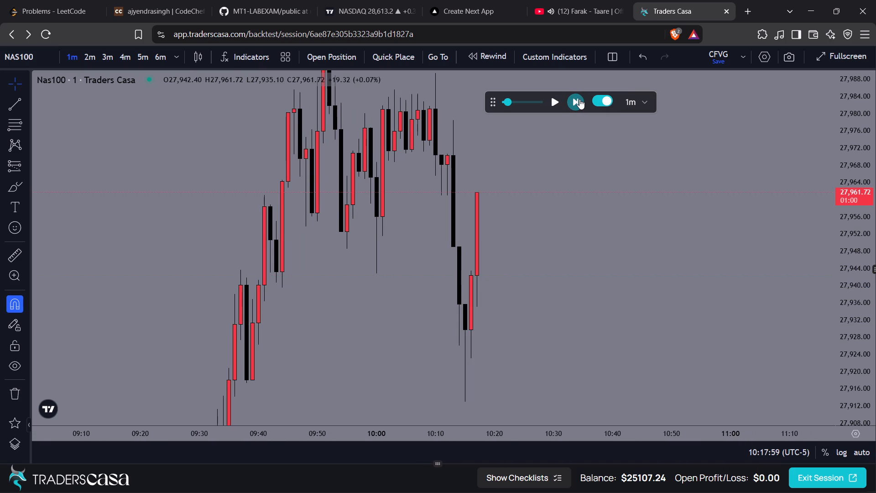
{"action": "left_click", "coordinate": [579, 99]}
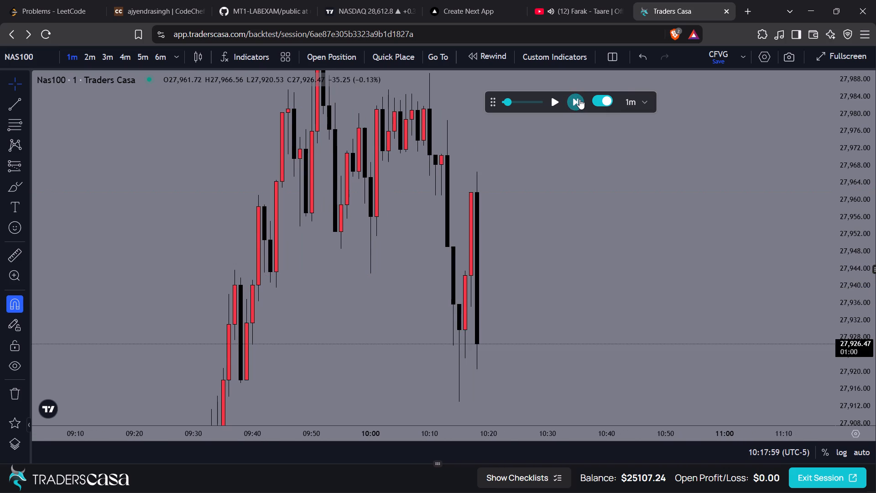
{"action": "left_click", "coordinate": [579, 99]}
{"action": "left_click", "coordinate": [579, 99]}
{"action": "left_click", "coordinate": [579, 99]}
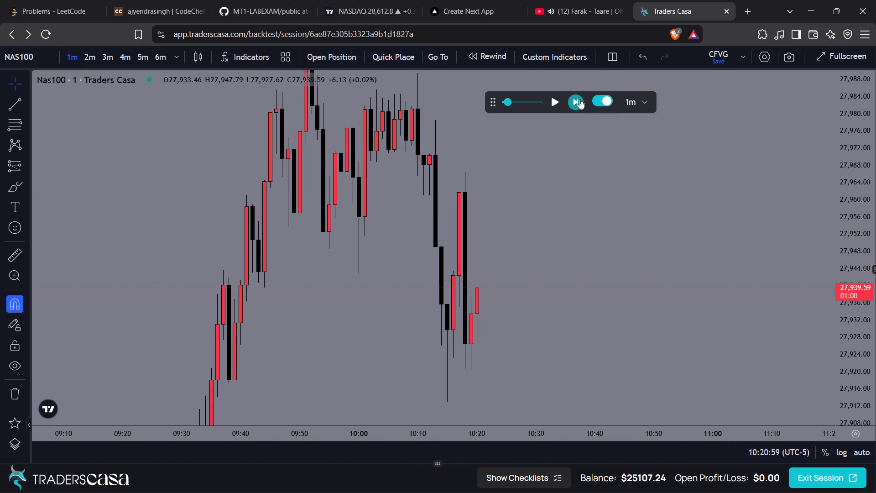
{"action": "triple_click", "coordinate": [579, 99]}
{"action": "left_click_drag", "start_coordinate": [559, 174], "coordinate": [547, 237]}
{"action": "left_click", "coordinate": [576, 107]}
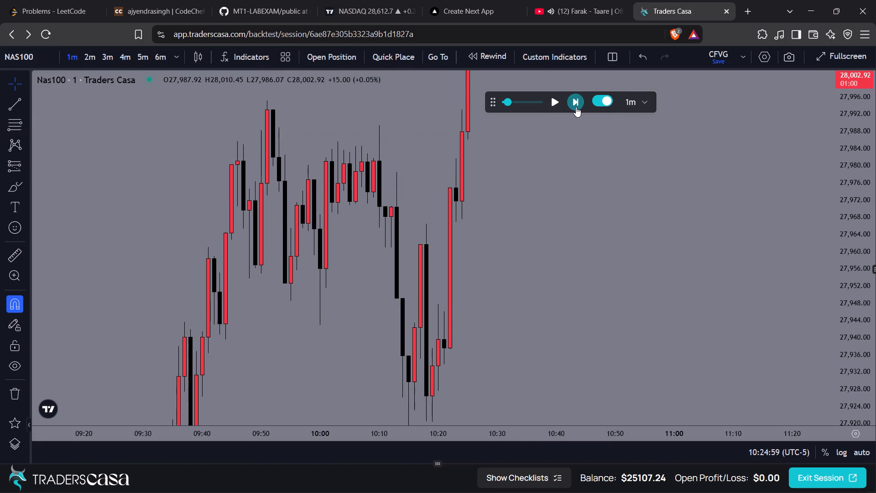
Advance the replay candle by candle to the 10:33 candle.
{"action": "triple_click", "coordinate": [576, 107]}
{"action": "left_click_drag", "start_coordinate": [550, 142], "coordinate": [542, 269]}
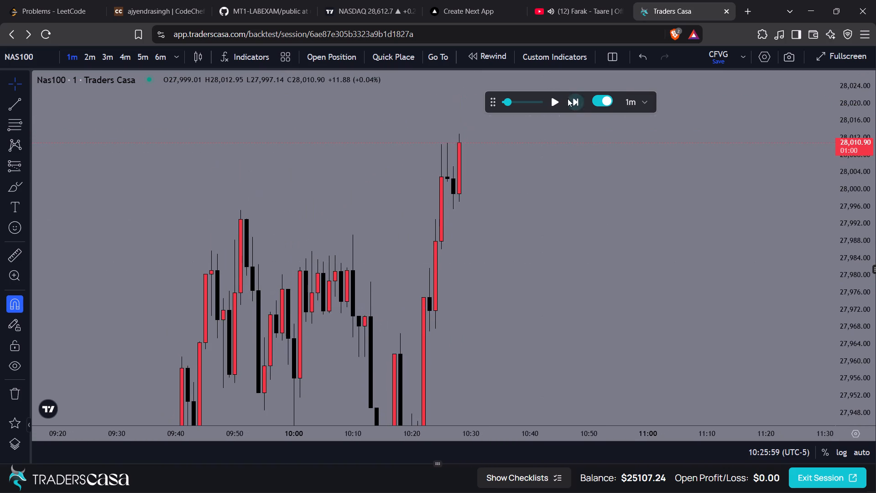
{"action": "left_click", "coordinate": [571, 98]}
{"action": "left_click", "coordinate": [571, 98]}
{"action": "left_click", "coordinate": [571, 98]}
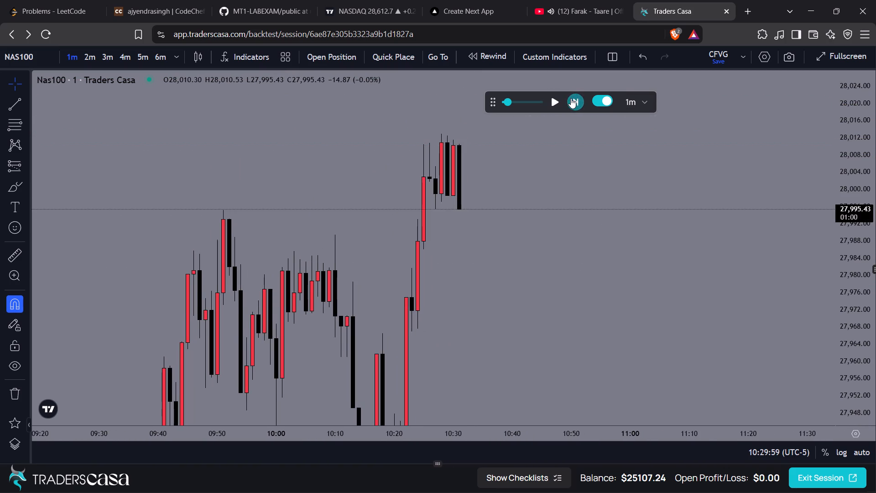
{"action": "left_click", "coordinate": [571, 98]}
{"action": "left_click", "coordinate": [571, 98]}
{"action": "triple_click", "coordinate": [571, 98]}
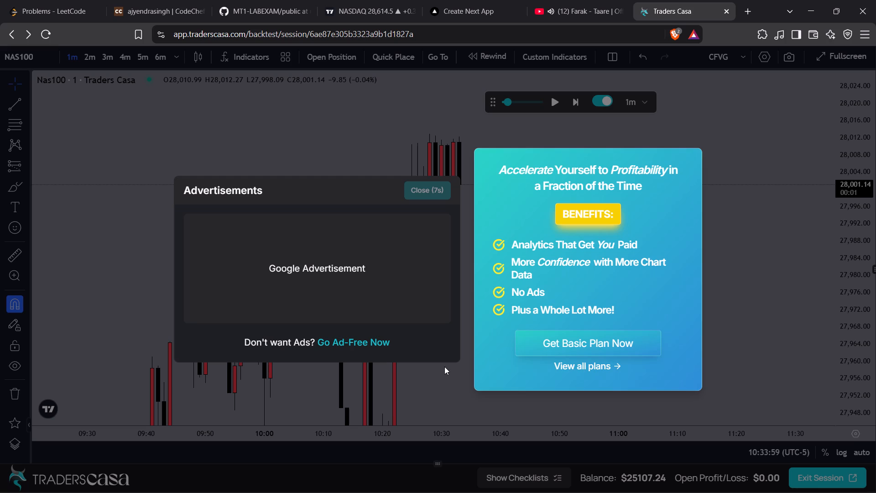
Close the advertisement overlay to return to the chart.
{"action": "left_click", "coordinate": [431, 192]}
Advance the replay candle by candle to the 10:44 candle.
{"action": "left_click", "coordinate": [570, 94]}
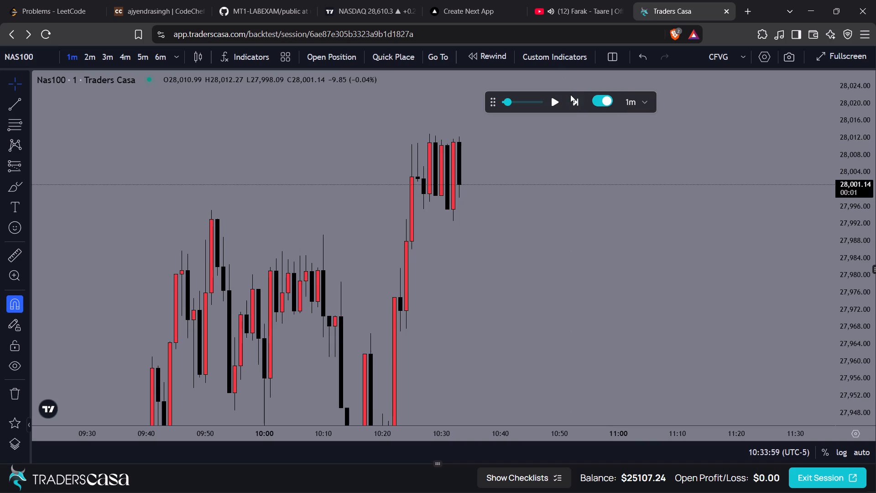
{"action": "left_click", "coordinate": [576, 99]}
{"action": "left_click", "coordinate": [576, 99]}
{"action": "left_click", "coordinate": [576, 99]}
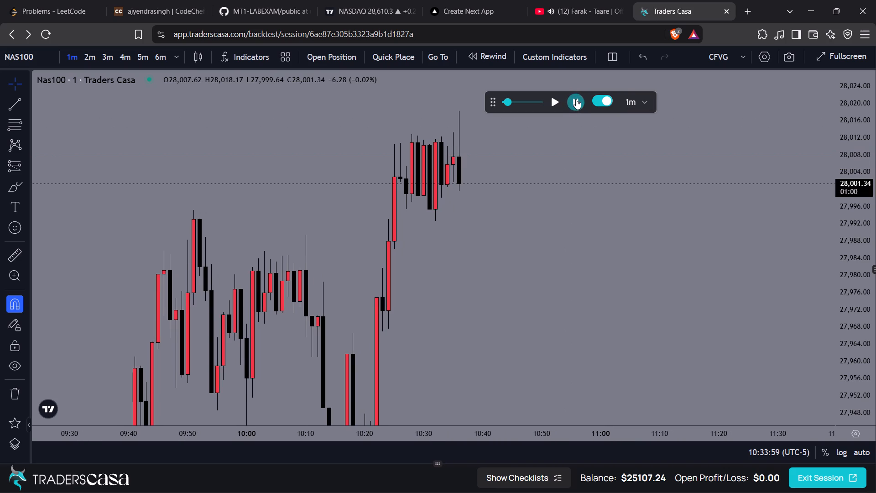
{"action": "left_click", "coordinate": [576, 99]}
{"action": "left_click", "coordinate": [576, 99]}
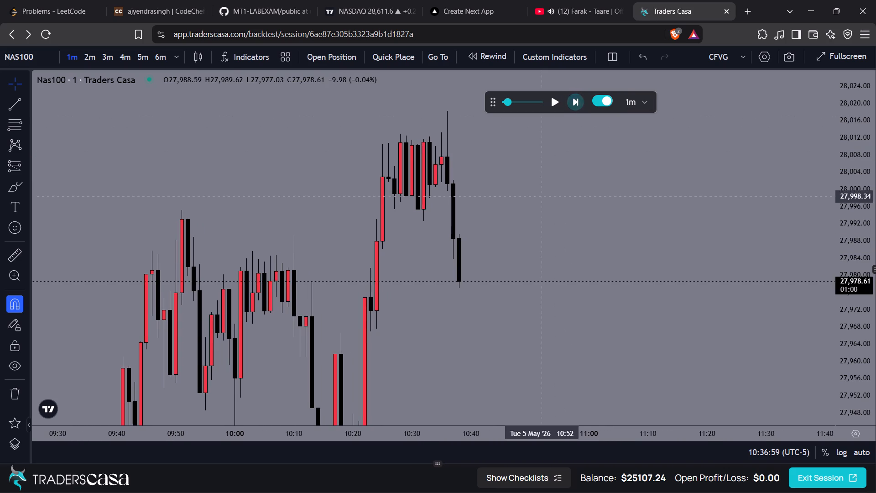
{"action": "left_click", "coordinate": [580, 102]}
{"action": "left_click", "coordinate": [580, 102]}
{"action": "left_click", "coordinate": [580, 102]}
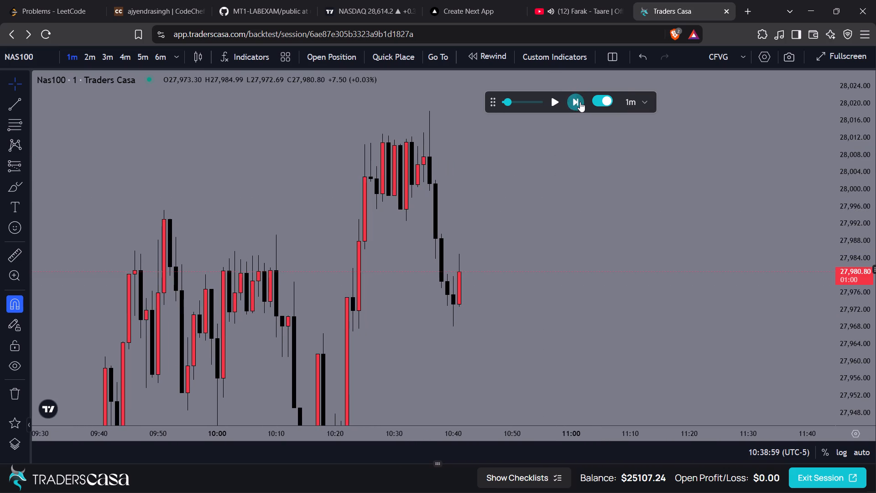
{"action": "left_click", "coordinate": [580, 102]}
{"action": "left_click", "coordinate": [580, 102]}
{"action": "left_click", "coordinate": [580, 102]}
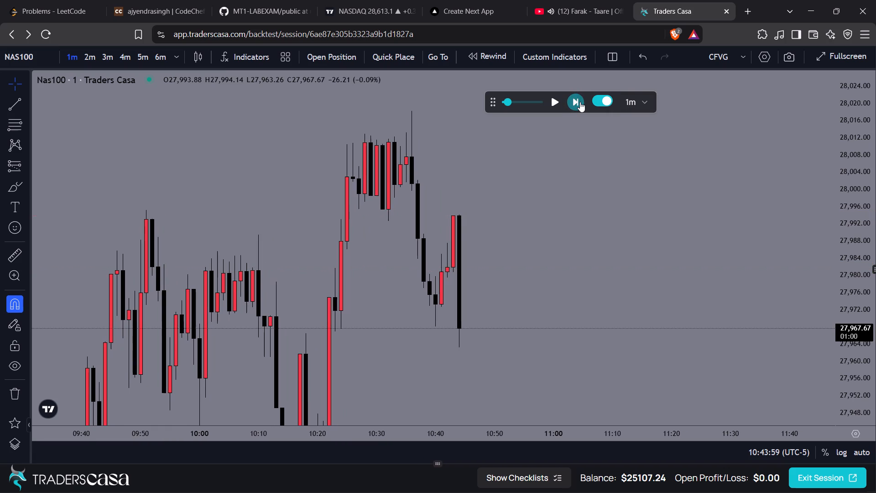
{"action": "left_click_drag", "start_coordinate": [557, 230], "coordinate": [561, 78]}
{"action": "scroll", "coordinate": [583, 245], "scroll_direction": "down", "scroll_amount": 2}
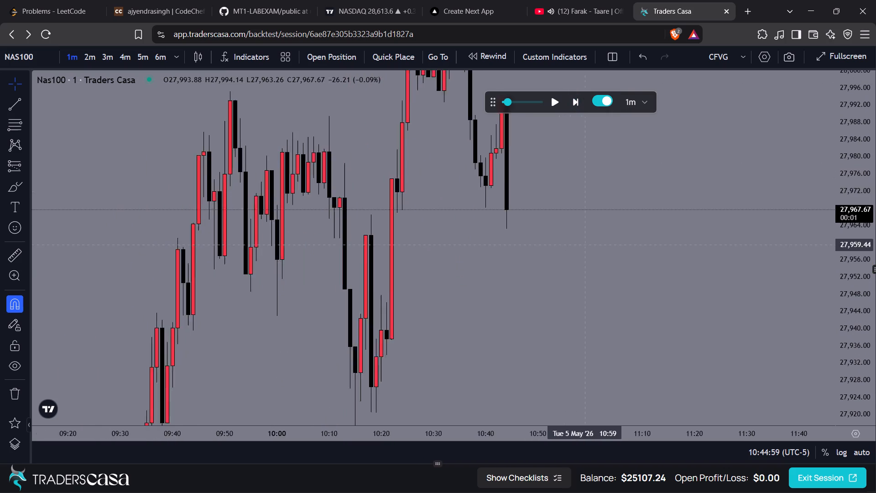
Draw a short position at the 10:44 candle with entry 27,967.67, stop 27,999.76 and target 27,923.37.
{"action": "left_click_drag", "start_coordinate": [846, 116], "coordinate": [819, 300]}
{"action": "left_click_drag", "start_coordinate": [692, 239], "coordinate": [539, 288]}
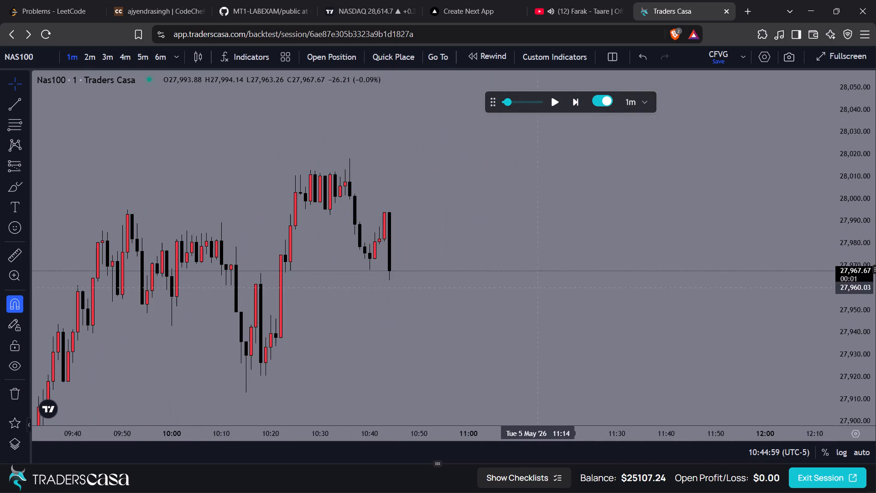
{"action": "left_click", "coordinate": [29, 171]}
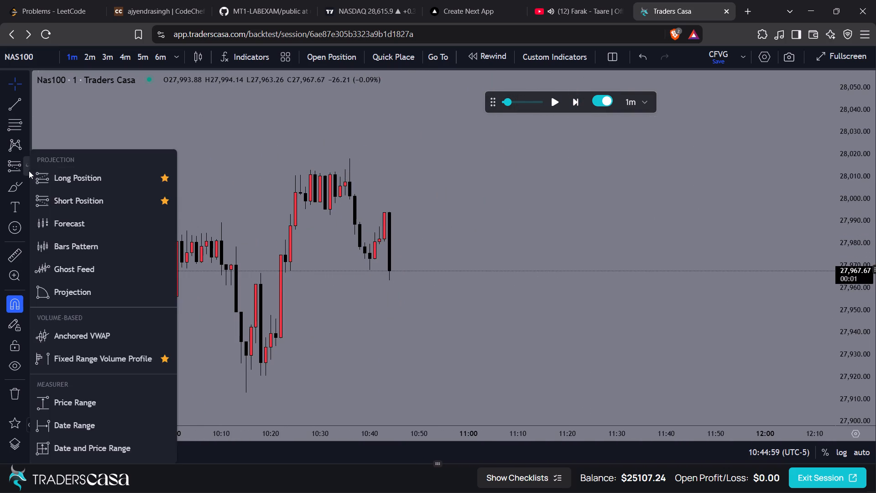
{"action": "left_click", "coordinate": [52, 202]}
{"action": "left_click", "coordinate": [388, 271]}
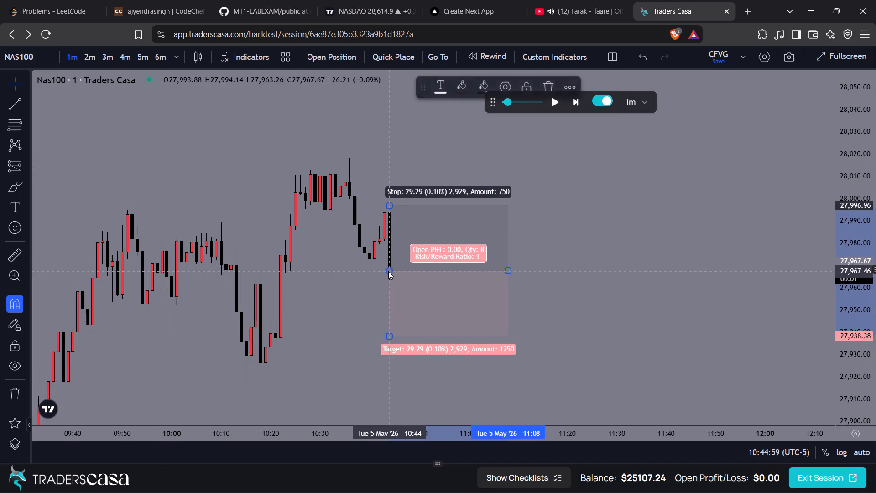
{"action": "left_click_drag", "start_coordinate": [390, 208], "coordinate": [402, 199]}
{"action": "left_click_drag", "start_coordinate": [567, 217], "coordinate": [557, 176]}
{"action": "left_click_drag", "start_coordinate": [376, 304], "coordinate": [381, 330]}
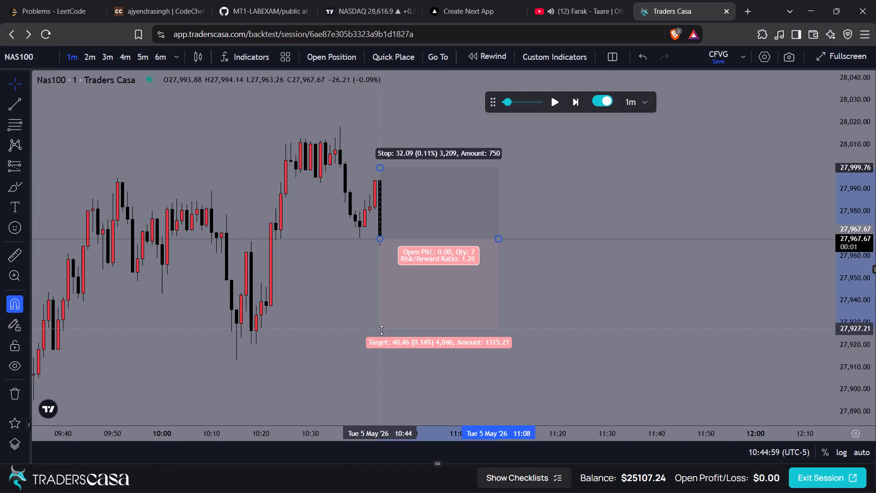
{"action": "left_click_drag", "start_coordinate": [381, 330], "coordinate": [392, 338]}
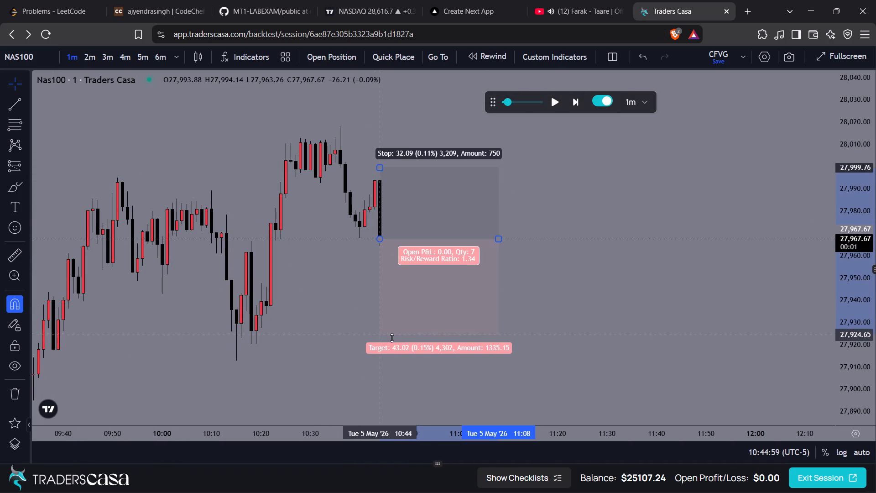
{"action": "left_click_drag", "start_coordinate": [392, 338], "coordinate": [392, 337]}
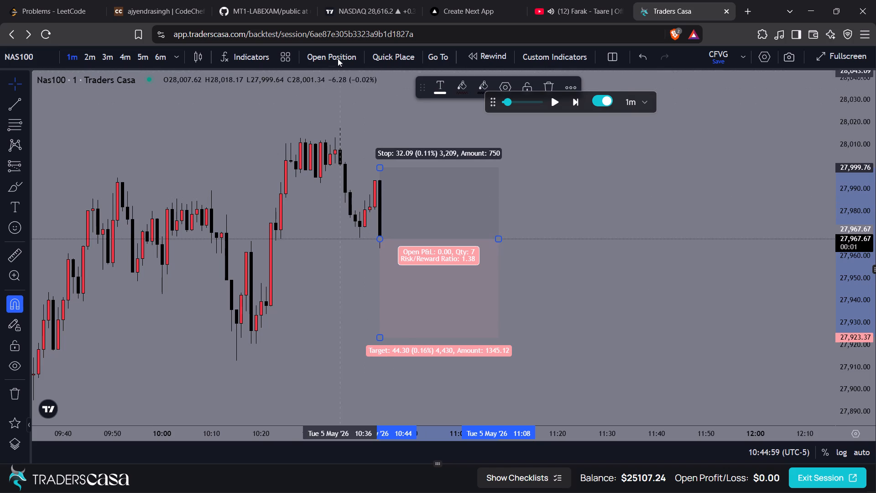
Place a sell limit trade at 27967.67 with take profit 27923.37, stop loss 27999.76 and a risk of $100.
{"action": "left_click", "coordinate": [338, 58]}
{"action": "double_click", "coordinate": [425, 423]}
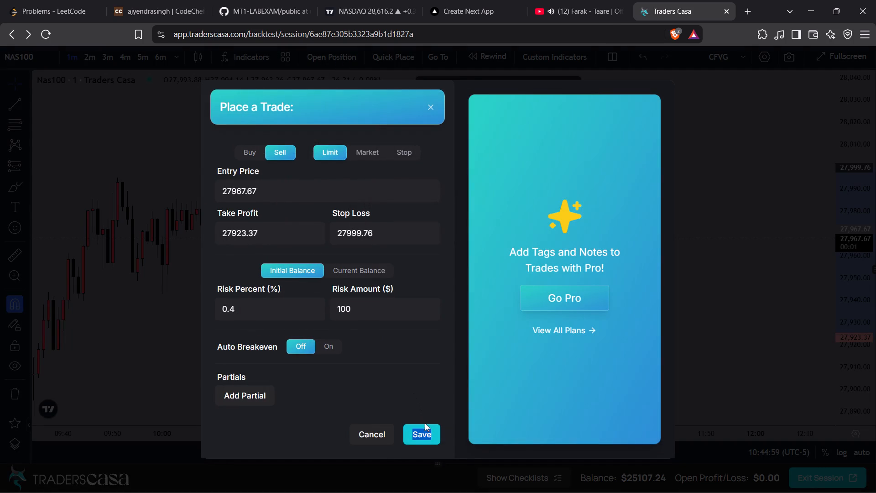
{"action": "left_click", "coordinate": [427, 428]}
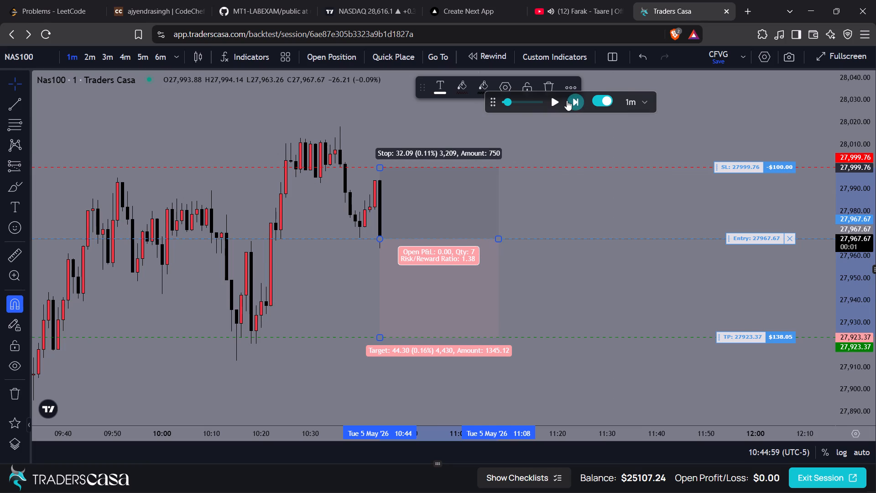
Advance the replay candle by candle to the 10:54 candle with the short trade running.
{"action": "left_click", "coordinate": [574, 100]}
{"action": "left_click", "coordinate": [574, 100]}
{"action": "left_click", "coordinate": [574, 100]}
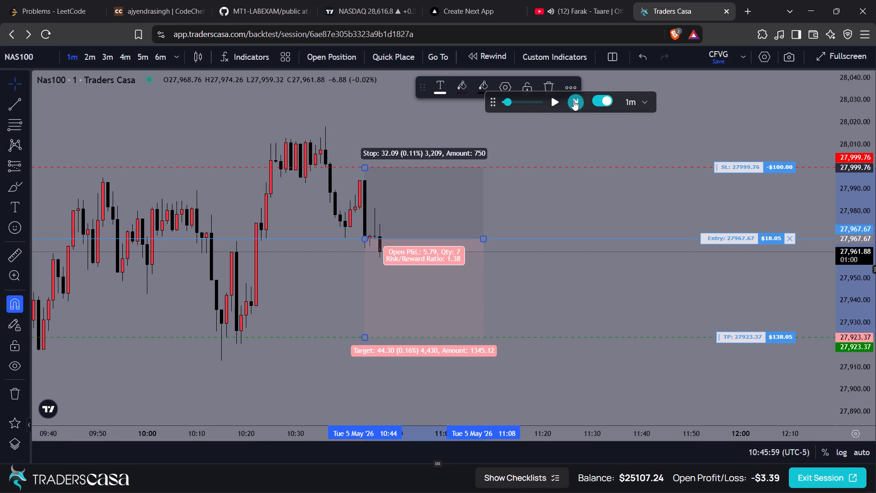
{"action": "left_click", "coordinate": [574, 100]}
{"action": "left_click", "coordinate": [574, 100]}
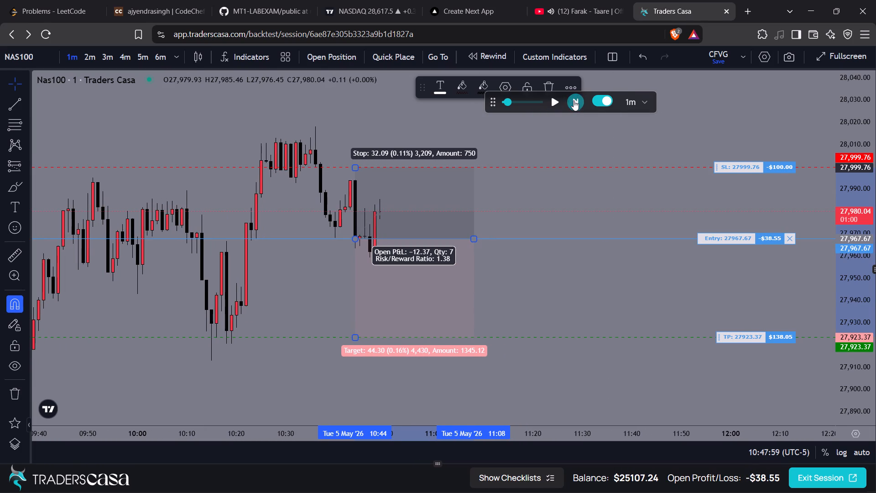
{"action": "left_click", "coordinate": [574, 100]}
{"action": "left_click", "coordinate": [574, 100]}
{"action": "left_click", "coordinate": [574, 100]}
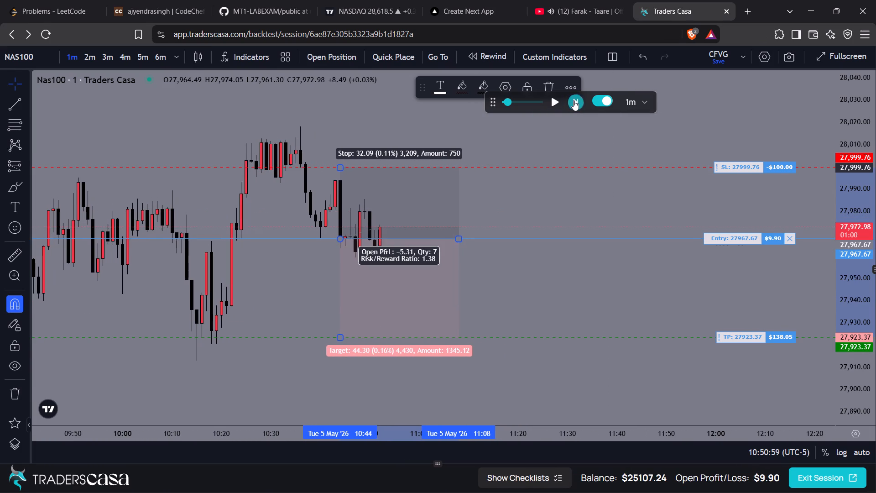
{"action": "left_click", "coordinate": [574, 100]}
{"action": "left_click", "coordinate": [574, 100]}
{"action": "left_click", "coordinate": [574, 100]}
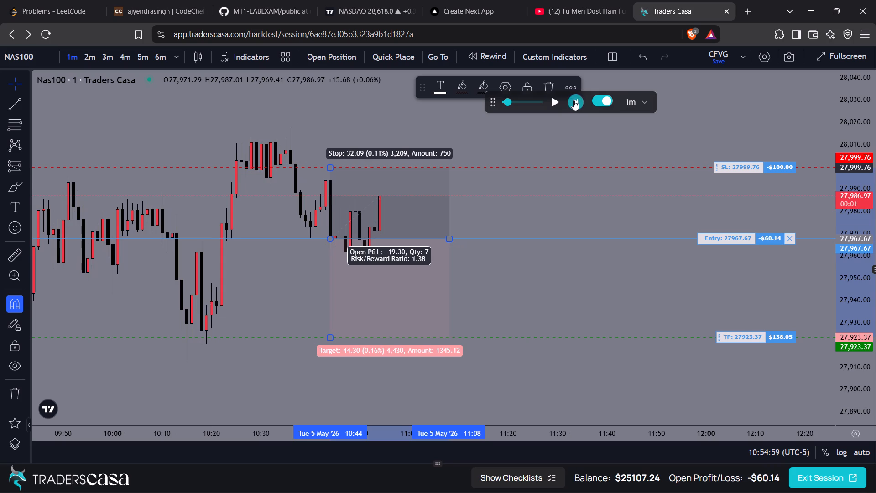
Advance the replay candle by candle to the 11:04 candle to play the short trade out.
{"action": "left_click", "coordinate": [574, 100]}
{"action": "left_click", "coordinate": [574, 100]}
{"action": "left_click", "coordinate": [574, 100]}
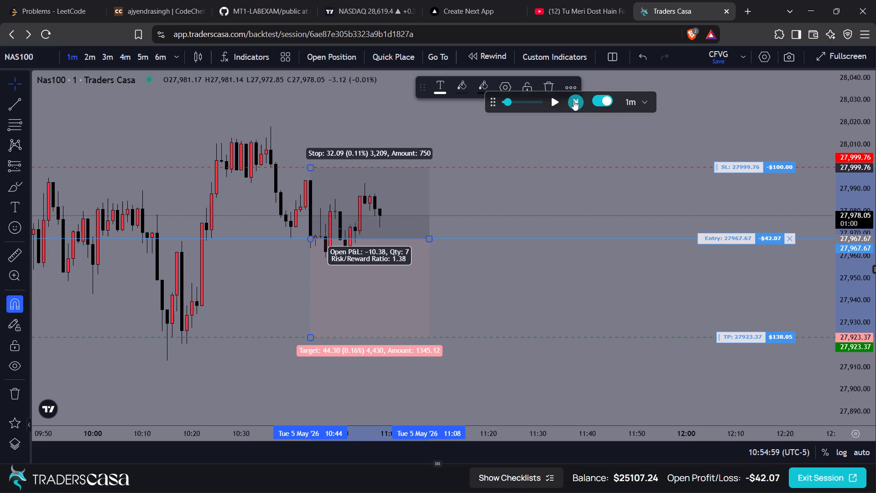
{"action": "left_click", "coordinate": [574, 100]}
{"action": "left_click", "coordinate": [574, 100]}
{"action": "left_click", "coordinate": [574, 100]}
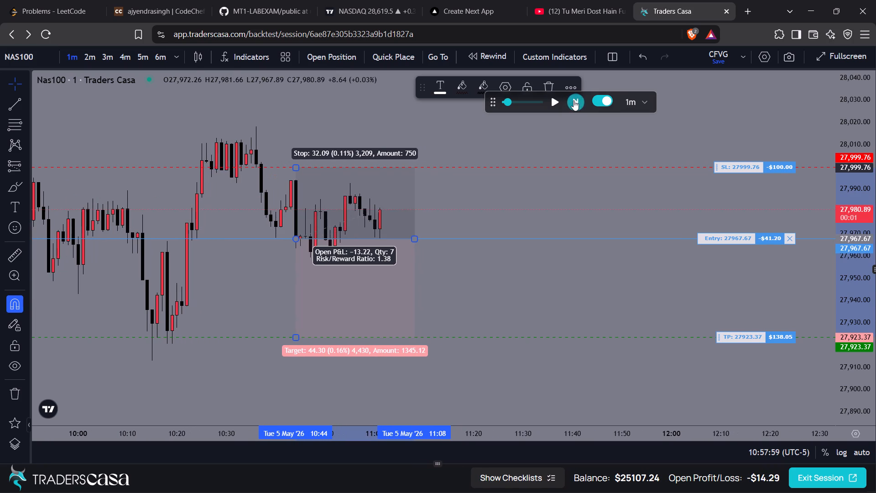
{"action": "left_click", "coordinate": [574, 100]}
{"action": "left_click", "coordinate": [574, 100]}
{"action": "left_click", "coordinate": [574, 100]}
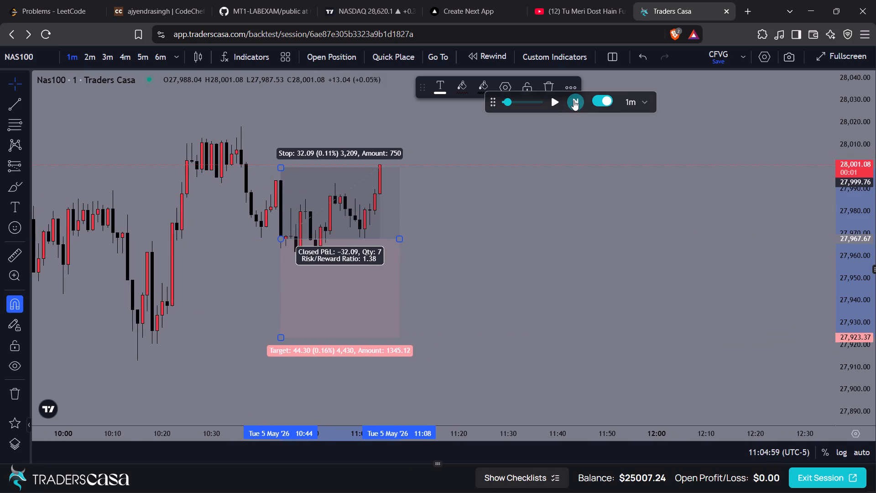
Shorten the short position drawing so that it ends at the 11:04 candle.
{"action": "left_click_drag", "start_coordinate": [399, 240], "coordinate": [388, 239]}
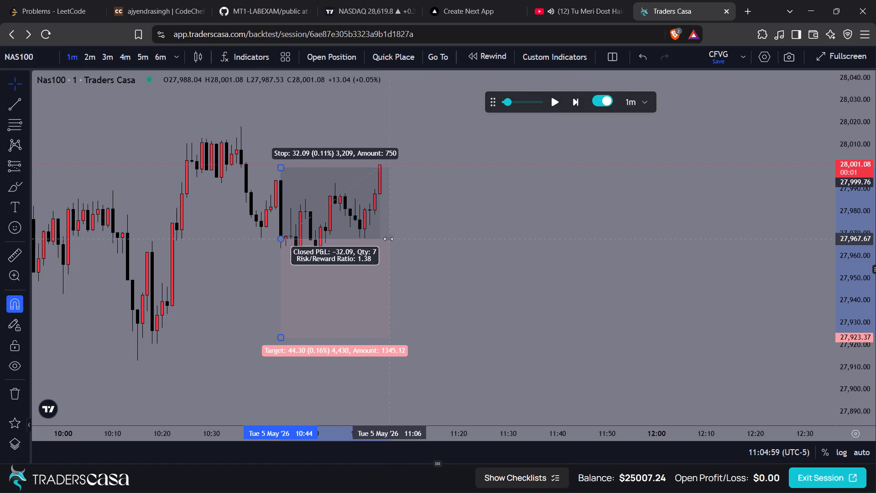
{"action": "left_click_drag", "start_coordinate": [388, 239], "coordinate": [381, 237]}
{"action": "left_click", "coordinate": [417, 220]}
Delete the short position drawing from the chart.
{"action": "left_click", "coordinate": [363, 238]}
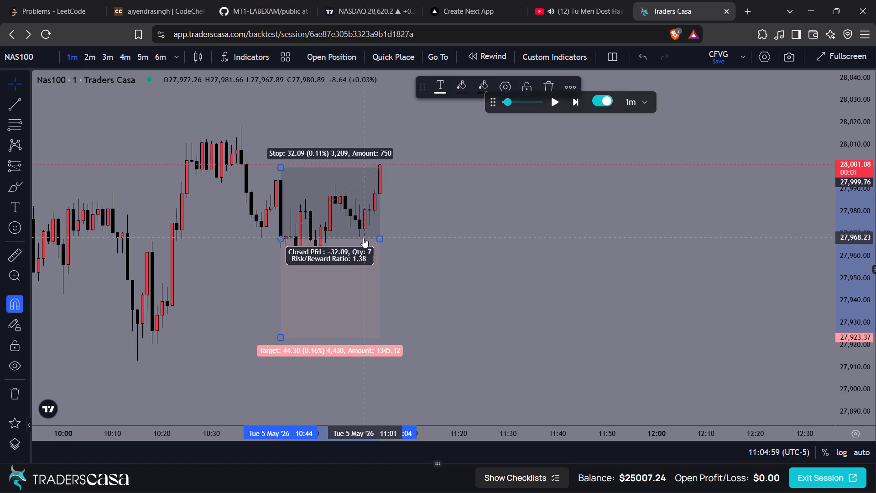
{"action": "key", "text": "Delete"}
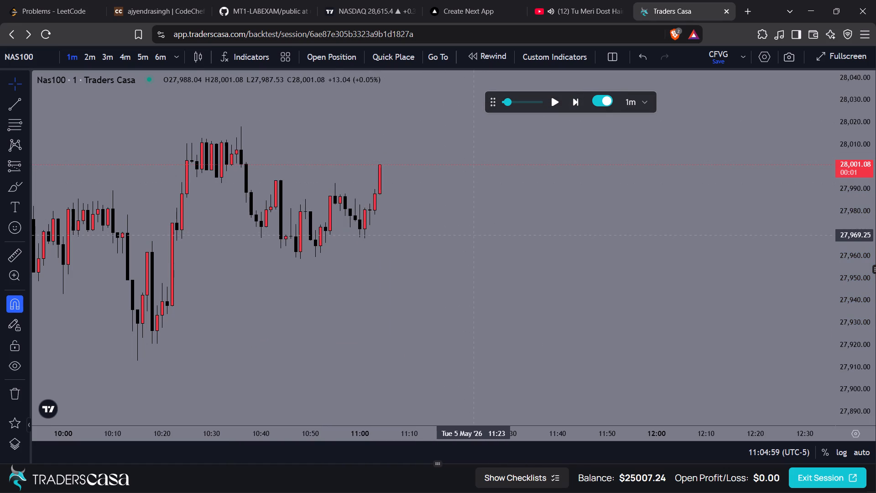
Advance the replay candle by candle from 11:04 to the 11:17 candle.
{"action": "left_click_drag", "start_coordinate": [466, 266], "coordinate": [570, 282]}
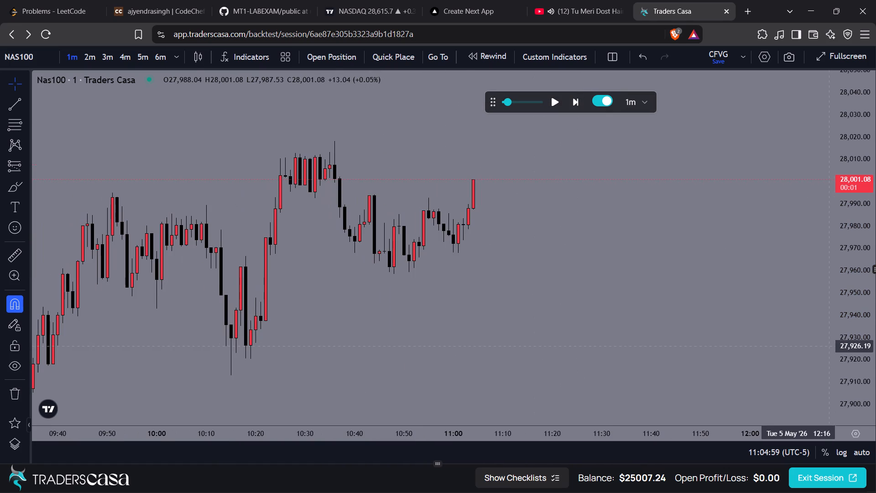
{"action": "left_click_drag", "start_coordinate": [855, 362], "coordinate": [834, 218]}
{"action": "scroll", "coordinate": [511, 253], "scroll_direction": "up", "scroll_amount": 1}
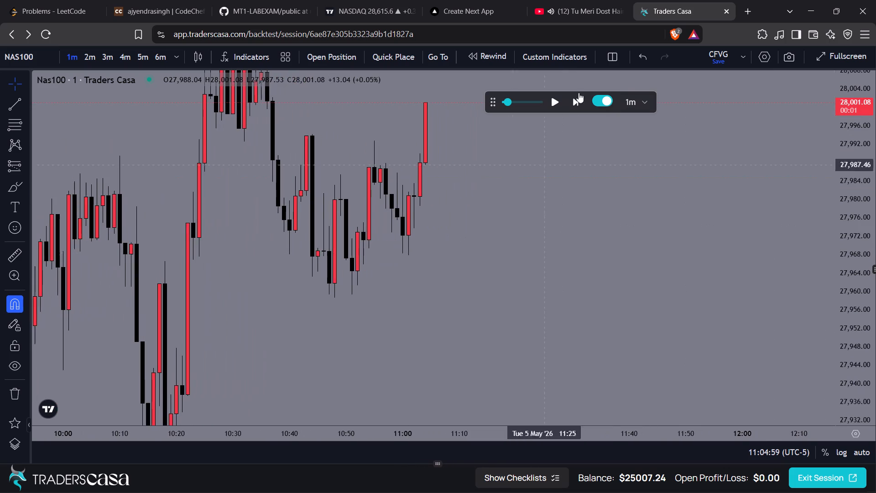
{"action": "left_click", "coordinate": [575, 99]}
{"action": "left_click", "coordinate": [575, 99]}
{"action": "triple_click", "coordinate": [575, 99]}
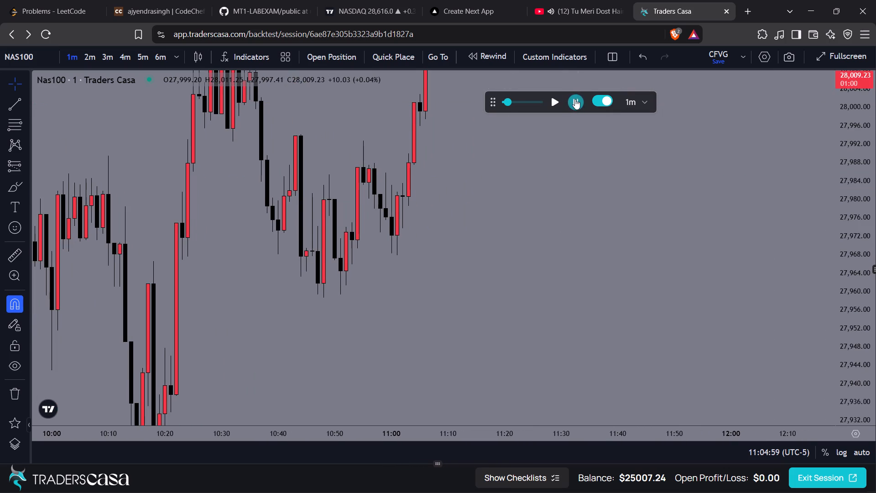
{"action": "left_click_drag", "start_coordinate": [511, 160], "coordinate": [503, 278]}
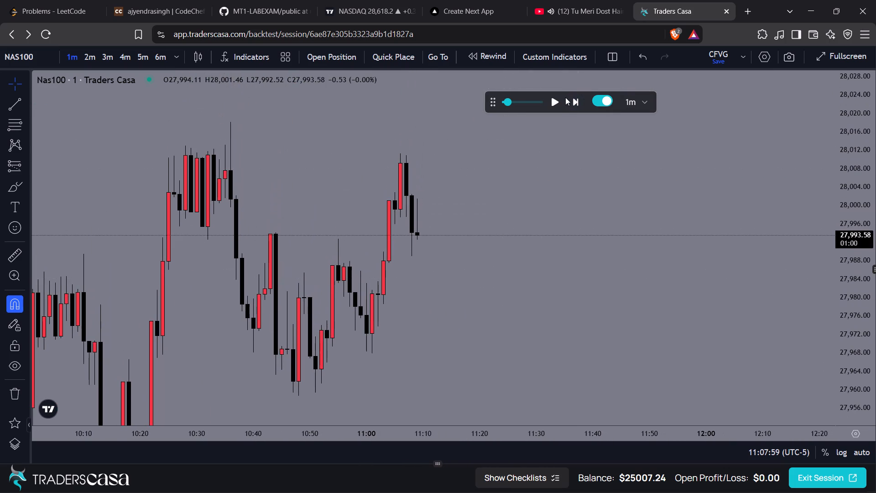
{"action": "left_click", "coordinate": [575, 101]}
{"action": "triple_click", "coordinate": [575, 101]}
{"action": "triple_click", "coordinate": [575, 101]}
{"action": "left_click", "coordinate": [575, 101]}
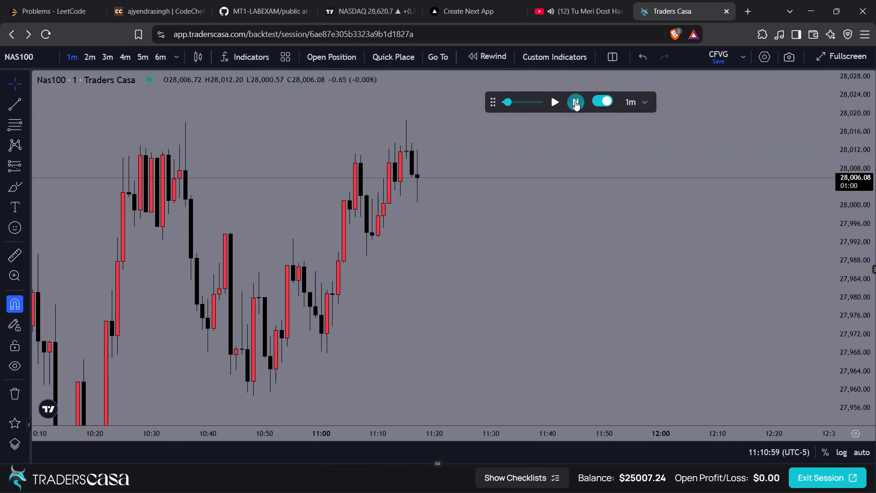
Advance the replay candle by candle to the 11:45 candle.
{"action": "triple_click", "coordinate": [575, 101]}
{"action": "left_click", "coordinate": [575, 101]}
{"action": "triple_click", "coordinate": [575, 101]}
{"action": "double_click", "coordinate": [575, 101]}
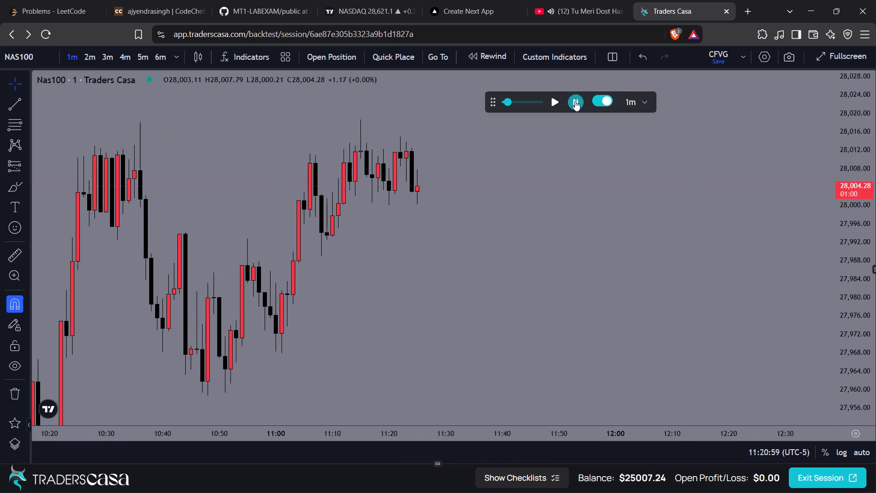
{"action": "left_click", "coordinate": [575, 101]}
{"action": "triple_click", "coordinate": [575, 101]}
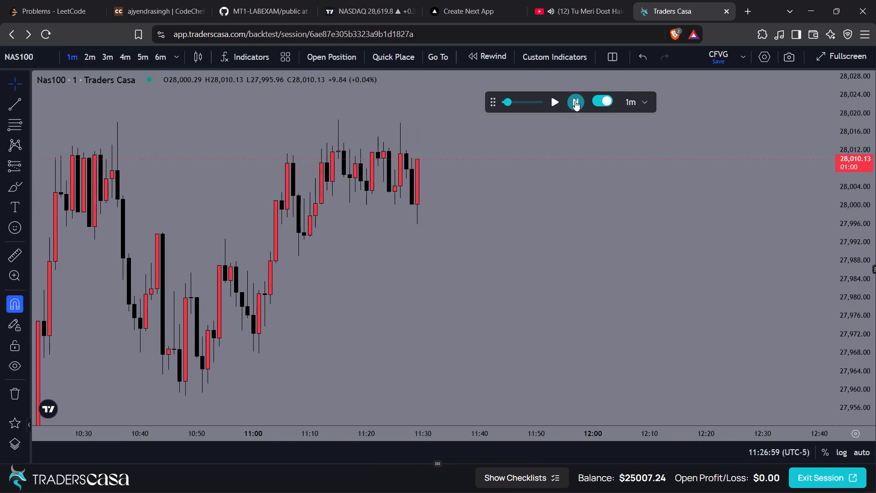
{"action": "triple_click", "coordinate": [575, 101]}
{"action": "triple_click", "coordinate": [575, 101]}
{"action": "triple_click", "coordinate": [575, 101]}
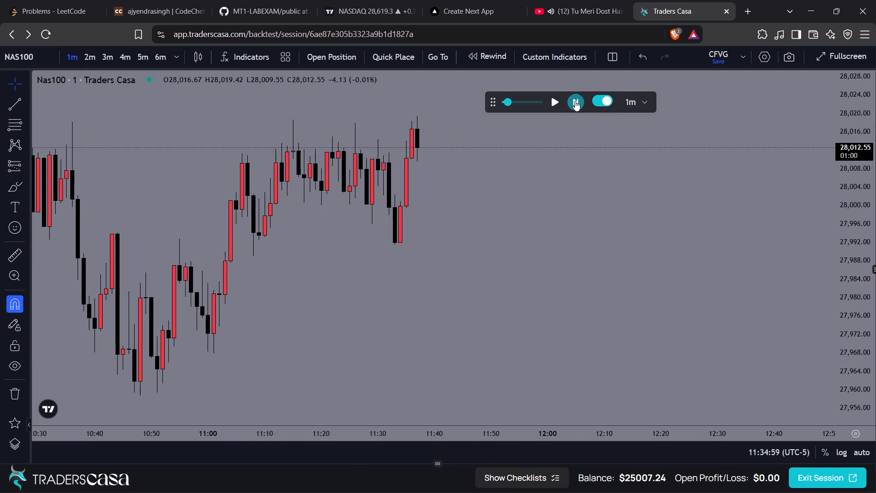
{"action": "triple_click", "coordinate": [575, 101]}
{"action": "left_click", "coordinate": [575, 101]}
{"action": "double_click", "coordinate": [575, 101]}
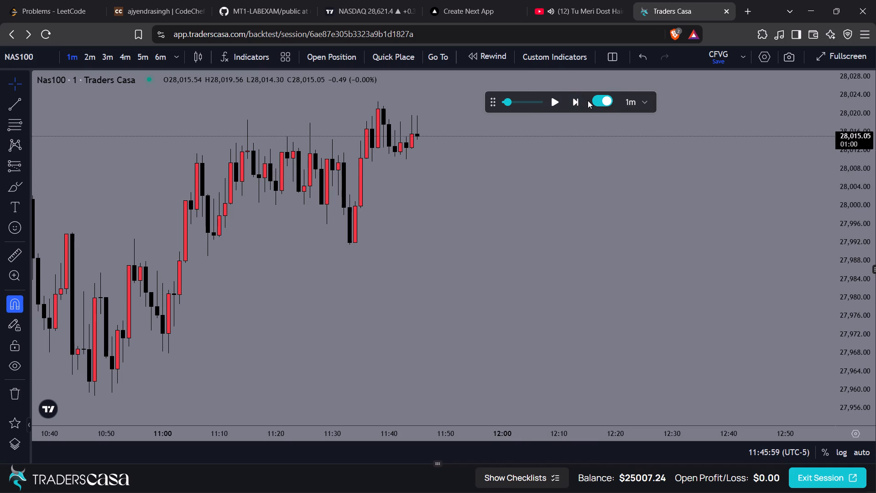
Advance the replay candle by candle to the 12:00 candle.
{"action": "triple_click", "coordinate": [583, 99]}
{"action": "triple_click", "coordinate": [583, 99]}
{"action": "triple_click", "coordinate": [583, 99]}
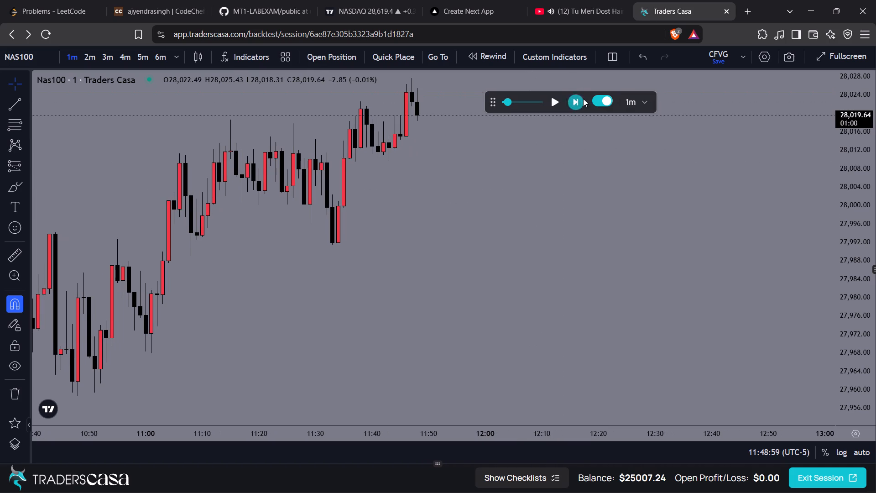
{"action": "double_click", "coordinate": [583, 99]}
{"action": "double_click", "coordinate": [578, 102]}
{"action": "left_click_drag", "start_coordinate": [530, 149], "coordinate": [511, 275]}
{"action": "triple_click", "coordinate": [578, 98]}
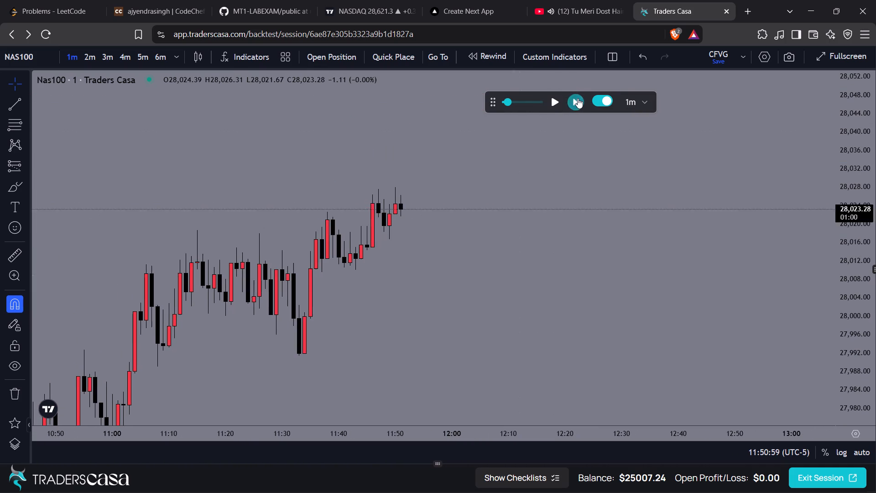
{"action": "triple_click", "coordinate": [578, 98]}
{"action": "triple_click", "coordinate": [578, 98]}
{"action": "left_click", "coordinate": [578, 98]}
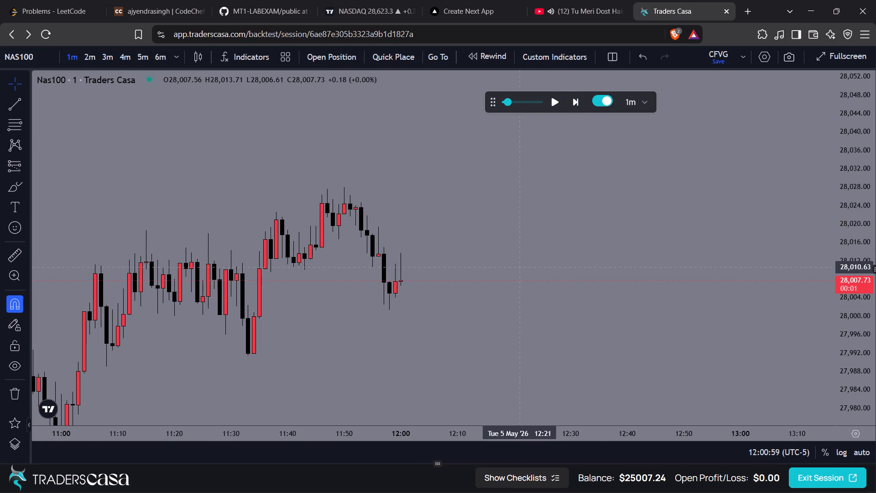
Examine the NAS100 price structure leading up to the 12:00 candle for a new setup.
{"action": "scroll", "coordinate": [522, 191], "scroll_direction": "down", "scroll_amount": 2}
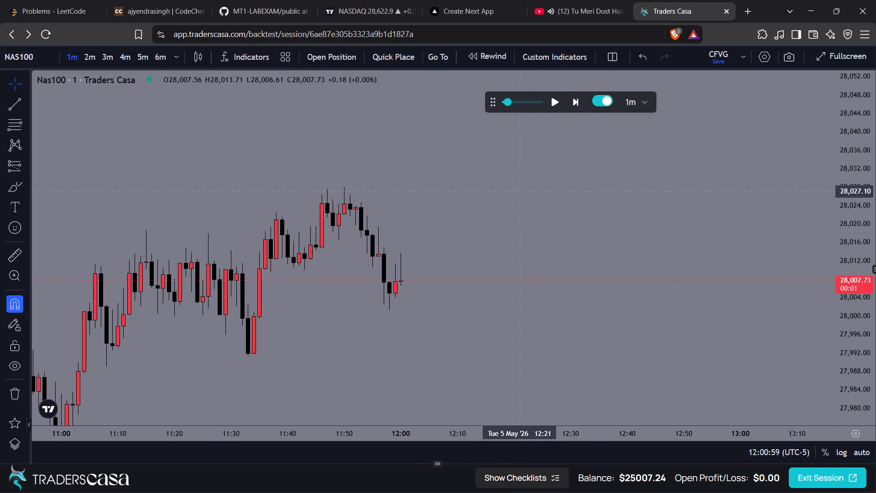
{"action": "scroll", "coordinate": [522, 191], "scroll_direction": "down", "scroll_amount": 9}
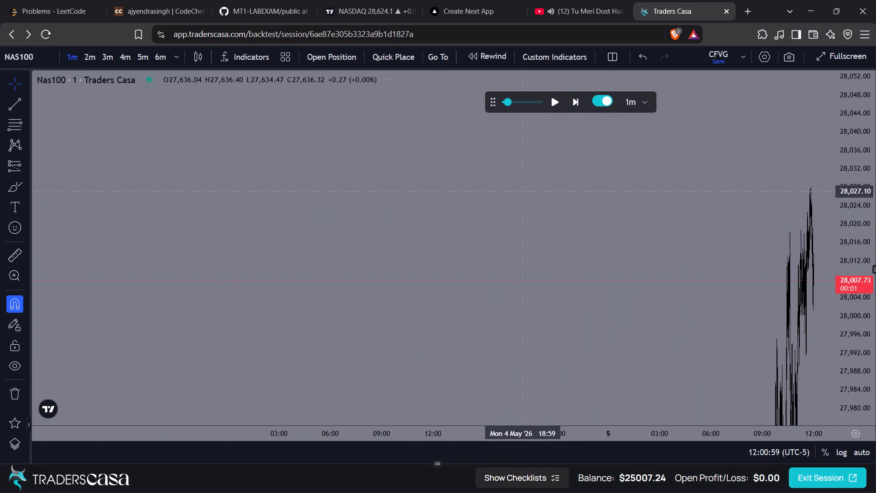
{"action": "scroll", "coordinate": [522, 191], "scroll_direction": "down", "scroll_amount": 1}
{"action": "scroll", "coordinate": [522, 191], "scroll_direction": "up", "scroll_amount": 11}
{"action": "left_click", "coordinate": [482, 265]}
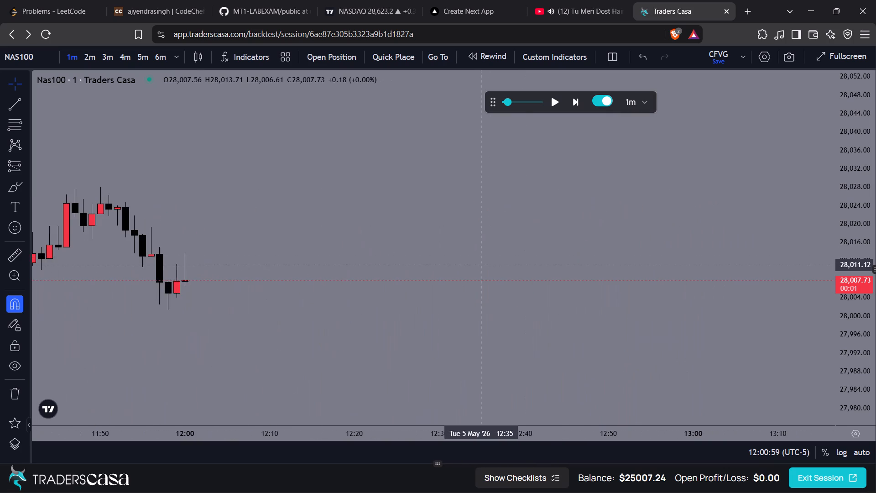
{"action": "scroll", "coordinate": [482, 265], "scroll_direction": "down", "scroll_amount": 6}
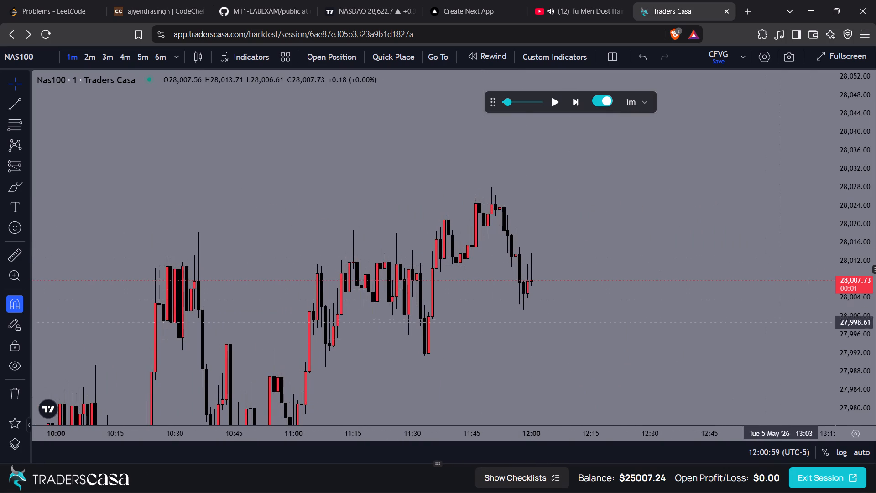
{"action": "left_click_drag", "start_coordinate": [856, 357], "coordinate": [843, 298]}
{"action": "scroll", "coordinate": [576, 291], "scroll_direction": "up", "scroll_amount": 1}
{"action": "left_click_drag", "start_coordinate": [600, 279], "coordinate": [596, 250]}
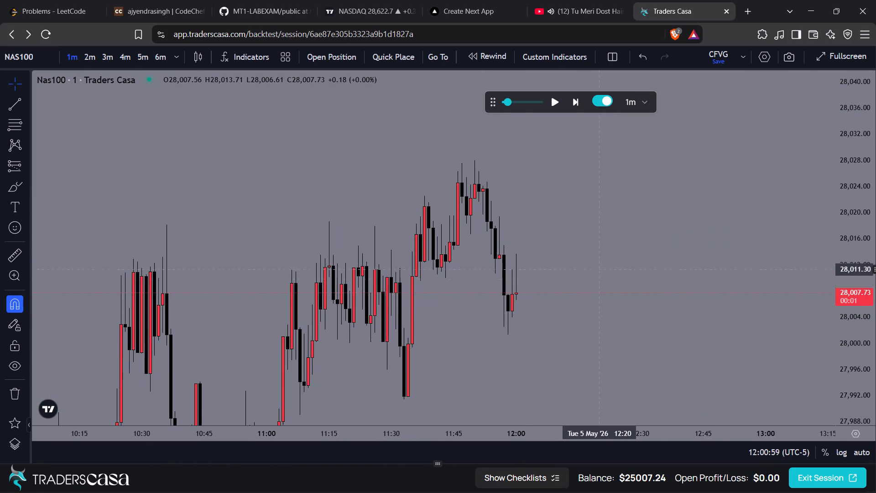
Switch the NAS100 chart to the 15-minute timeframe.
{"action": "left_click_drag", "start_coordinate": [596, 250], "coordinate": [586, 197]}
{"action": "left_click", "coordinate": [560, 236]}
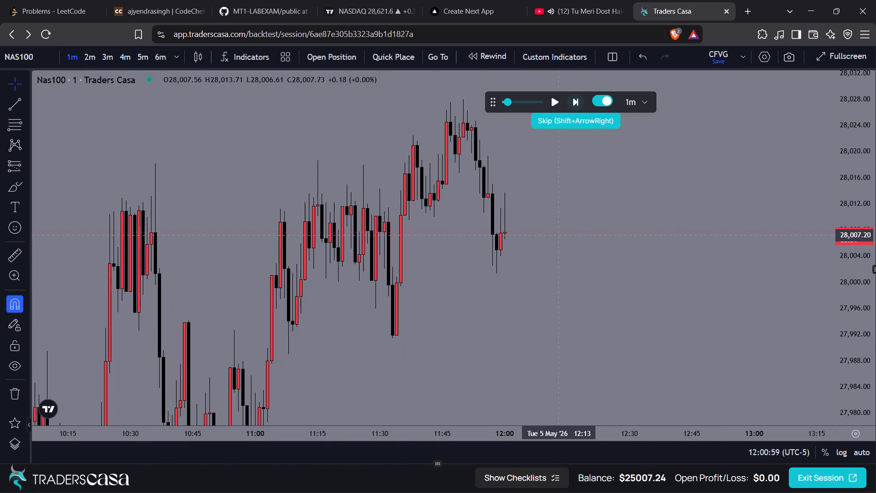
{"action": "type", "text": "15"}
{"action": "key", "text": "Return"}
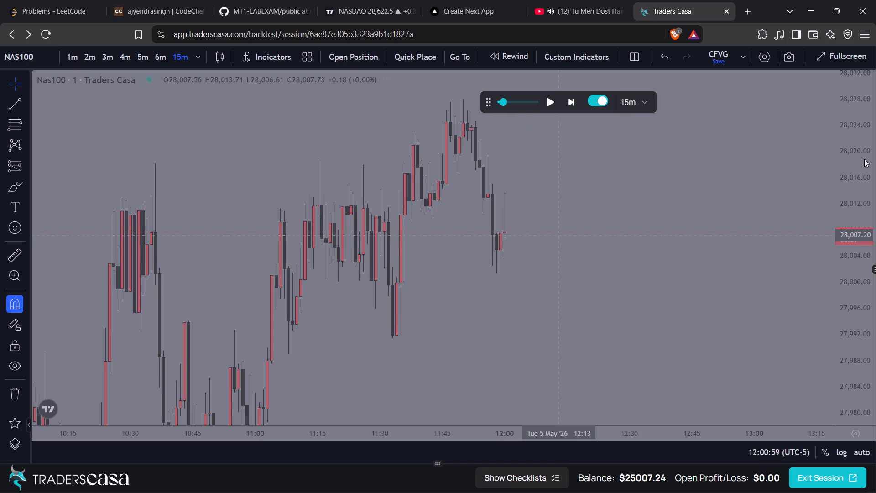
{"action": "left_click_drag", "start_coordinate": [855, 145], "coordinate": [808, 419]}
Run the replay at maximum playback speed, pausing as needed, up to about 02:00 on 6 May.
{"action": "left_click_drag", "start_coordinate": [502, 100], "coordinate": [505, 100]}
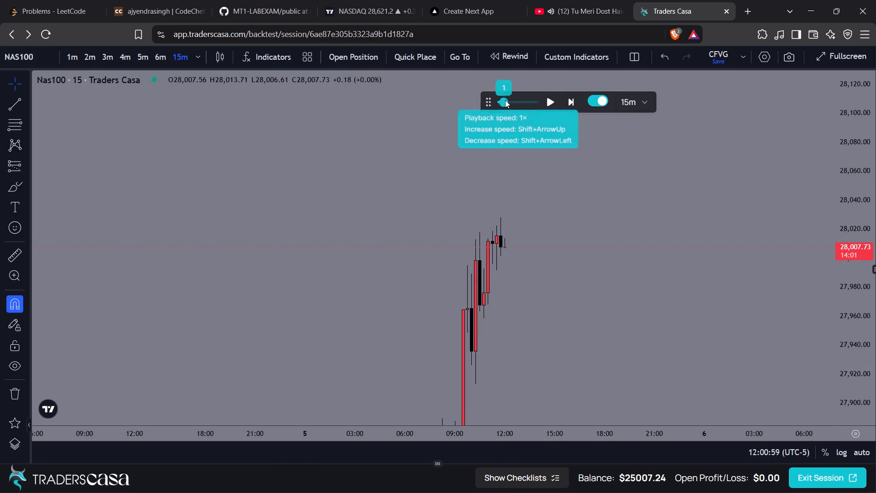
{"action": "left_click_drag", "start_coordinate": [505, 100], "coordinate": [545, 102]}
{"action": "left_click", "coordinate": [551, 103]}
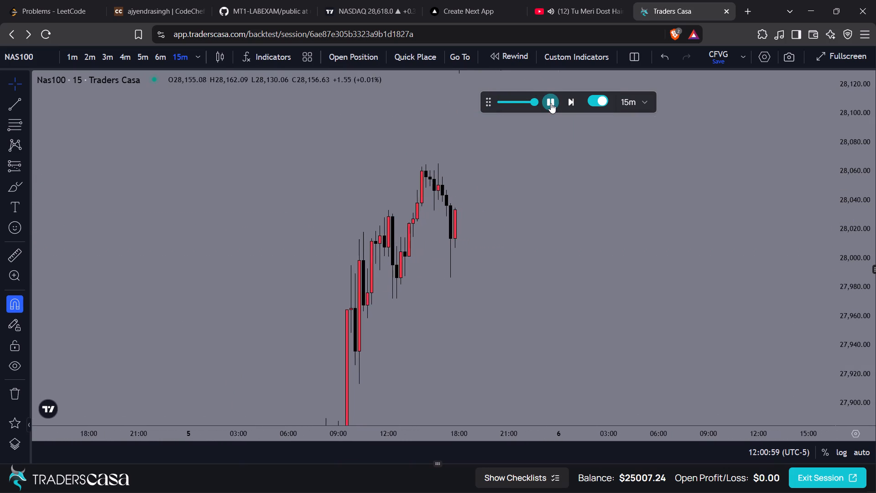
{"action": "left_click", "coordinate": [551, 103]}
{"action": "left_click_drag", "start_coordinate": [543, 153], "coordinate": [471, 371]}
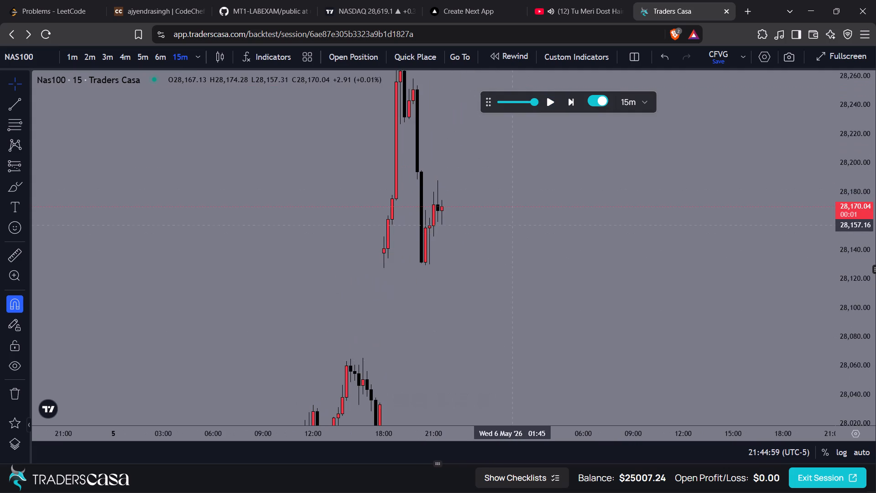
{"action": "left_click", "coordinate": [515, 225]}
{"action": "left_click_drag", "start_coordinate": [515, 225], "coordinate": [493, 173]}
{"action": "left_click", "coordinate": [551, 100]}
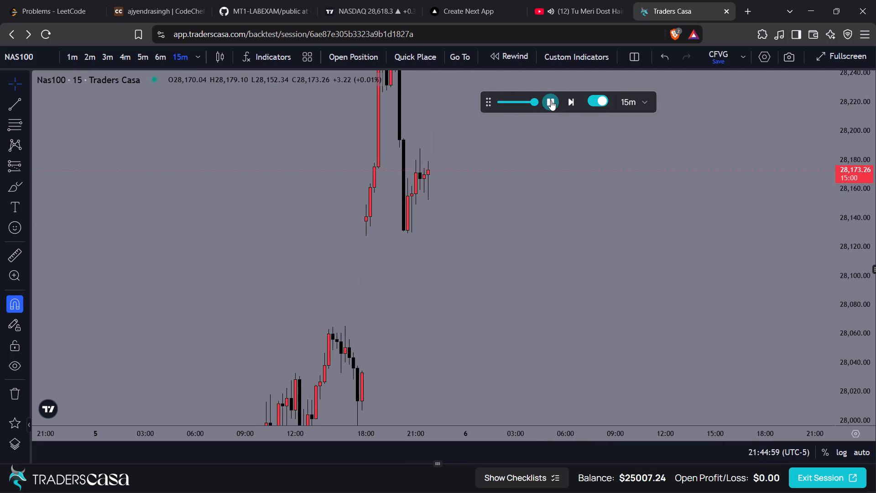
{"action": "left_click", "coordinate": [551, 100]}
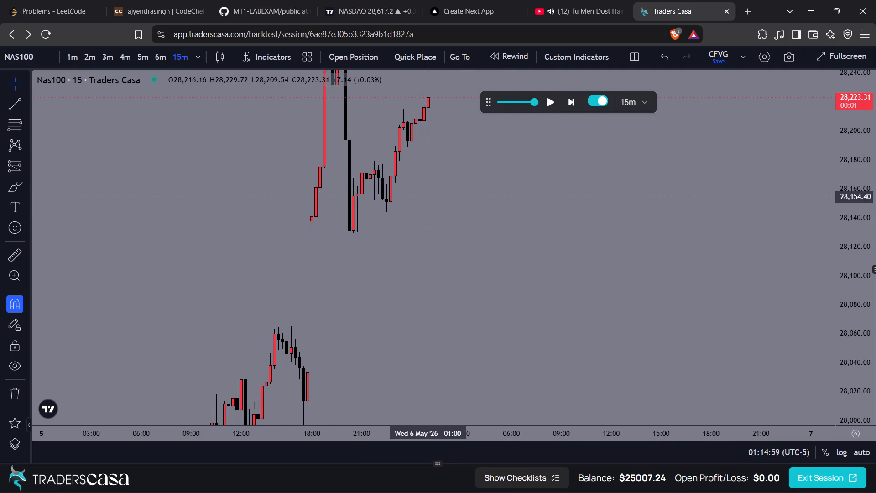
{"action": "triple_click", "coordinate": [568, 109]}
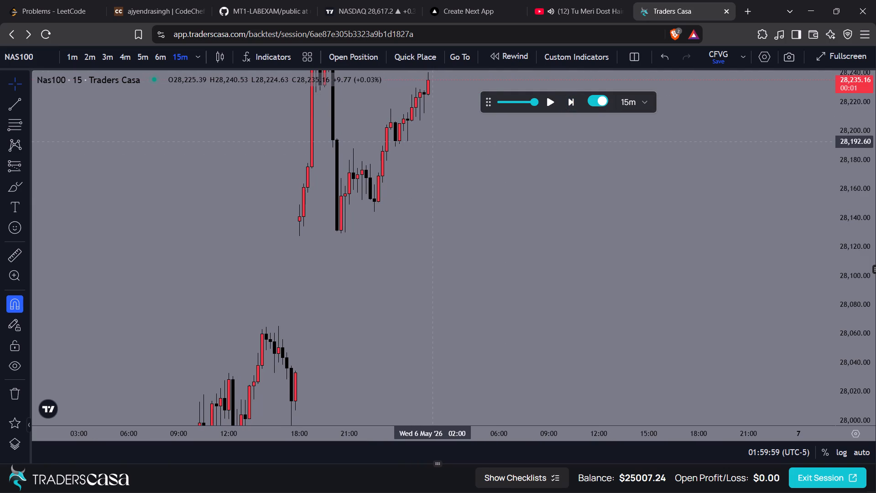
Return the chart to the 1-minute timeframe and advance the replay to the 02:01 candle.
{"action": "key", "text": "1"}
{"action": "key", "text": "Return"}
{"action": "left_click_drag", "start_coordinate": [533, 278], "coordinate": [612, 432]}
{"action": "left_click_drag", "start_coordinate": [843, 408], "coordinate": [859, 11]}
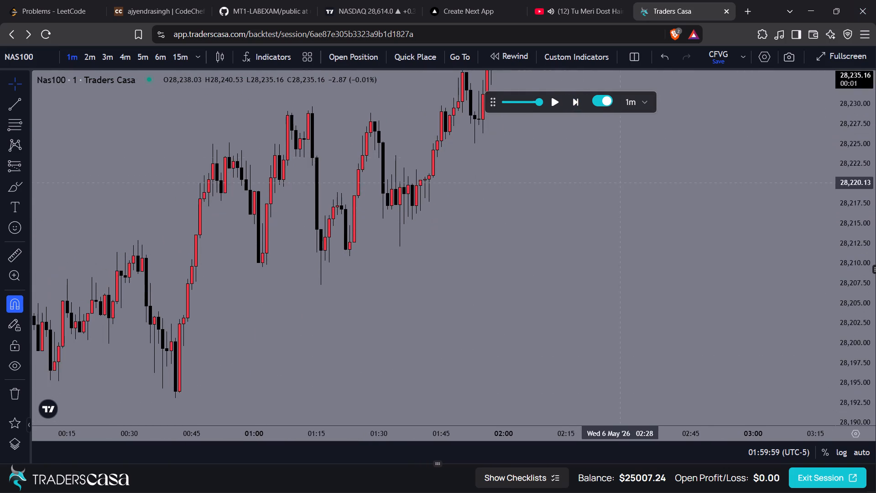
{"action": "left_click_drag", "start_coordinate": [621, 183], "coordinate": [627, 342]}
{"action": "left_click_drag", "start_coordinate": [853, 355], "coordinate": [832, 176]}
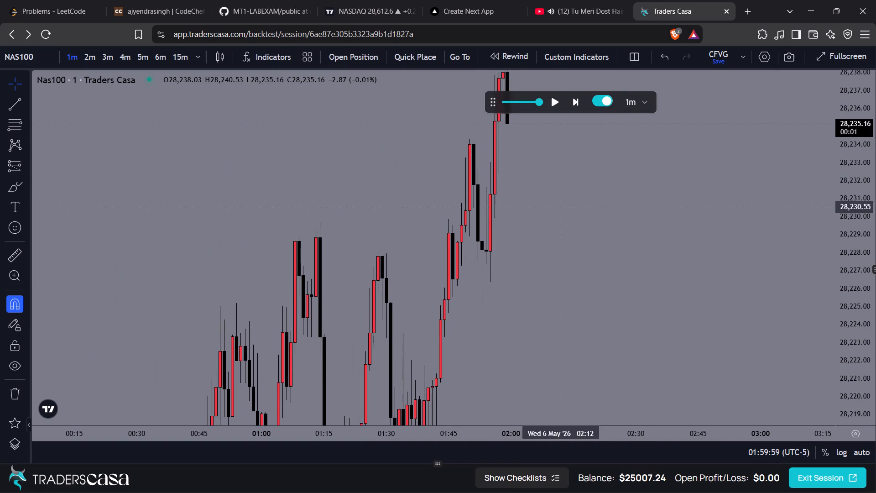
{"action": "scroll", "coordinate": [531, 217], "scroll_direction": "up", "scroll_amount": 1}
{"action": "left_click", "coordinate": [574, 106]}
{"action": "left_click", "coordinate": [574, 106]}
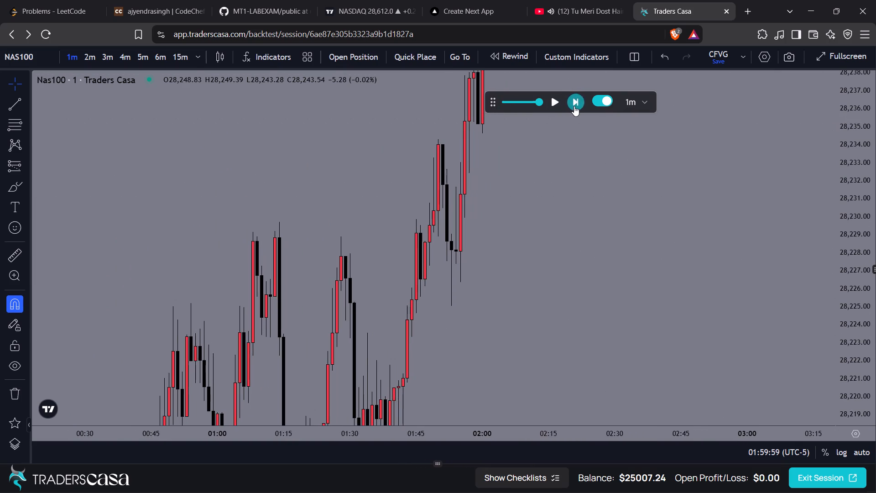
Examine the NAS100 price structure leading up to the 02:01 candle.
{"action": "left_click_drag", "start_coordinate": [558, 152], "coordinate": [510, 317]}
{"action": "scroll", "coordinate": [541, 251], "scroll_direction": "down", "scroll_amount": 14}
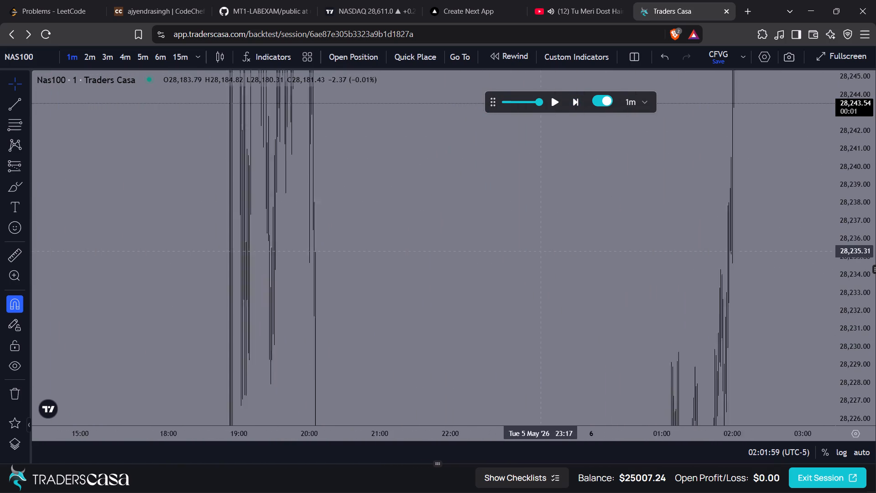
{"action": "scroll", "coordinate": [541, 251], "scroll_direction": "up", "scroll_amount": 6}
{"action": "left_click_drag", "start_coordinate": [739, 173], "coordinate": [744, 375]}
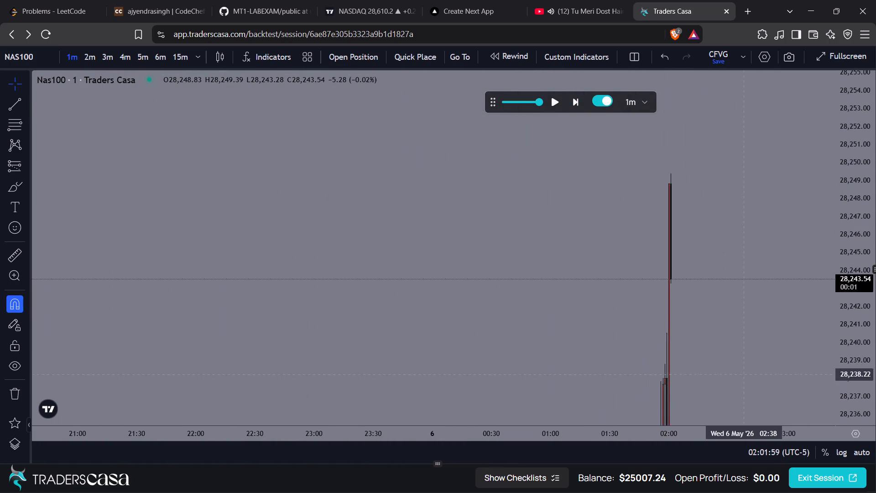
{"action": "left_click_drag", "start_coordinate": [843, 175], "coordinate": [850, 315]}
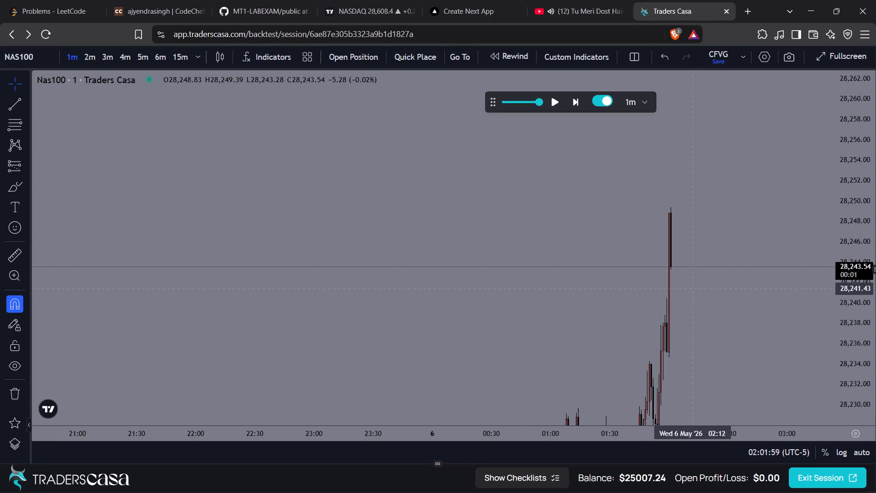
{"action": "scroll", "coordinate": [690, 288], "scroll_direction": "up", "scroll_amount": 4}
{"action": "left_click_drag", "start_coordinate": [666, 281], "coordinate": [628, 199]}
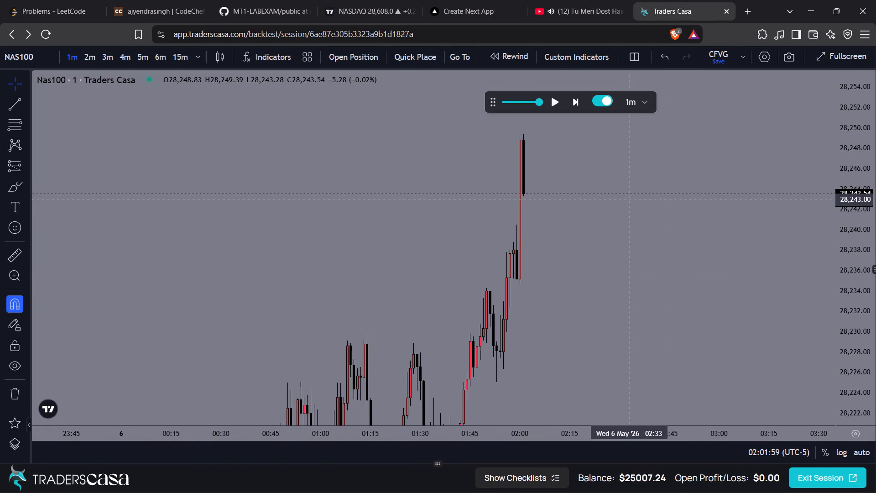
{"action": "left_click_drag", "start_coordinate": [628, 199], "coordinate": [616, 210]}
Advance the replay candle by candle to the 02:07 candle.
{"action": "left_click", "coordinate": [579, 100]}
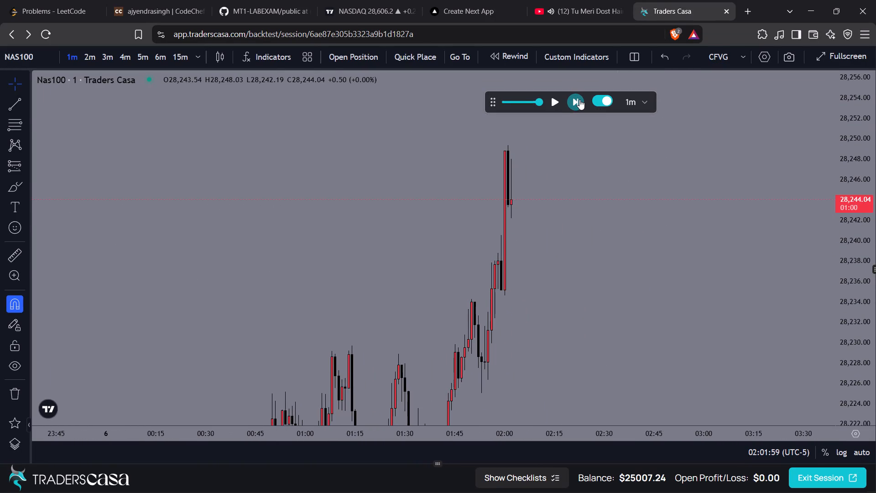
{"action": "left_click", "coordinate": [579, 100]}
{"action": "left_click", "coordinate": [579, 100]}
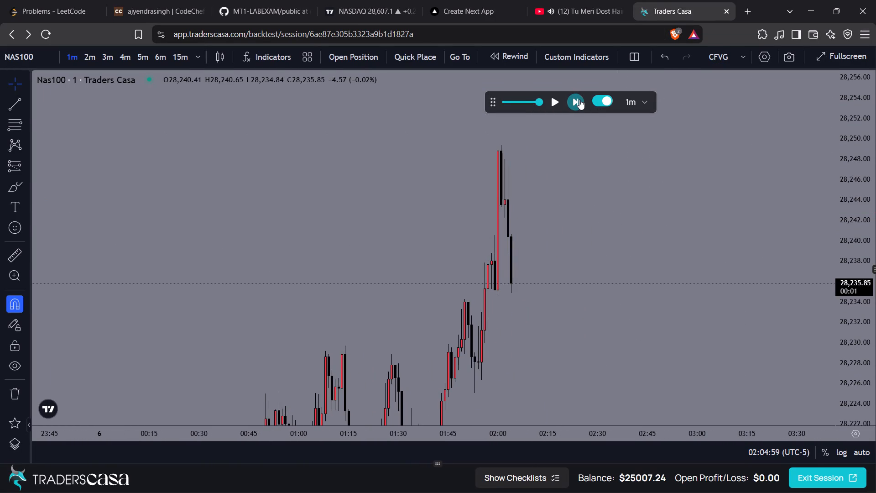
{"action": "left_click", "coordinate": [579, 100]}
{"action": "left_click", "coordinate": [579, 100]}
{"action": "left_click", "coordinate": [579, 100]}
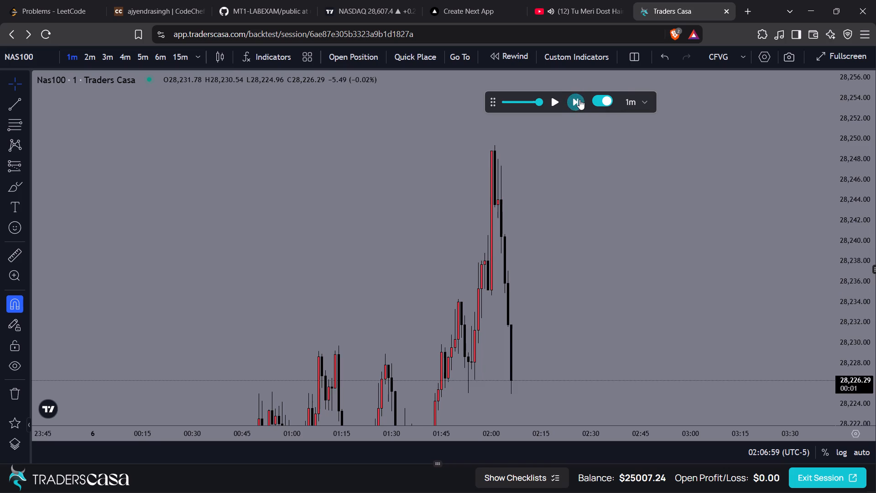
Advance the replay candle by candle from 02:07 to the 02:23 candle.
{"action": "left_click_drag", "start_coordinate": [575, 340], "coordinate": [573, 168]}
{"action": "left_click_drag", "start_coordinate": [566, 241], "coordinate": [561, 178]}
{"action": "left_click", "coordinate": [574, 105]}
{"action": "left_click", "coordinate": [574, 105]}
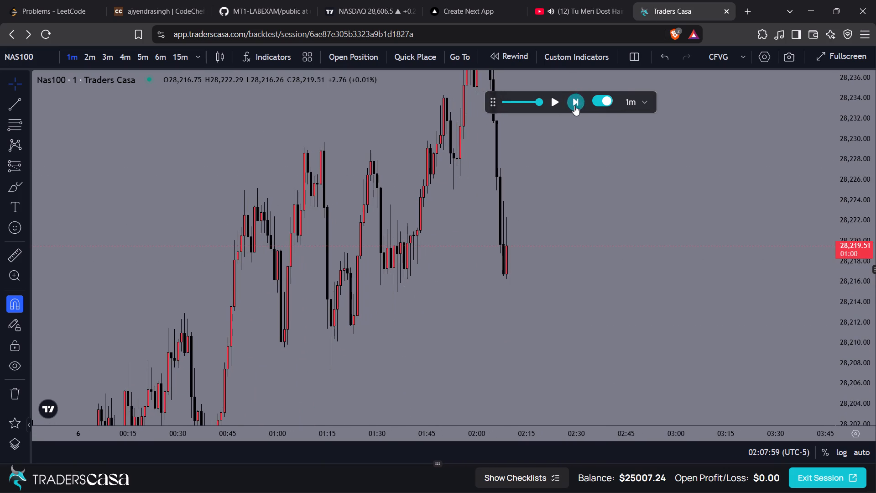
{"action": "left_click", "coordinate": [574, 105]}
{"action": "left_click", "coordinate": [574, 105]}
{"action": "left_click", "coordinate": [574, 105]}
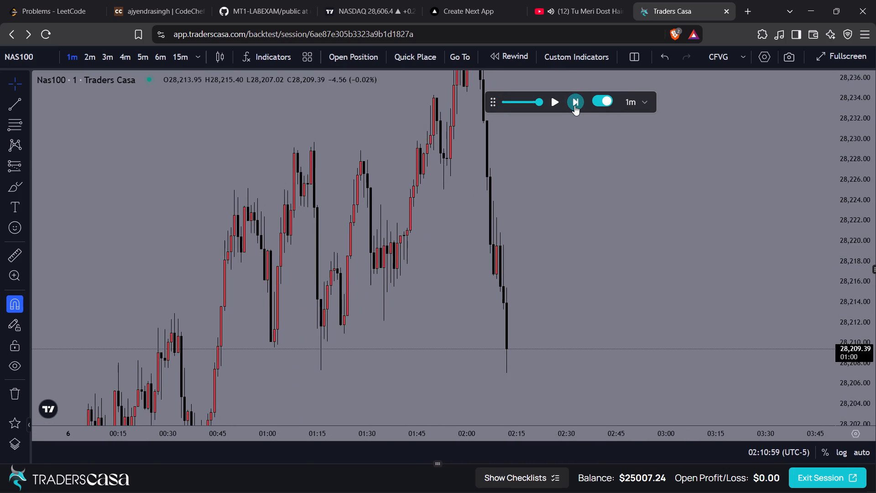
{"action": "left_click", "coordinate": [574, 105]}
{"action": "left_click", "coordinate": [574, 105]}
{"action": "left_click", "coordinate": [574, 105]}
{"action": "left_click", "coordinate": [574, 105]}
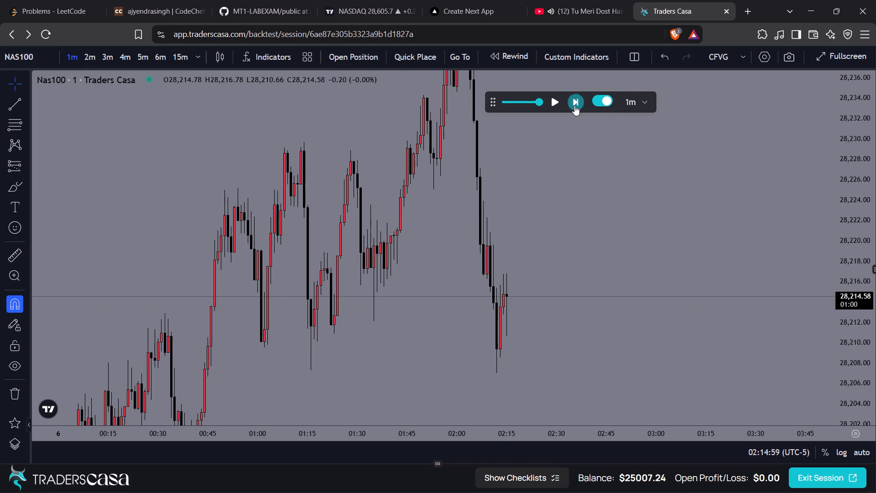
{"action": "triple_click", "coordinate": [574, 105]}
{"action": "triple_click", "coordinate": [574, 105]}
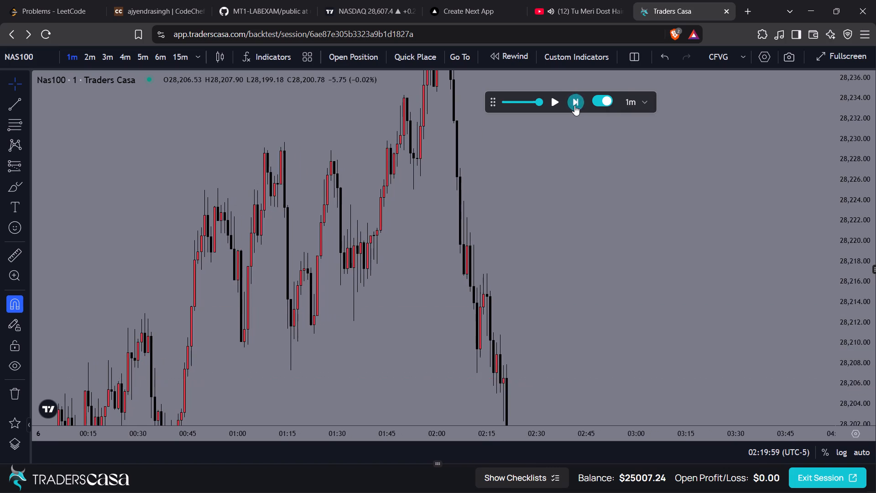
{"action": "left_click", "coordinate": [574, 105]}
Advance the replay candle by candle to the 02:41 candle.
{"action": "left_click_drag", "start_coordinate": [573, 265], "coordinate": [584, 115]}
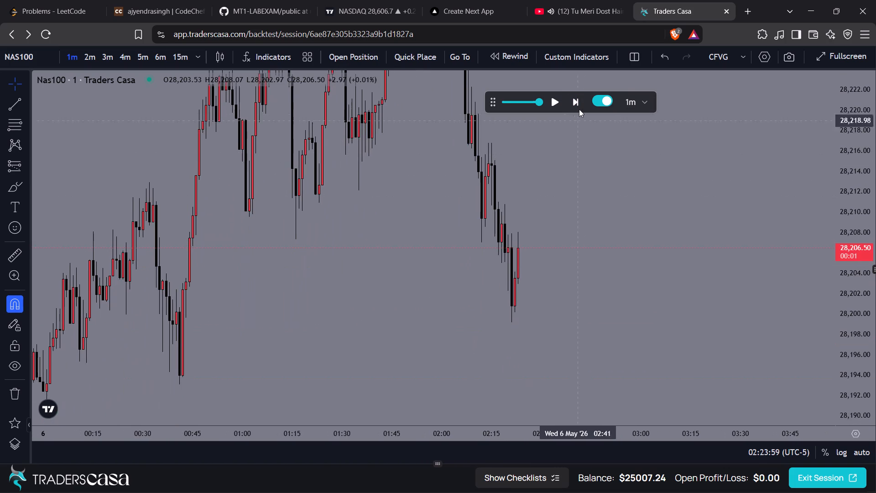
{"action": "left_click", "coordinate": [578, 102]}
{"action": "double_click", "coordinate": [578, 102]}
{"action": "left_click", "coordinate": [578, 102]}
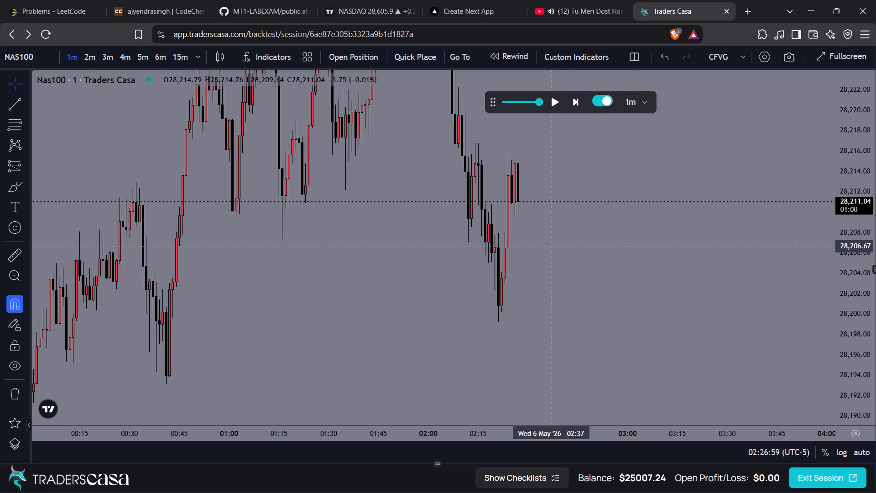
{"action": "left_click", "coordinate": [578, 105]}
{"action": "left_click", "coordinate": [578, 105]}
{"action": "left_click", "coordinate": [578, 105]}
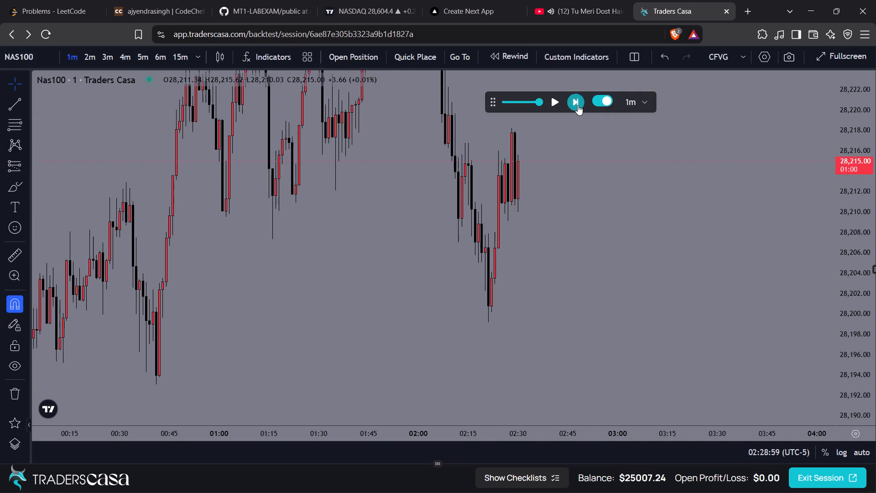
{"action": "triple_click", "coordinate": [578, 105]}
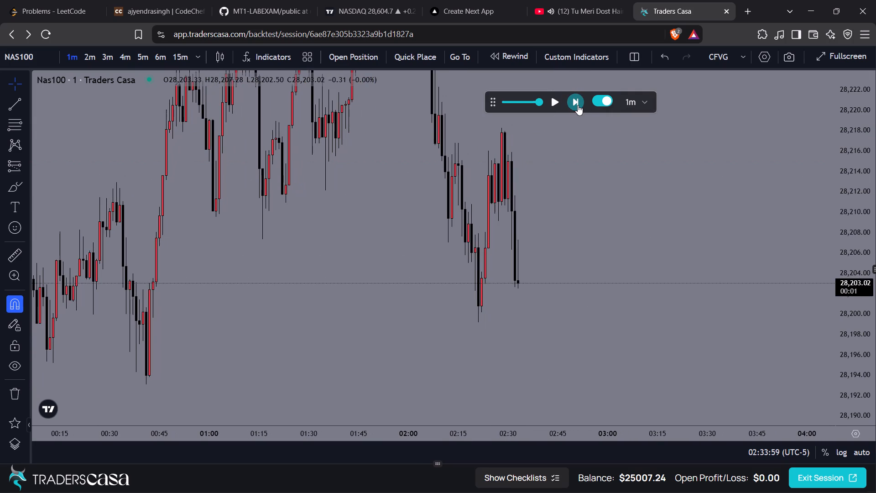
{"action": "left_click", "coordinate": [578, 105]}
{"action": "left_click", "coordinate": [578, 105]}
{"action": "triple_click", "coordinate": [578, 105]}
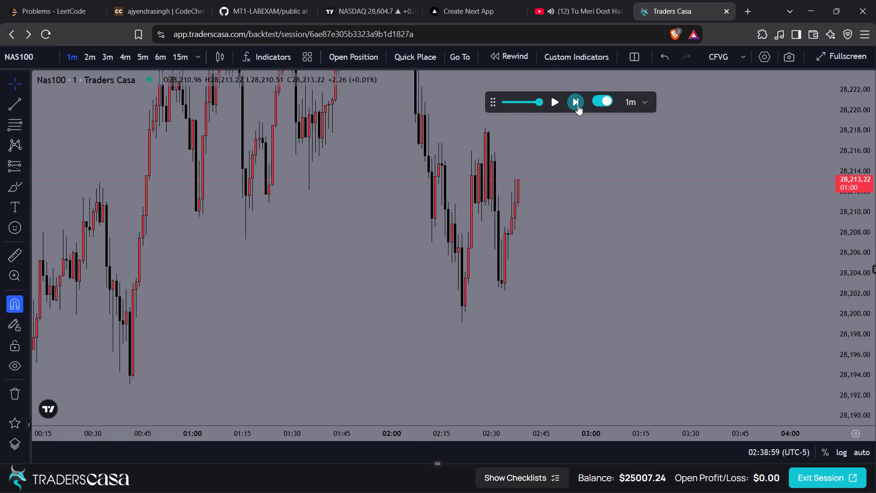
{"action": "triple_click", "coordinate": [578, 105]}
Advance the replay candle by candle to the 02:46 candle.
{"action": "left_click_drag", "start_coordinate": [555, 154], "coordinate": [542, 192]}
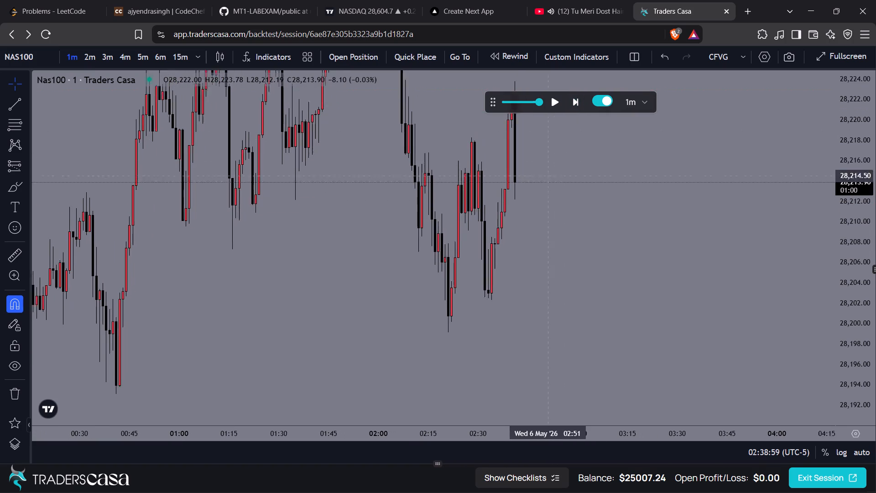
{"action": "left_click_drag", "start_coordinate": [542, 192], "coordinate": [520, 256]}
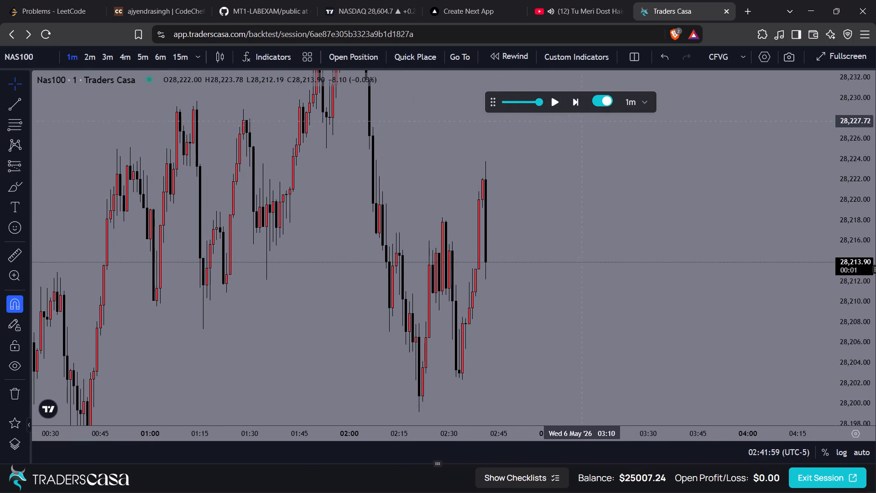
{"action": "left_click", "coordinate": [578, 104]}
{"action": "left_click", "coordinate": [578, 104]}
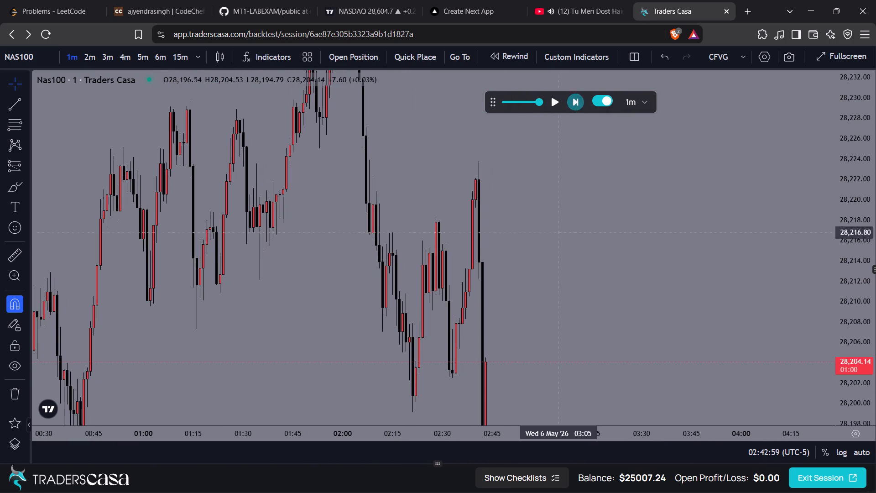
{"action": "left_click_drag", "start_coordinate": [544, 331], "coordinate": [589, 97]}
{"action": "left_click", "coordinate": [574, 99]}
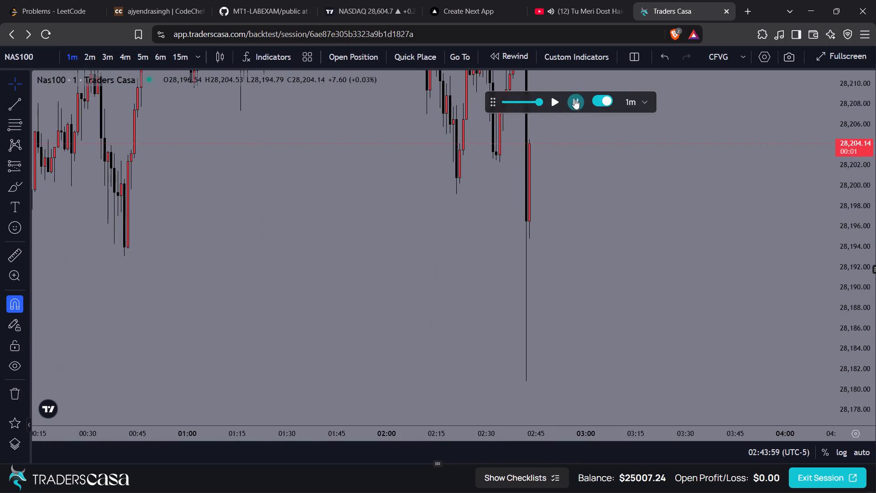
{"action": "left_click_drag", "start_coordinate": [588, 184], "coordinate": [531, 324]}
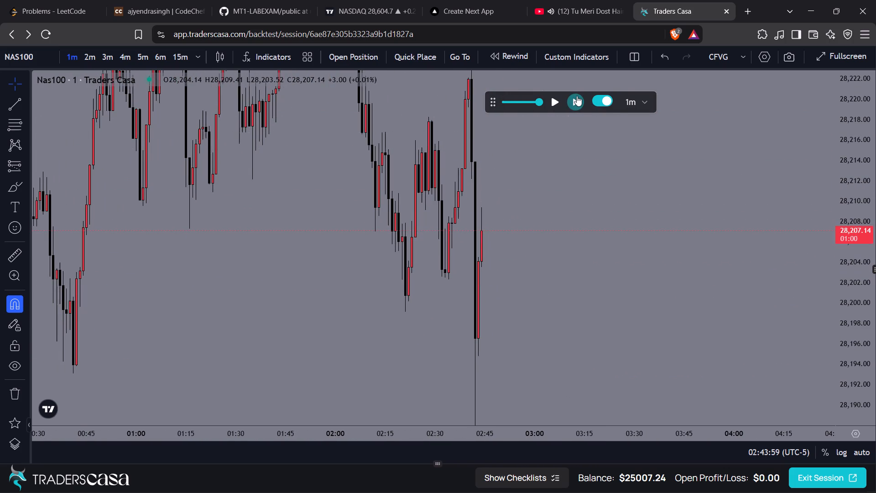
{"action": "left_click", "coordinate": [577, 99]}
{"action": "left_click", "coordinate": [577, 99]}
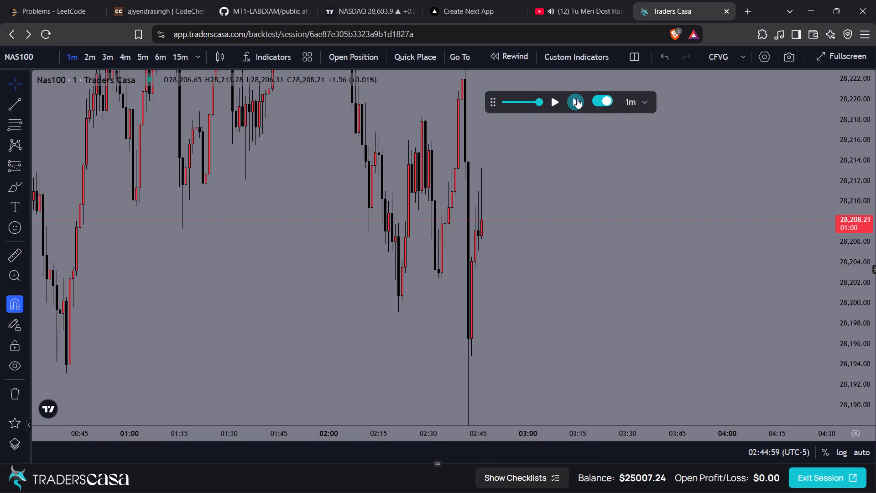
Draw a long position from the 02:46 candle with entry 28,208.21 and stop 28,202.86, adjusting its target above the entry.
{"action": "left_click_drag", "start_coordinate": [546, 191], "coordinate": [511, 257]}
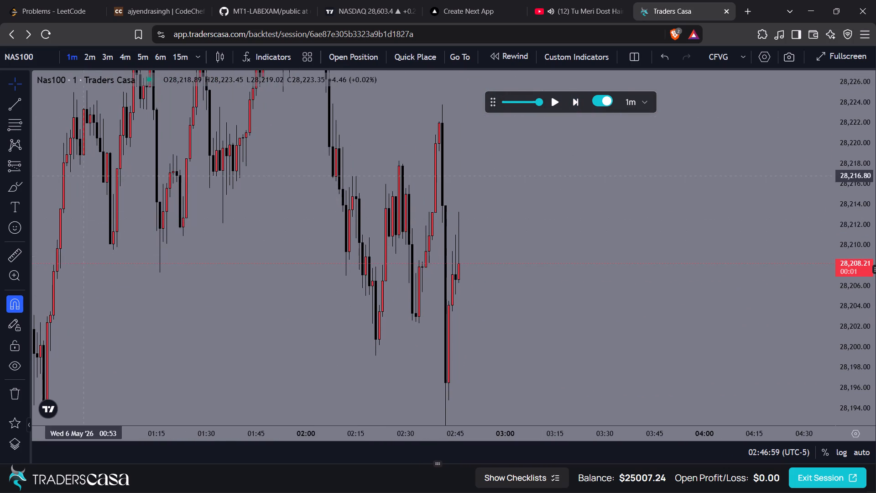
{"action": "left_click", "coordinate": [28, 164]}
{"action": "left_click", "coordinate": [55, 177]}
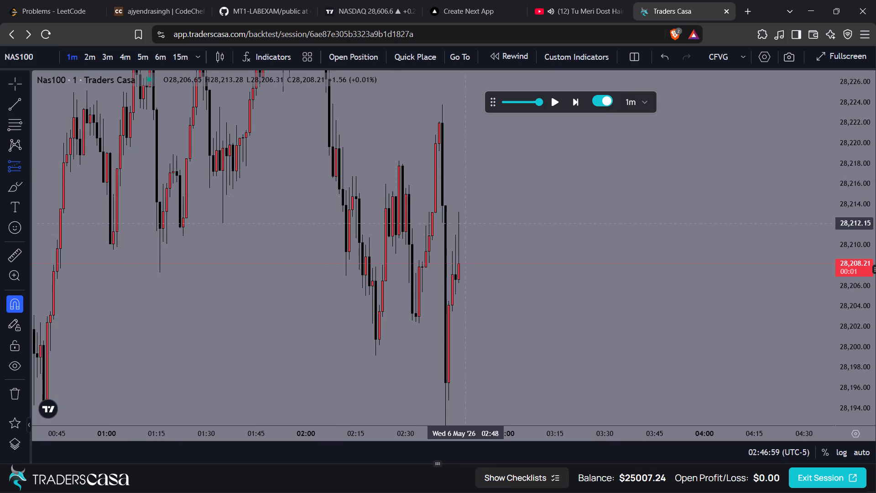
{"action": "left_click", "coordinate": [459, 263]}
{"action": "left_click_drag", "start_coordinate": [458, 128], "coordinate": [469, 138]}
{"action": "left_click_drag", "start_coordinate": [604, 350], "coordinate": [592, 309]}
{"action": "left_click_drag", "start_coordinate": [451, 371], "coordinate": [486, 297]}
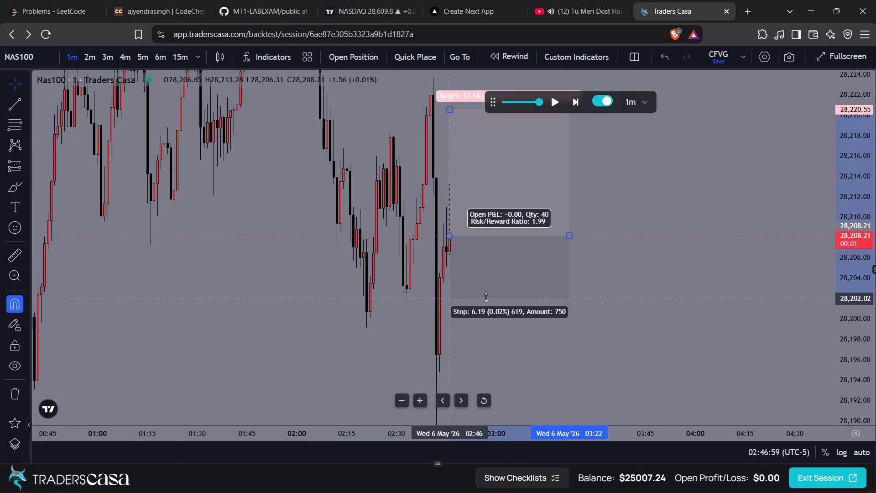
{"action": "left_click_drag", "start_coordinate": [486, 297], "coordinate": [497, 290]}
{"action": "left_click_drag", "start_coordinate": [630, 218], "coordinate": [613, 301]}
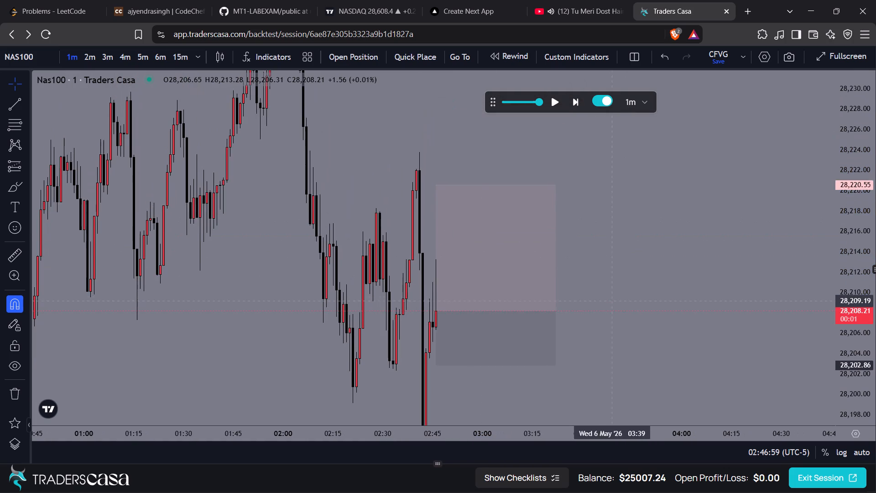
{"action": "left_click_drag", "start_coordinate": [436, 187], "coordinate": [446, 205]}
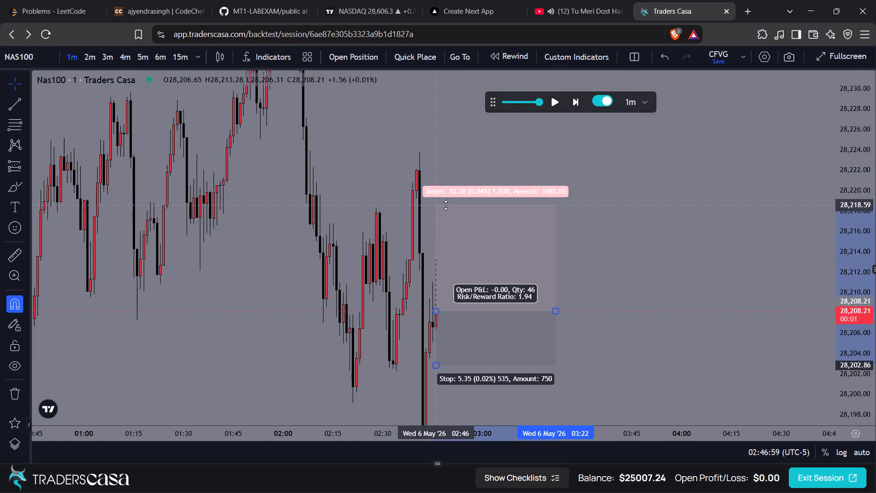
Raise the long position's target to 28,219.15 and place the buy trade at 28,208.21 with stop loss 28,202.86 and $100 risk.
{"action": "left_click_drag", "start_coordinate": [446, 205], "coordinate": [452, 199]}
{"action": "left_click", "coordinate": [356, 58]}
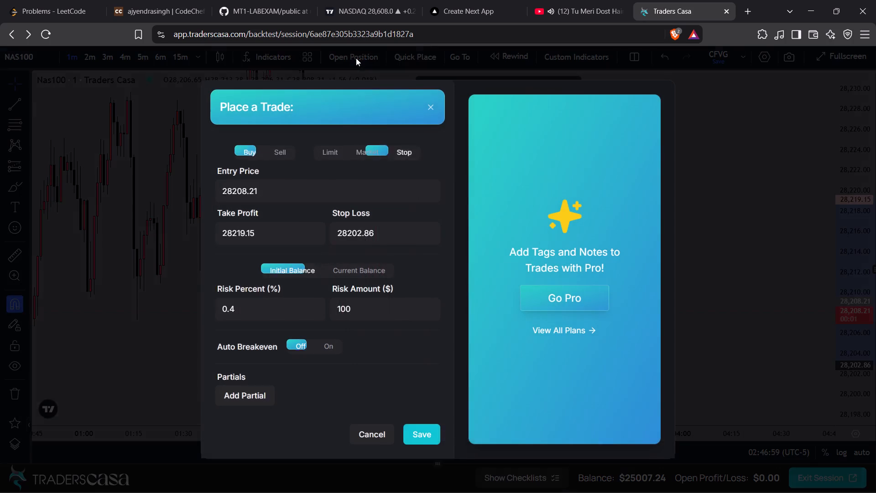
{"action": "left_click", "coordinate": [420, 431]}
Advance the replay candle by candle from 02:46 to the 02:49 candle.
{"action": "scroll", "coordinate": [504, 354], "scroll_direction": "up", "scroll_amount": 1}
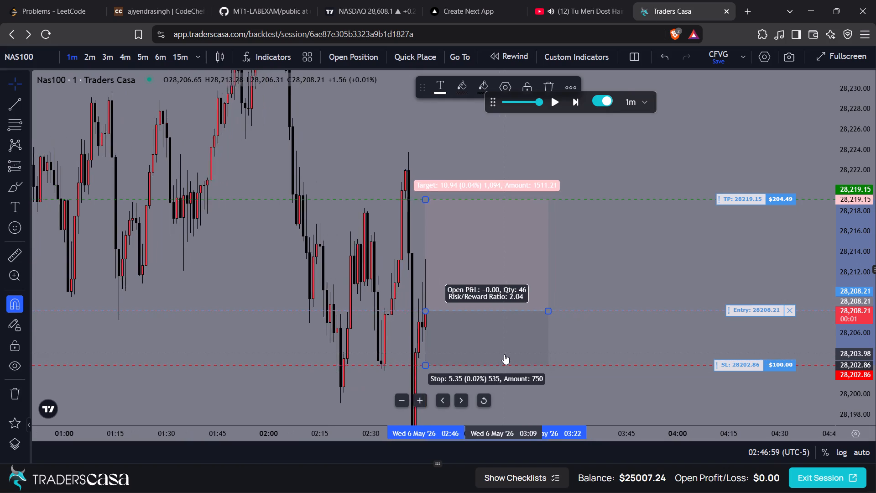
{"action": "scroll", "coordinate": [504, 354], "scroll_direction": "up", "scroll_amount": 1}
{"action": "left_click_drag", "start_coordinate": [563, 291], "coordinate": [543, 258]}
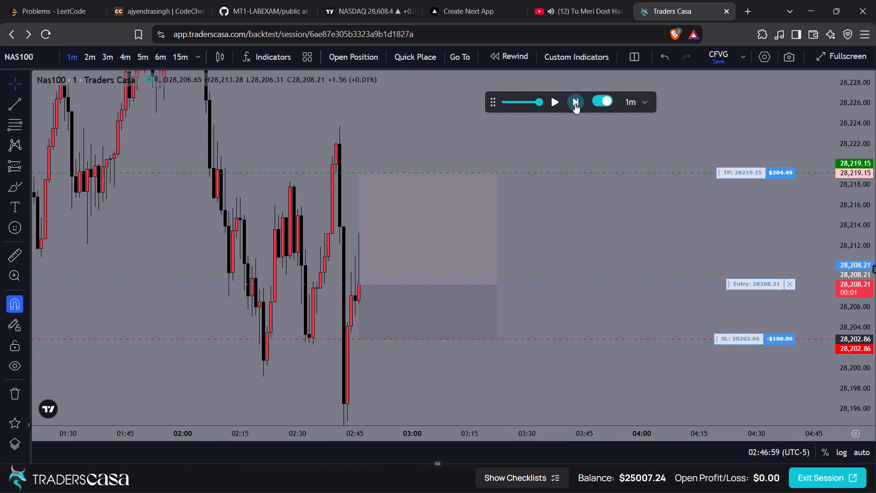
{"action": "left_click", "coordinate": [575, 104]}
{"action": "left_click", "coordinate": [575, 104]}
{"action": "left_click", "coordinate": [575, 104]}
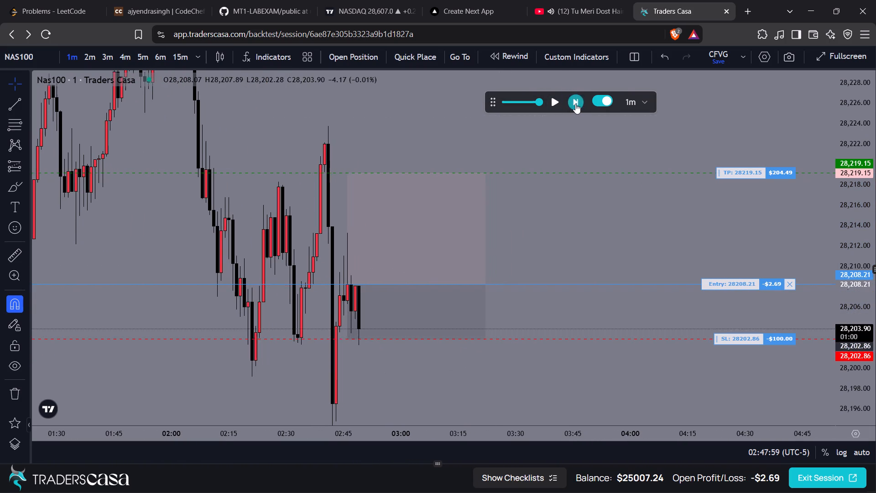
Delete the long position drawing that starts at the 02:46 candle.
{"action": "left_click", "coordinate": [434, 261]}
{"action": "key", "text": "Delete"}
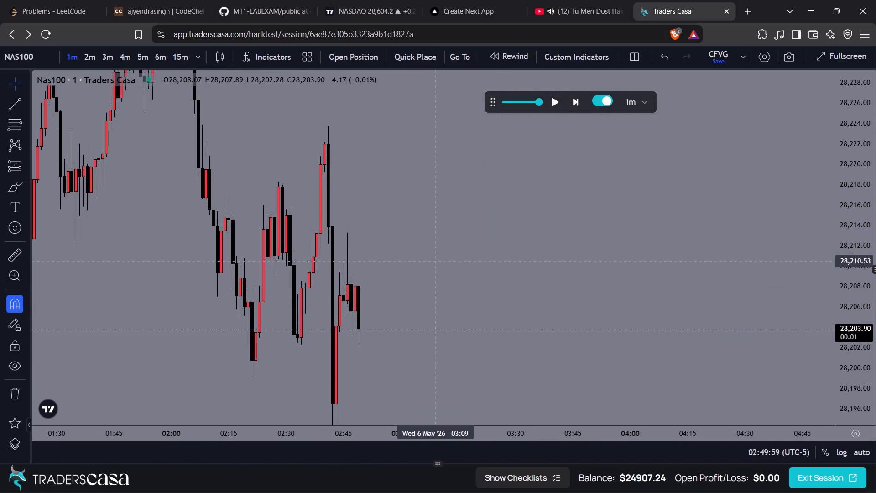
Advance the replay candle by candle from 02:49 to the 03:00 candle.
{"action": "left_click", "coordinate": [574, 101]}
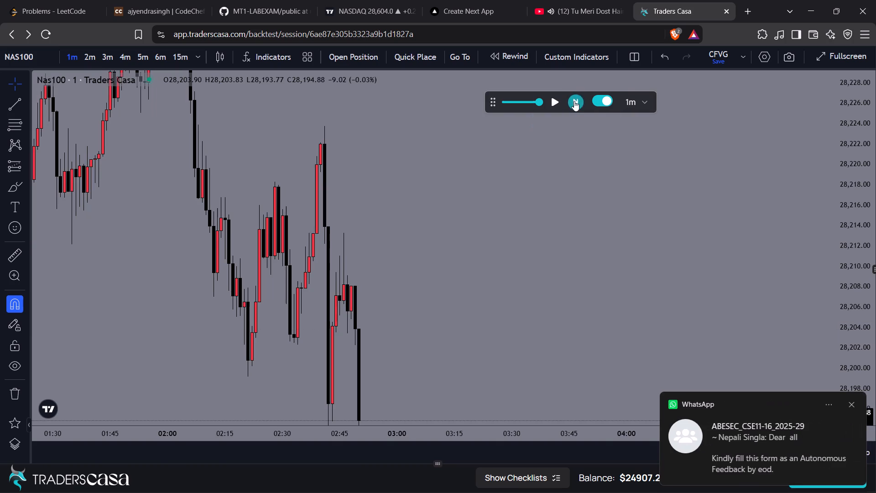
{"action": "left_click_drag", "start_coordinate": [517, 278], "coordinate": [566, 97]}
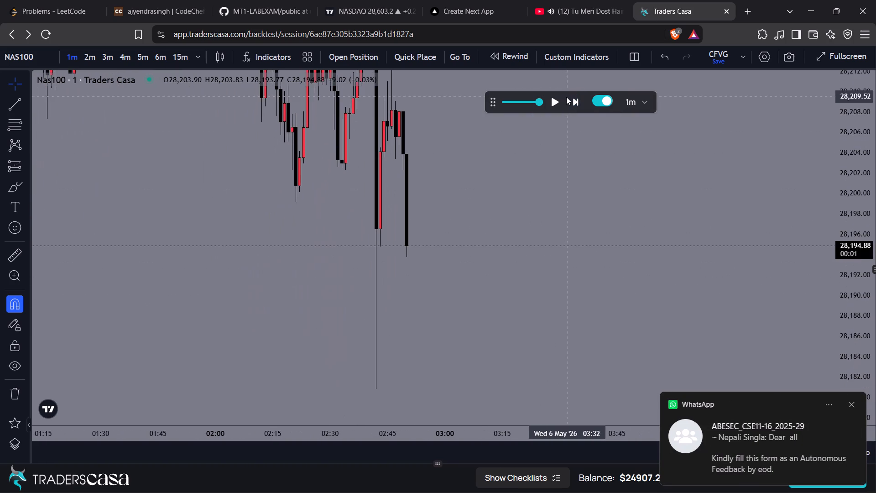
{"action": "left_click", "coordinate": [571, 103]}
{"action": "left_click", "coordinate": [571, 103]}
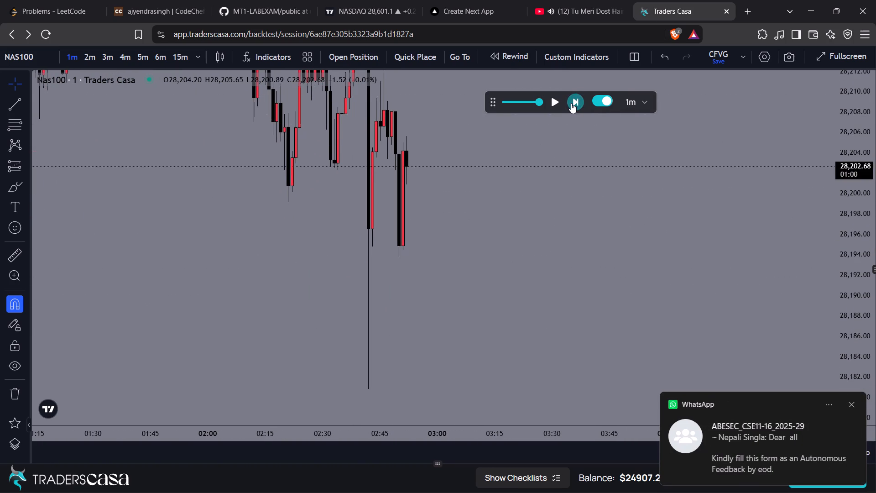
{"action": "left_click", "coordinate": [571, 103]}
{"action": "left_click", "coordinate": [571, 103]}
{"action": "triple_click", "coordinate": [571, 103]}
{"action": "triple_click", "coordinate": [571, 103]}
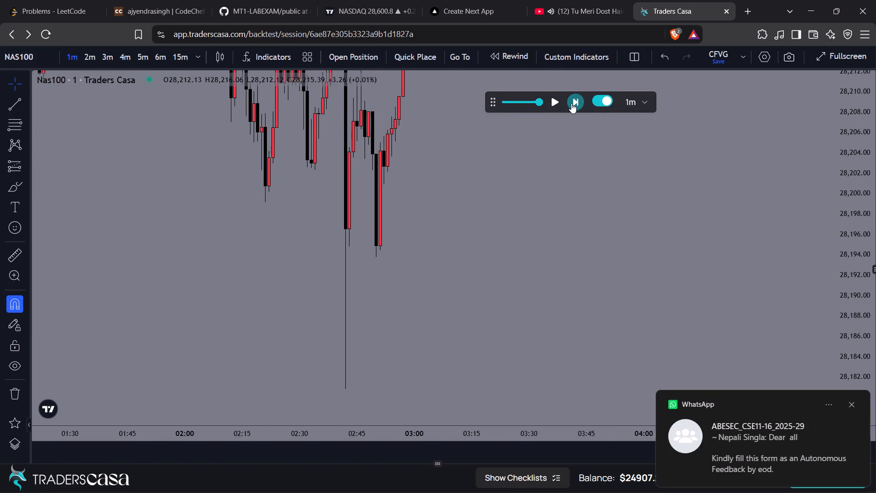
Advance the replay candle by candle from 03:00 to the 03:13 candle.
{"action": "left_click_drag", "start_coordinate": [487, 196], "coordinate": [505, 361]}
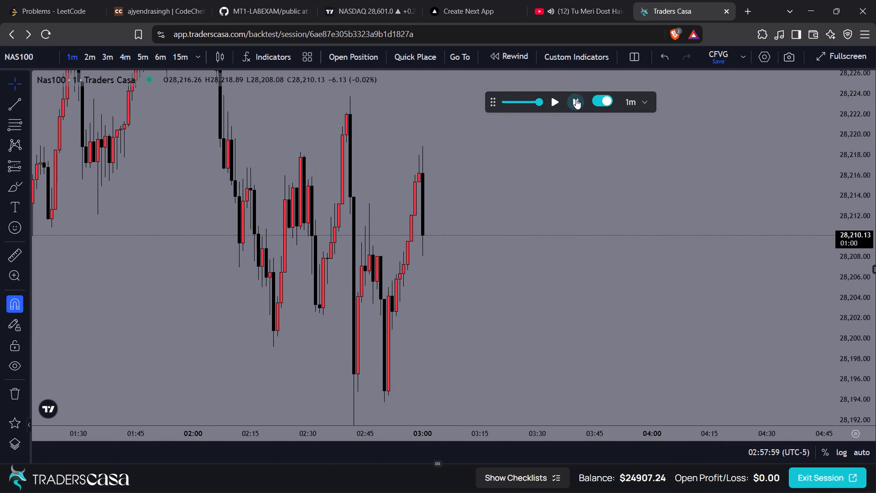
{"action": "left_click", "coordinate": [576, 99]}
{"action": "triple_click", "coordinate": [576, 99]}
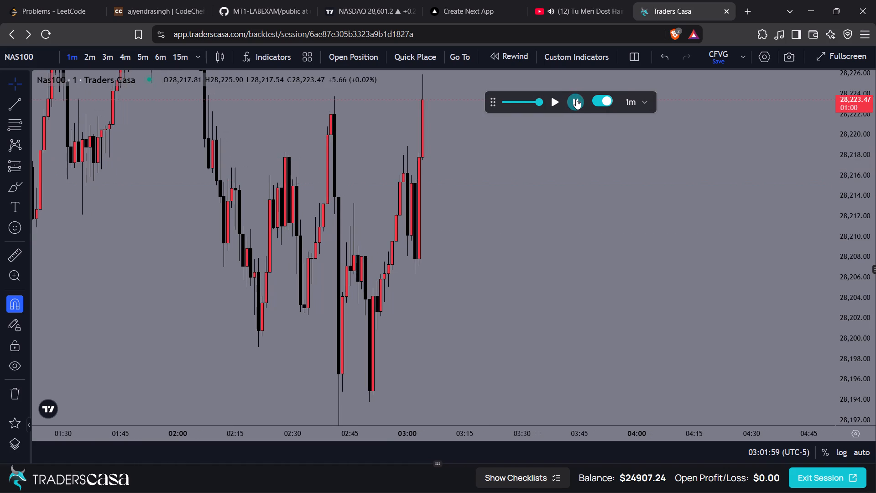
{"action": "left_click", "coordinate": [576, 99]}
{"action": "left_click", "coordinate": [576, 99]}
{"action": "left_click_drag", "start_coordinate": [536, 157], "coordinate": [535, 346]}
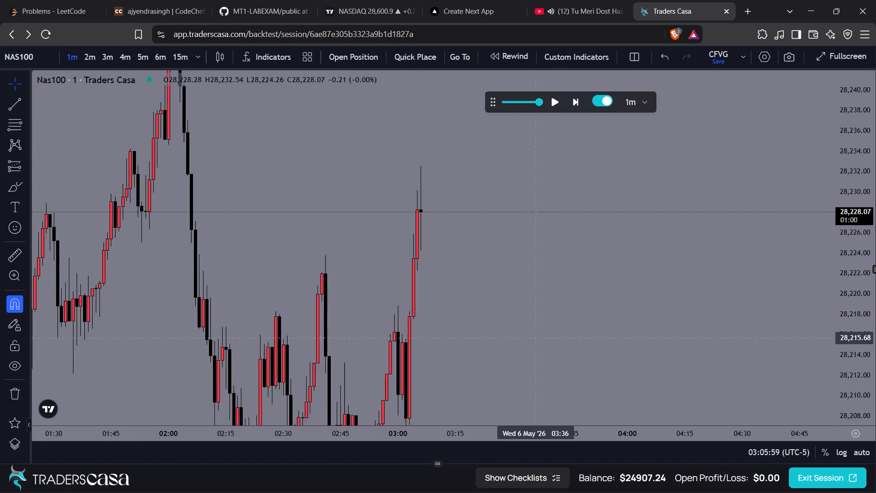
{"action": "left_click_drag", "start_coordinate": [535, 346], "coordinate": [535, 355]}
{"action": "left_click", "coordinate": [577, 98]}
{"action": "left_click", "coordinate": [577, 98]}
{"action": "triple_click", "coordinate": [577, 98]}
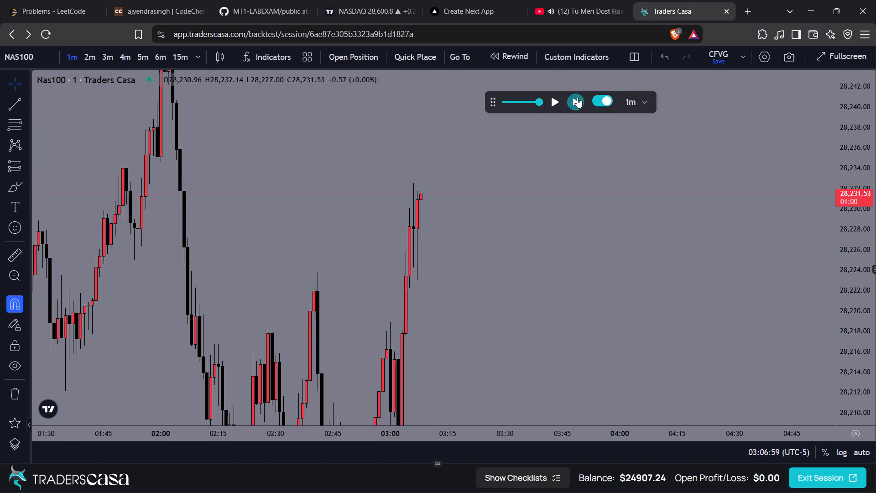
{"action": "left_click_drag", "start_coordinate": [530, 299], "coordinate": [551, 224]}
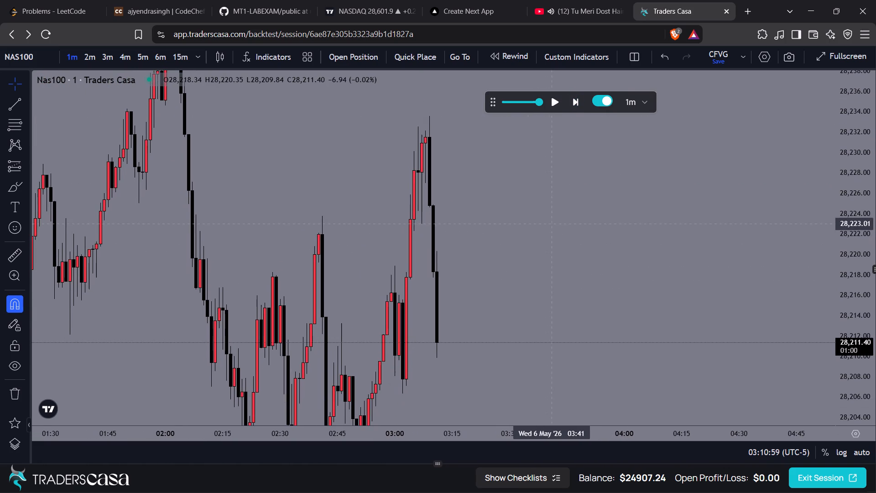
{"action": "left_click", "coordinate": [579, 102]}
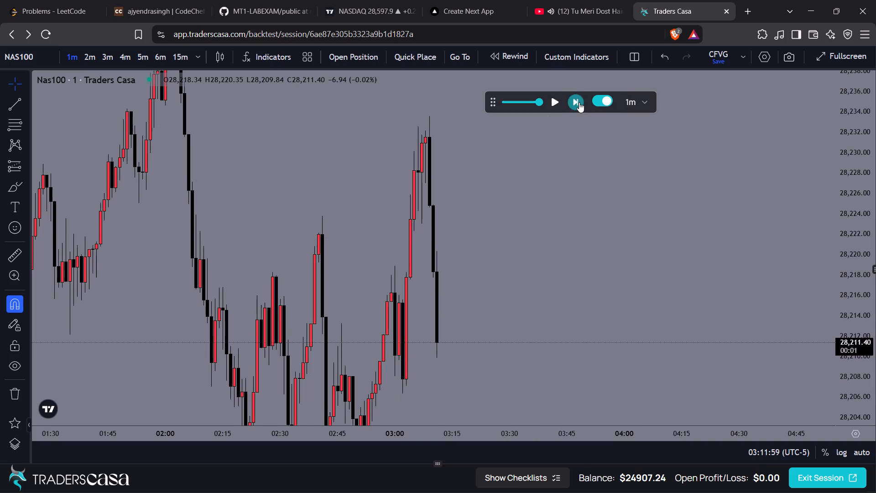
{"action": "left_click", "coordinate": [579, 102]}
{"action": "left_click_drag", "start_coordinate": [538, 289], "coordinate": [571, 91]}
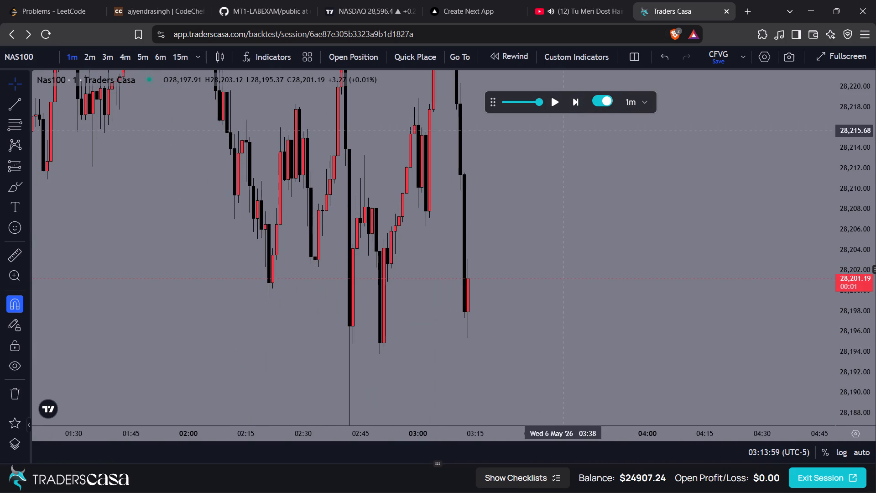
Advance the replay candle by candle from 03:13 to the 03:33 candle.
{"action": "left_click", "coordinate": [574, 94]}
{"action": "left_click", "coordinate": [575, 97]}
{"action": "triple_click", "coordinate": [575, 97]}
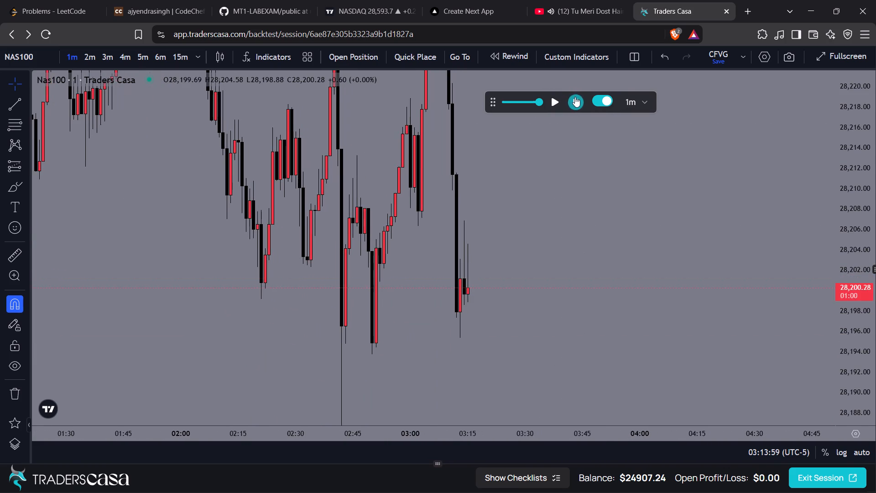
{"action": "triple_click", "coordinate": [575, 97]}
{"action": "triple_click", "coordinate": [575, 97]}
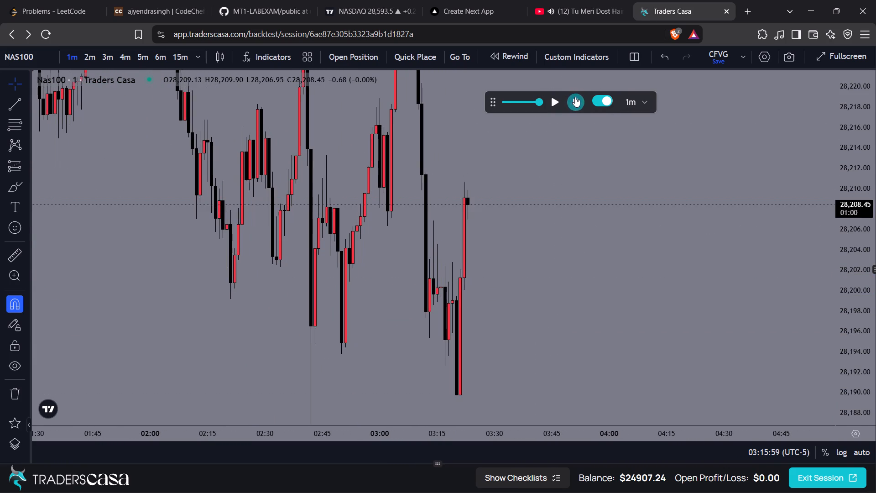
{"action": "left_click", "coordinate": [575, 97]}
{"action": "double_click", "coordinate": [575, 97]}
{"action": "triple_click", "coordinate": [575, 97]}
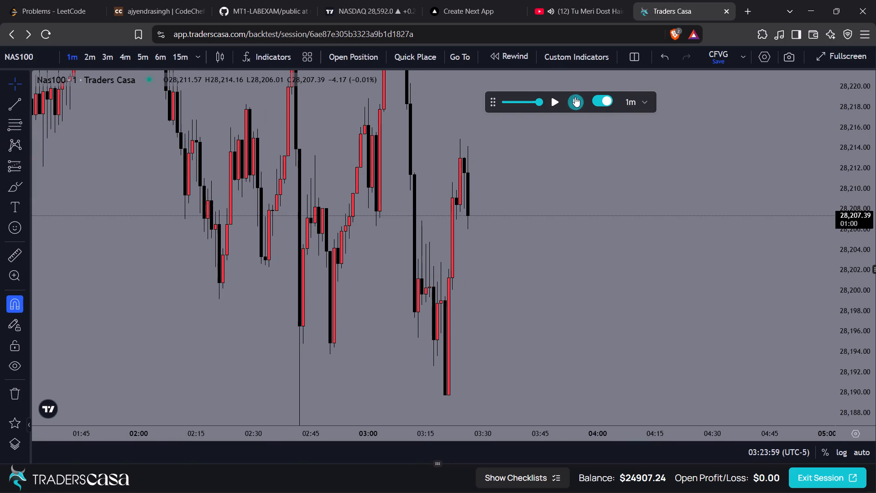
{"action": "triple_click", "coordinate": [575, 97]}
{"action": "left_click", "coordinate": [575, 97]}
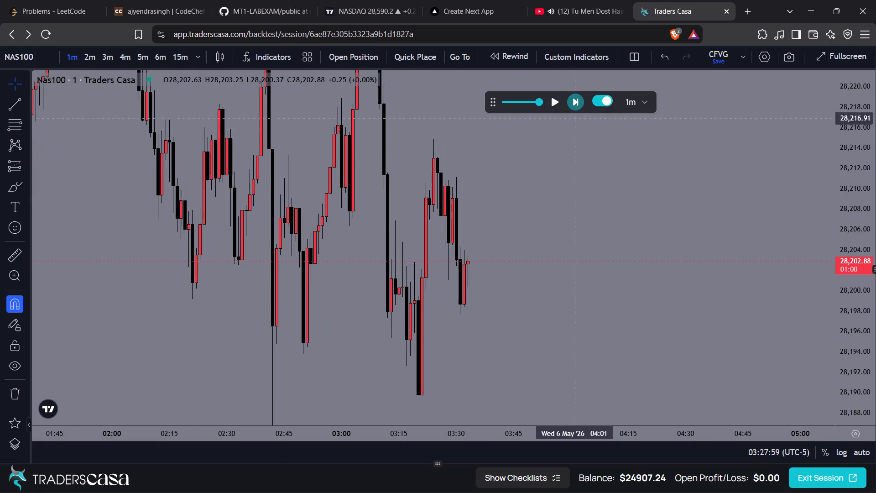
Examine the wider NAS100 price structure on the one-minute, 4-hour and 1-hour charts.
{"action": "left_click_drag", "start_coordinate": [575, 149], "coordinate": [611, 264]}
{"action": "scroll", "coordinate": [611, 264], "scroll_direction": "down", "scroll_amount": 3}
{"action": "left_click_drag", "start_coordinate": [859, 124], "coordinate": [830, 297]}
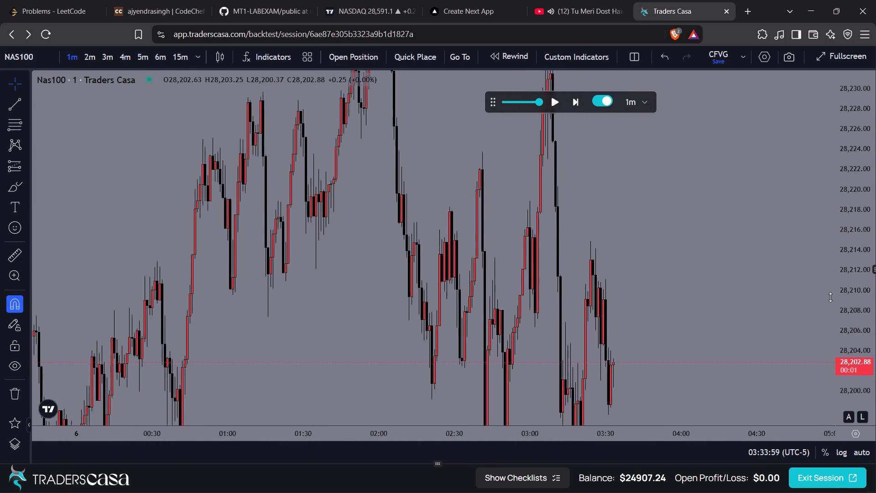
{"action": "left_click_drag", "start_coordinate": [830, 297], "coordinate": [820, 383]}
{"action": "left_click_drag", "start_coordinate": [723, 284], "coordinate": [578, 315]}
{"action": "left_click_drag", "start_coordinate": [563, 322], "coordinate": [577, 302]}
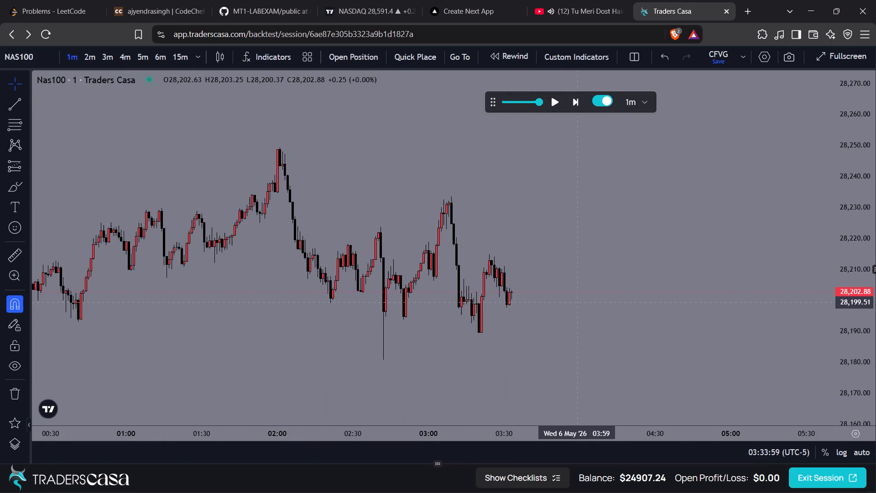
{"action": "type", "text": "4h"}
{"action": "key", "text": "Return"}
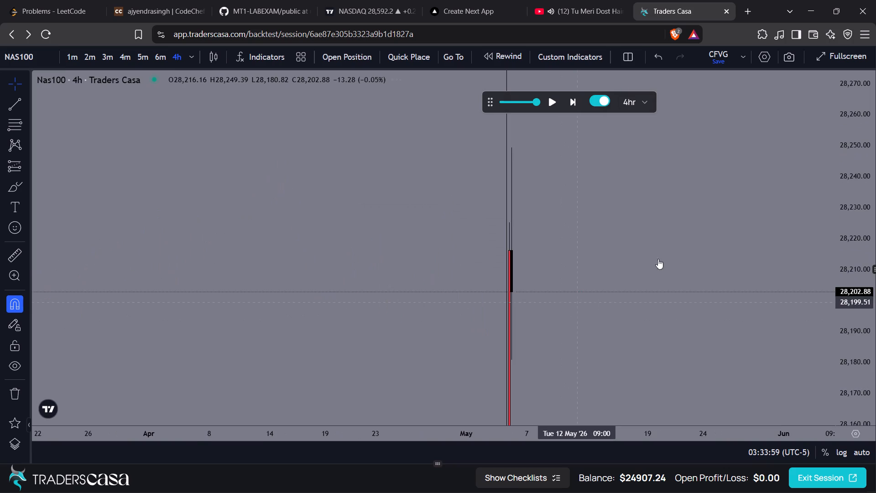
{"action": "left_click_drag", "start_coordinate": [873, 132], "coordinate": [756, 492]}
{"action": "left_click_drag", "start_coordinate": [624, 377], "coordinate": [651, 168]}
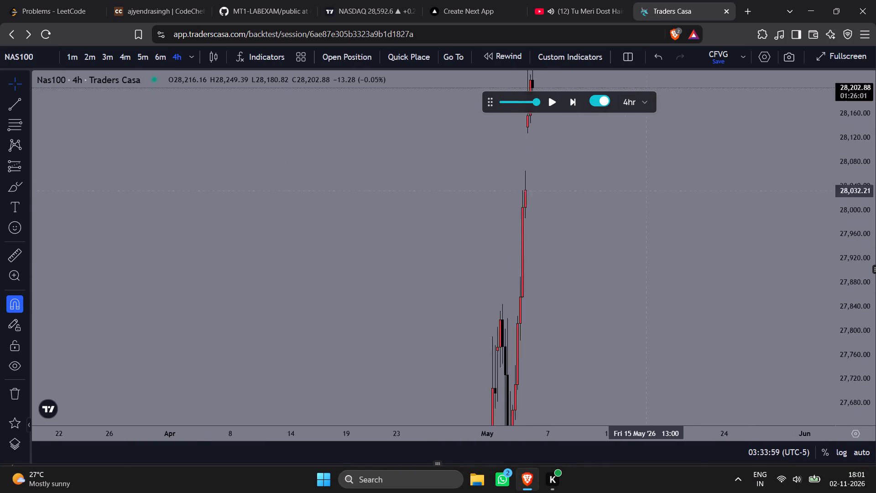
{"action": "left_click_drag", "start_coordinate": [651, 168], "coordinate": [653, 163]}
{"action": "left_click_drag", "start_coordinate": [609, 236], "coordinate": [577, 394]}
{"action": "left_click", "coordinate": [580, 293]}
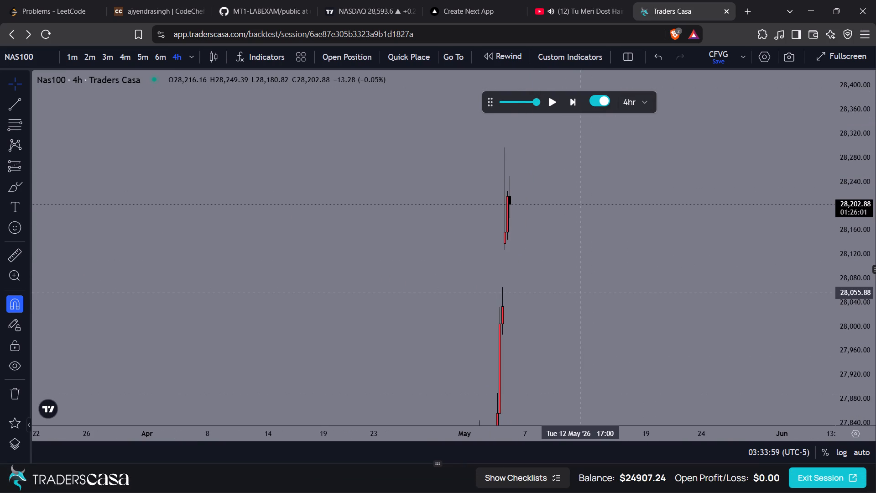
{"action": "type", "text": "1h"}
{"action": "key", "text": "Return"}
{"action": "scroll", "coordinate": [539, 284], "scroll_direction": "up", "scroll_amount": 3}
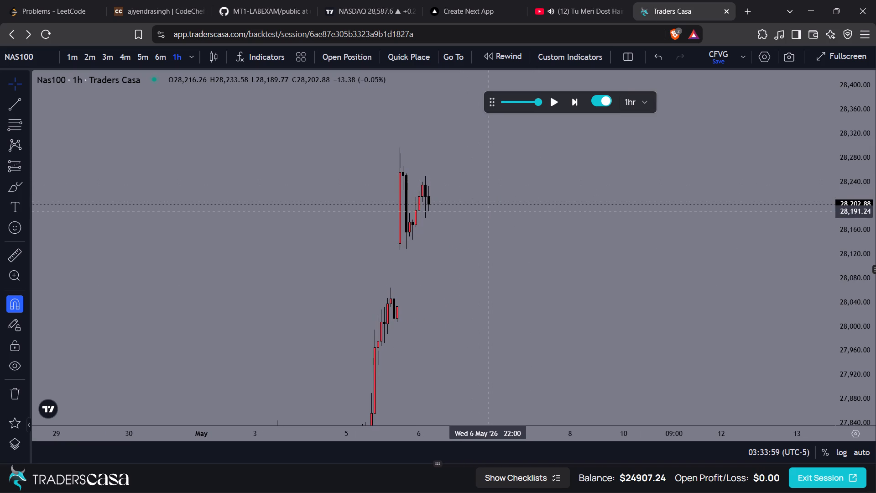
Switch the chart back to the one-minute timeframe and rescale it around the latest candles.
{"action": "key", "text": "1"}
{"action": "key", "text": "Return"}
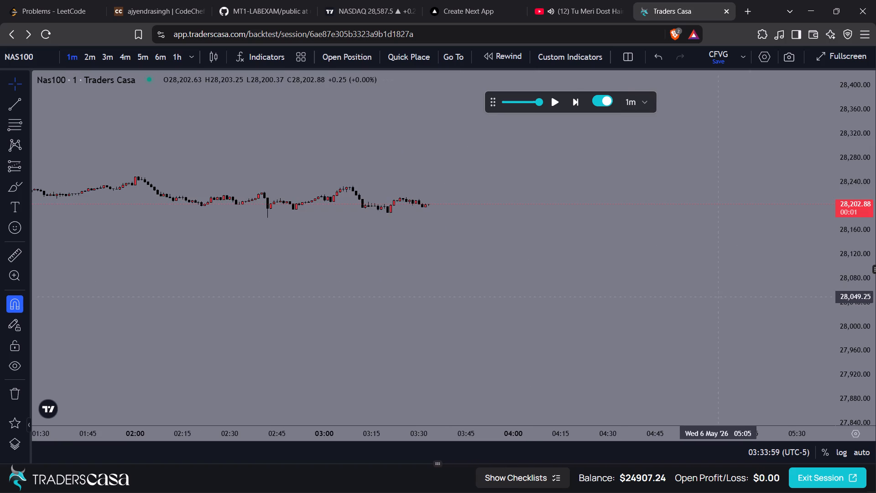
{"action": "left_click_drag", "start_coordinate": [853, 407], "coordinate": [875, 25]}
{"action": "left_click_drag", "start_coordinate": [492, 160], "coordinate": [494, 165]}
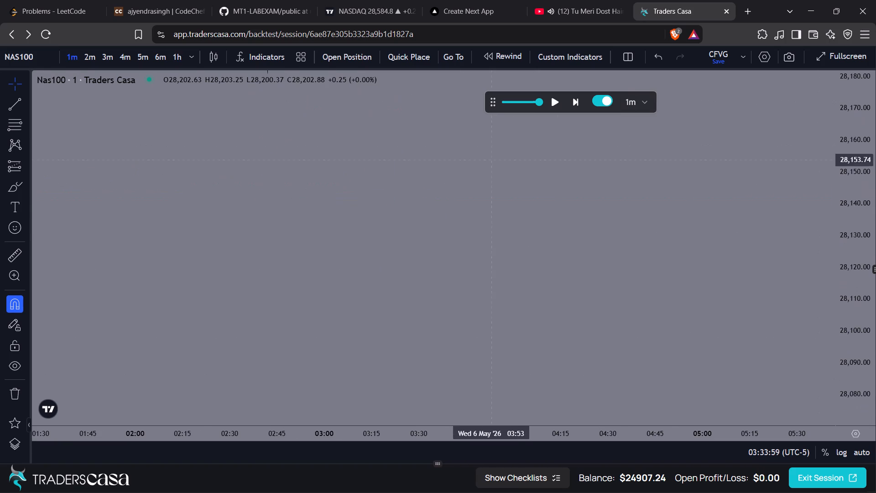
{"action": "left_click_drag", "start_coordinate": [494, 165], "coordinate": [579, 459]}
{"action": "left_click_drag", "start_coordinate": [871, 377], "coordinate": [859, 200]}
{"action": "scroll", "coordinate": [532, 309], "scroll_direction": "up", "scroll_amount": 2}
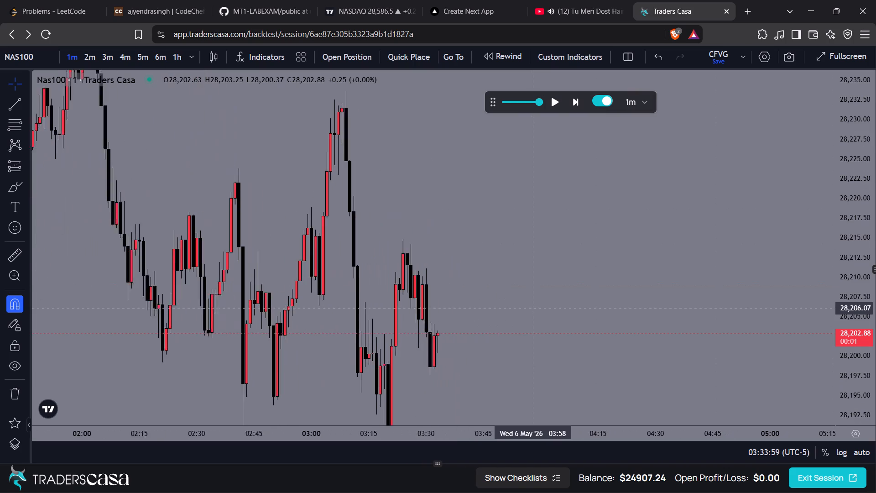
{"action": "left_click_drag", "start_coordinate": [512, 323], "coordinate": [548, 251]}
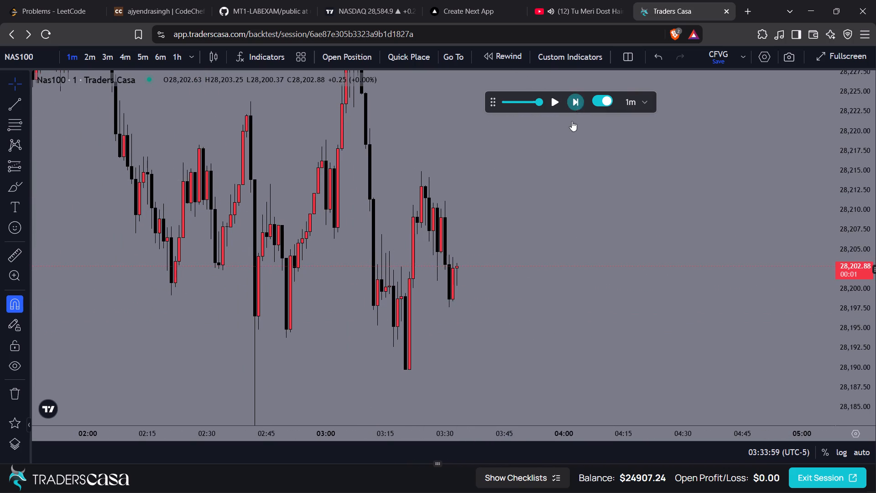
{"action": "scroll", "coordinate": [516, 220], "scroll_direction": "up", "scroll_amount": 1}
Advance the replay candle by candle from 03:33 to the 03:41 candle.
{"action": "left_click", "coordinate": [575, 100]}
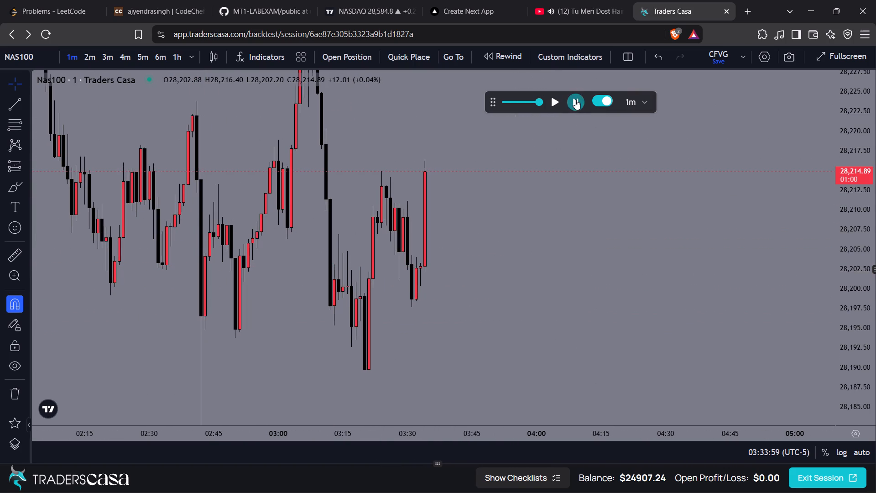
{"action": "left_click", "coordinate": [575, 100]}
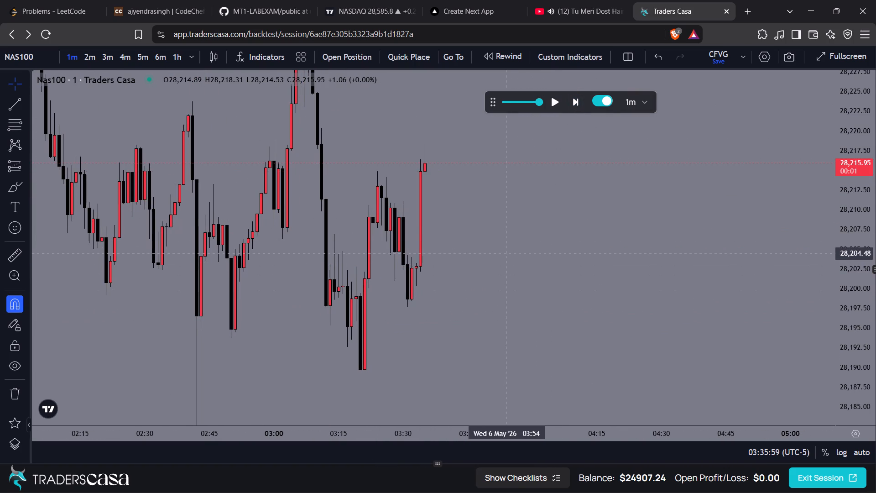
{"action": "left_click", "coordinate": [573, 103]}
{"action": "left_click", "coordinate": [573, 103]}
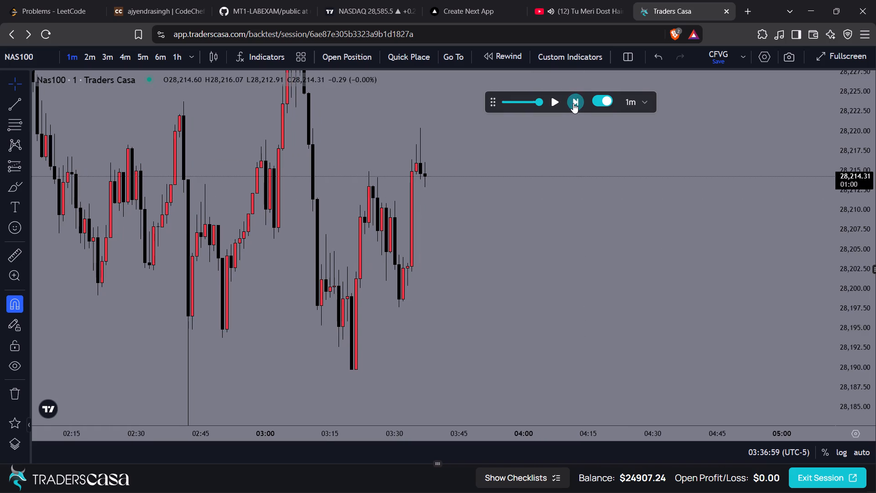
{"action": "left_click", "coordinate": [573, 103]}
{"action": "left_click", "coordinate": [573, 103]}
{"action": "left_click", "coordinate": [573, 103]}
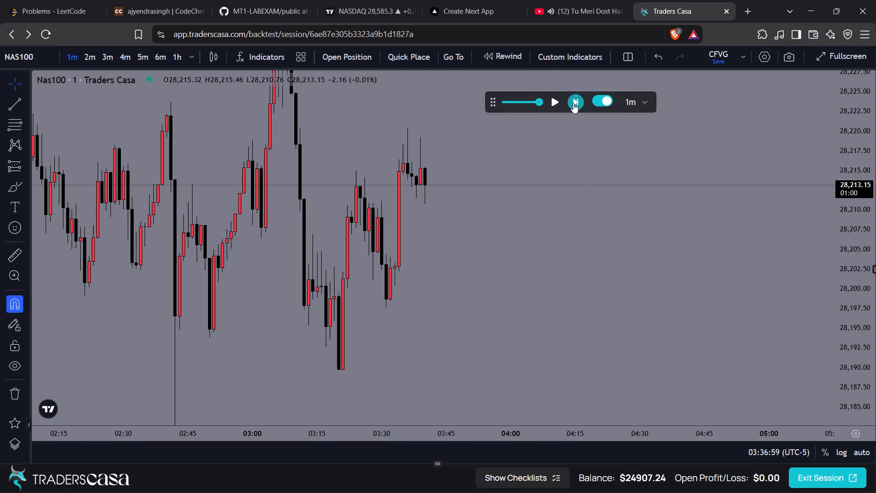
{"action": "left_click", "coordinate": [573, 103]}
Draw a long position from the 03:41 candle with entry 28,216.53, stop 28,204.33 and target 28,233.58.
{"action": "left_click_drag", "start_coordinate": [554, 137], "coordinate": [512, 240]}
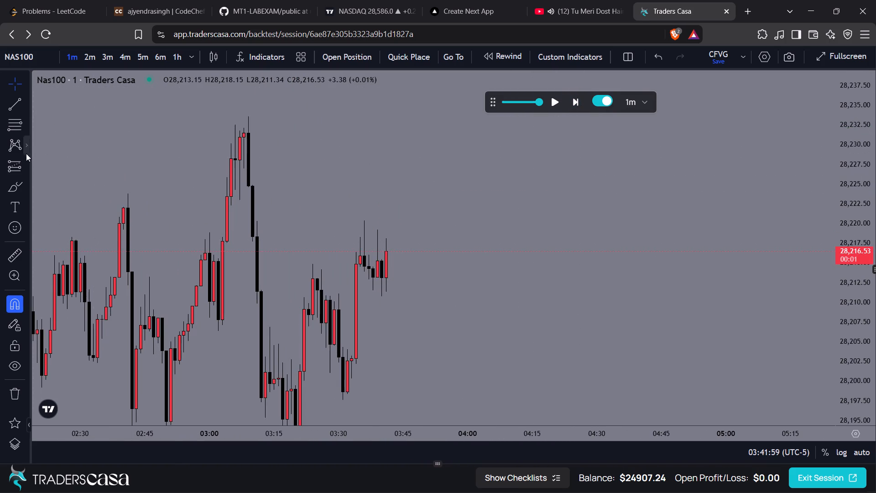
{"action": "left_click", "coordinate": [26, 157]}
{"action": "left_click", "coordinate": [72, 174]}
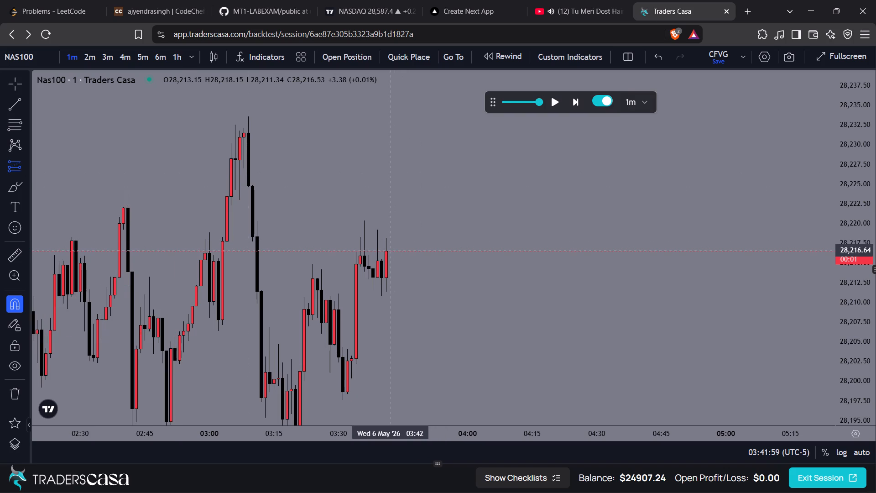
{"action": "left_click", "coordinate": [386, 251]}
{"action": "left_click_drag", "start_coordinate": [385, 334], "coordinate": [391, 347]}
{"action": "left_click_drag", "start_coordinate": [564, 217], "coordinate": [547, 305]}
{"action": "left_click_drag", "start_coordinate": [372, 241], "coordinate": [398, 194]}
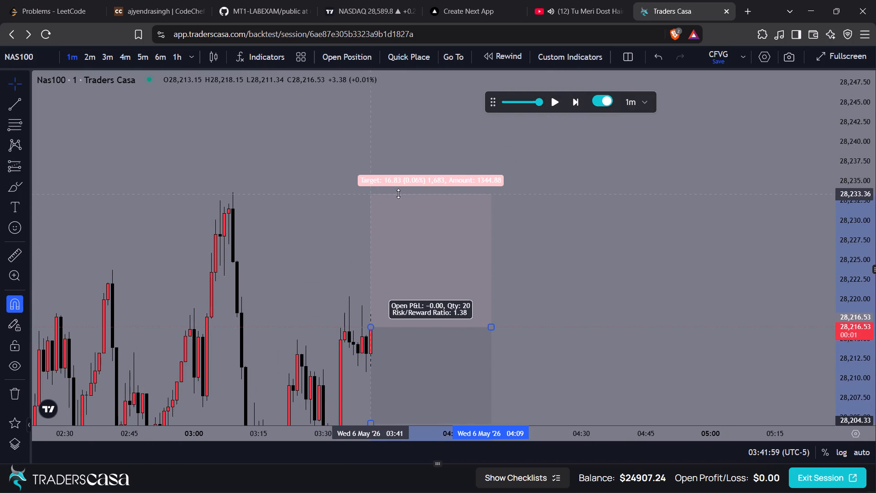
{"action": "left_click_drag", "start_coordinate": [398, 194], "coordinate": [402, 193]}
Place a buy stop order at 28216.53 with take profit 28233.58, stop loss 28204.33 and 0.4% ($100) risk.
{"action": "left_click", "coordinate": [353, 55]}
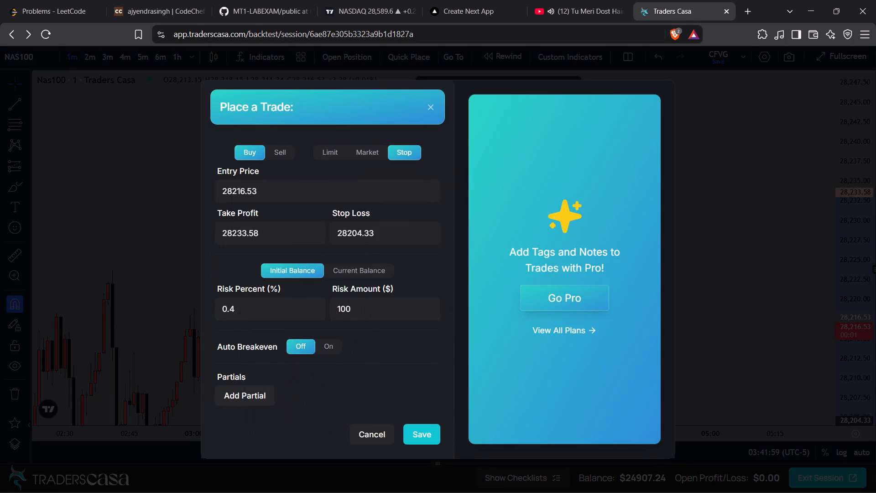
{"action": "left_click", "coordinate": [426, 434]}
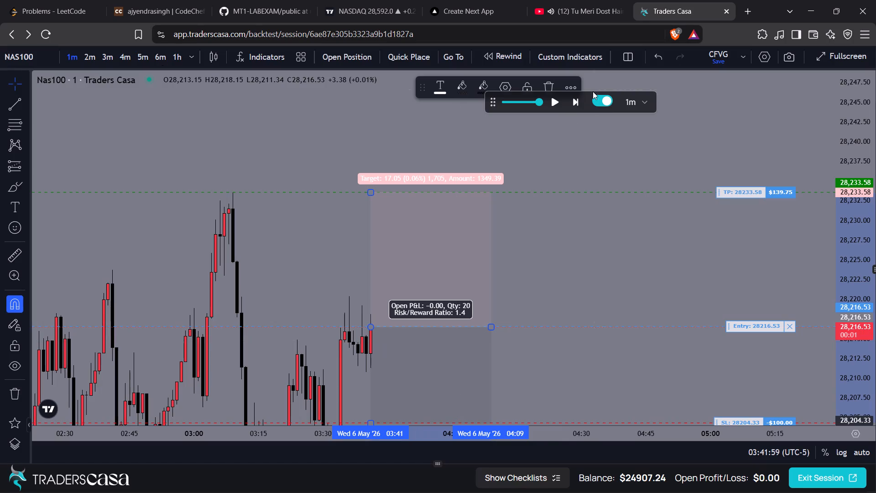
Advance the replay candle by candle from 03:41 to the 03:47 candle.
{"action": "left_click", "coordinate": [570, 104]}
{"action": "left_click", "coordinate": [570, 104]}
{"action": "left_click", "coordinate": [570, 104]}
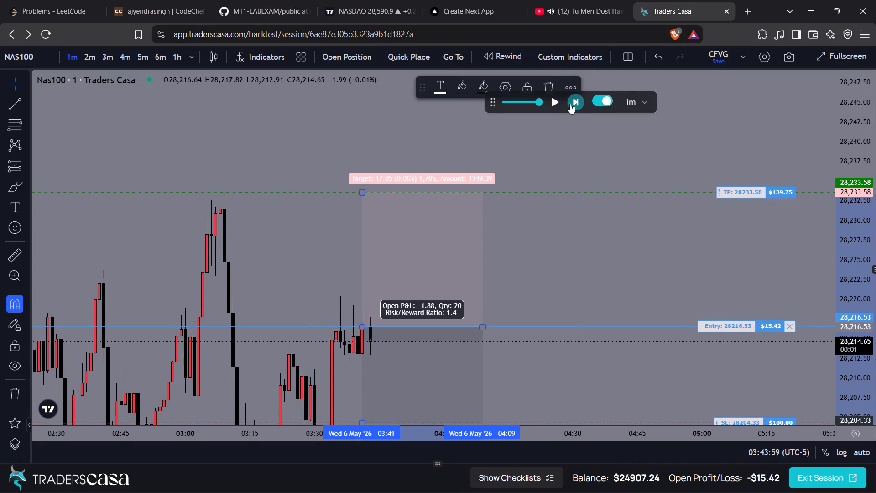
{"action": "left_click", "coordinate": [570, 104]}
{"action": "left_click", "coordinate": [570, 104]}
{"action": "left_click", "coordinate": [570, 104]}
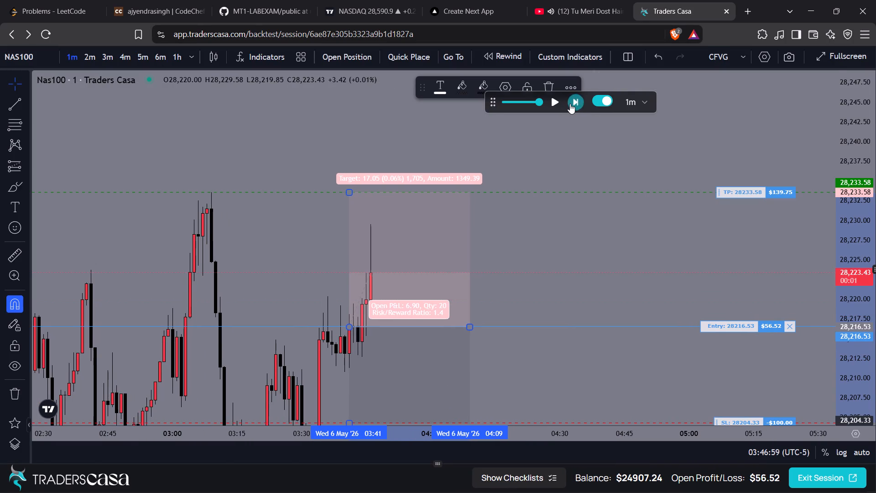
Move the open trade's stop loss up to 28,216.71, just above the entry price.
{"action": "left_click_drag", "start_coordinate": [613, 344], "coordinate": [598, 311]}
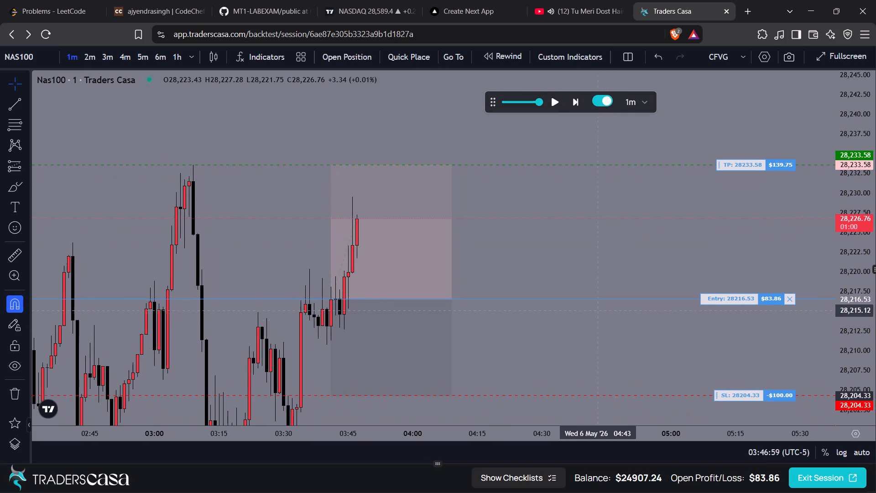
{"action": "left_click_drag", "start_coordinate": [723, 399], "coordinate": [697, 298]}
{"action": "left_click_drag", "start_coordinate": [674, 236], "coordinate": [665, 260]}
Advance the replay candle by candle from 03:47 to the 03:55 candle.
{"action": "left_click", "coordinate": [574, 102]}
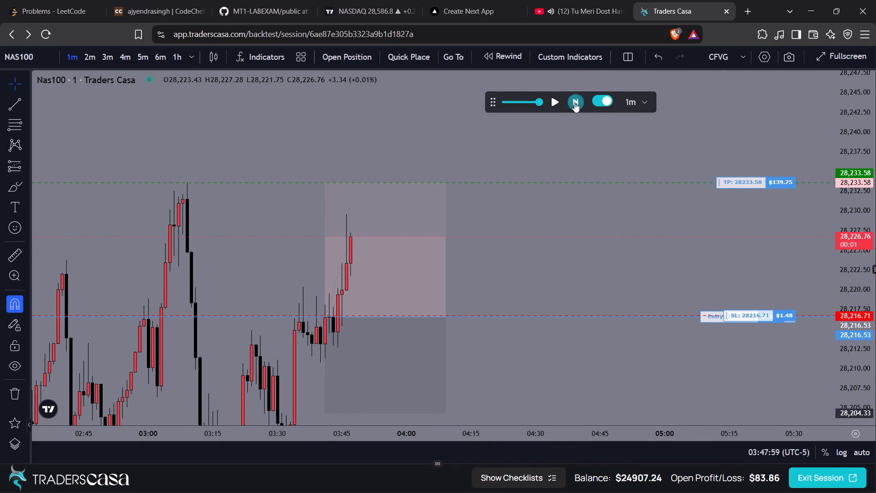
{"action": "left_click", "coordinate": [574, 102]}
{"action": "left_click", "coordinate": [574, 102]}
{"action": "left_click", "coordinate": [574, 102]}
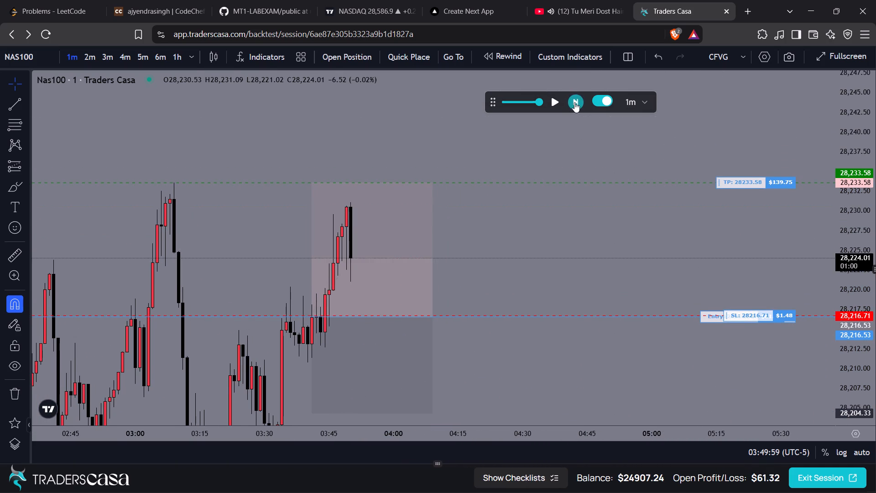
{"action": "left_click", "coordinate": [574, 102]}
{"action": "left_click", "coordinate": [574, 102]}
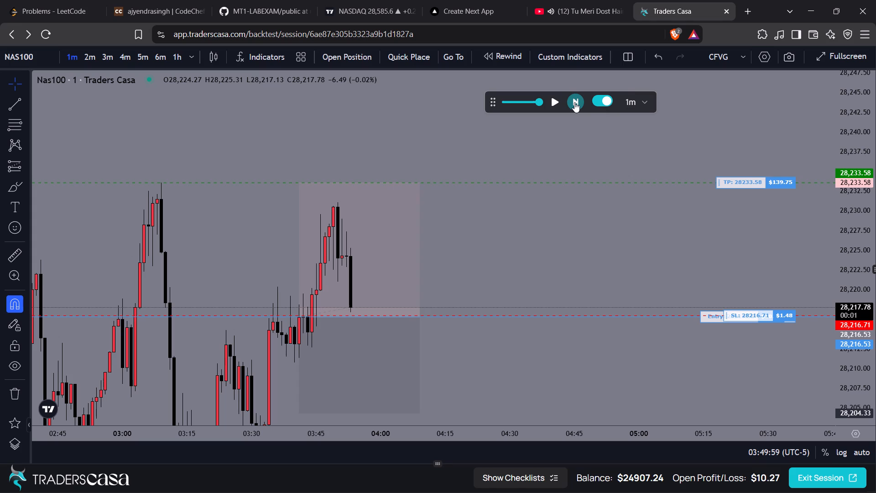
{"action": "left_click", "coordinate": [574, 102]}
{"action": "left_click", "coordinate": [574, 102]}
{"action": "double_click", "coordinate": [574, 102]}
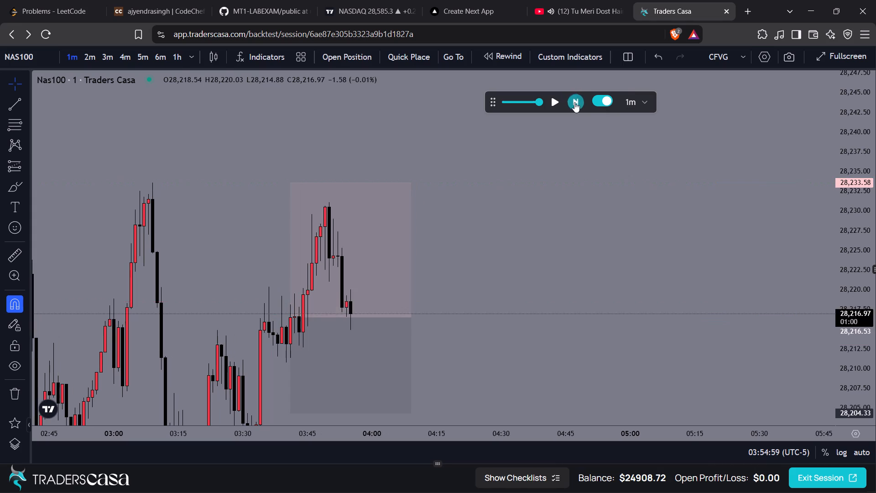
Advance the replay candle by candle from 03:55 to the 04:01 candle.
{"action": "triple_click", "coordinate": [574, 102]}
{"action": "left_click", "coordinate": [574, 102]}
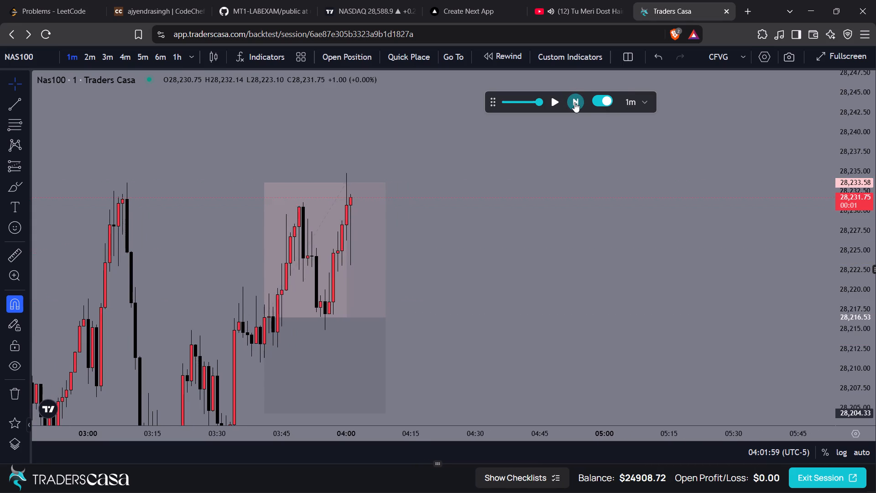
Delete the closed trade's long position drawing with entry at 28,216.53 from the chart.
{"action": "left_click", "coordinate": [360, 328]}
{"action": "key", "text": "Delete"}
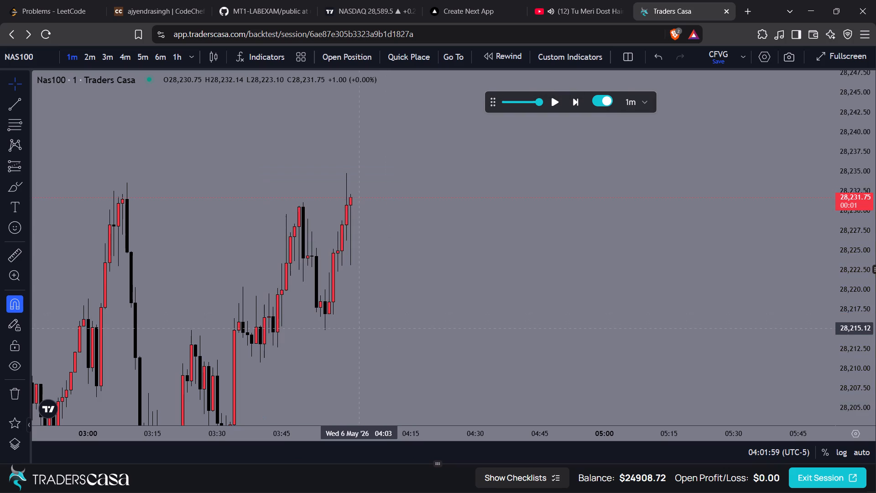
Advance the one-minute replay candle by candle from 04:01 to the 04:24 candle.
{"action": "left_click", "coordinate": [578, 105]}
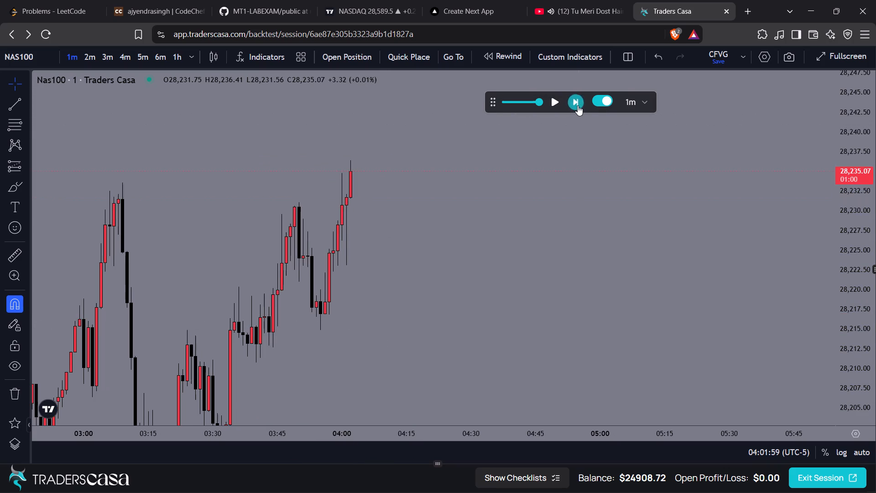
{"action": "left_click", "coordinate": [578, 105]}
{"action": "left_click", "coordinate": [578, 105]}
{"action": "left_click", "coordinate": [578, 105]}
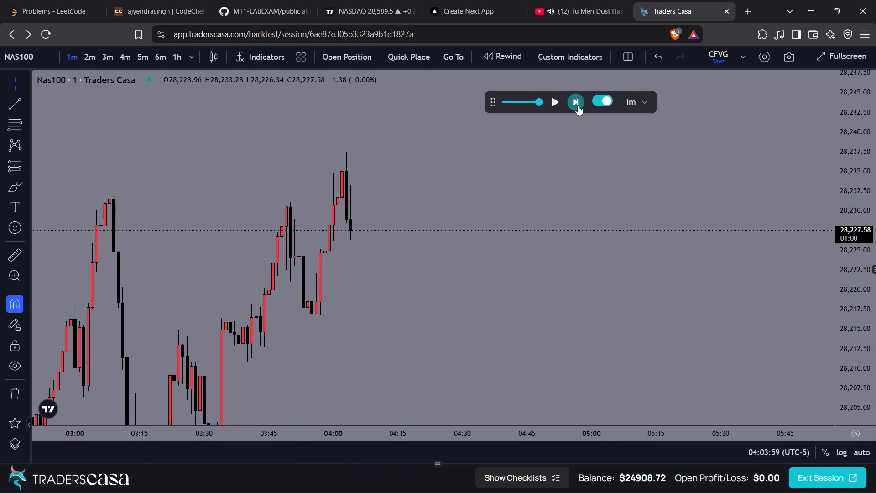
{"action": "left_click", "coordinate": [578, 105]}
{"action": "left_click", "coordinate": [578, 105]}
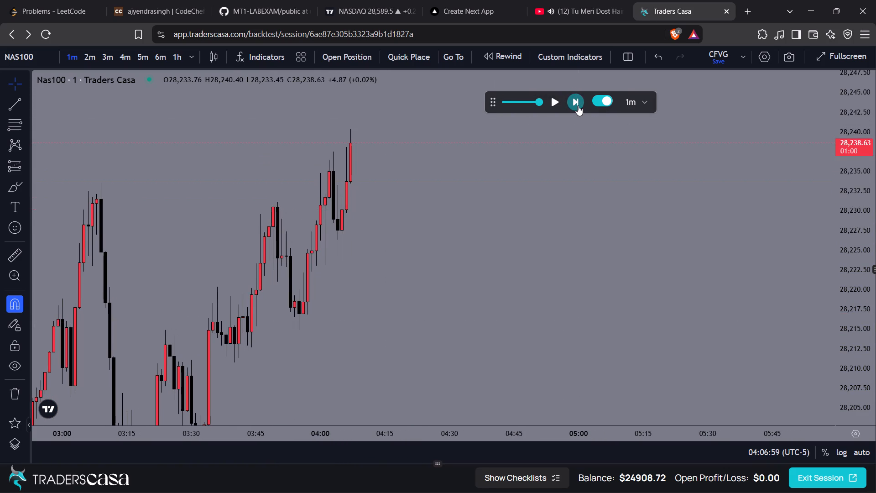
{"action": "left_click", "coordinate": [578, 105]}
{"action": "left_click", "coordinate": [578, 105]}
{"action": "left_click", "coordinate": [578, 105]}
{"action": "left_click", "coordinate": [578, 105]}
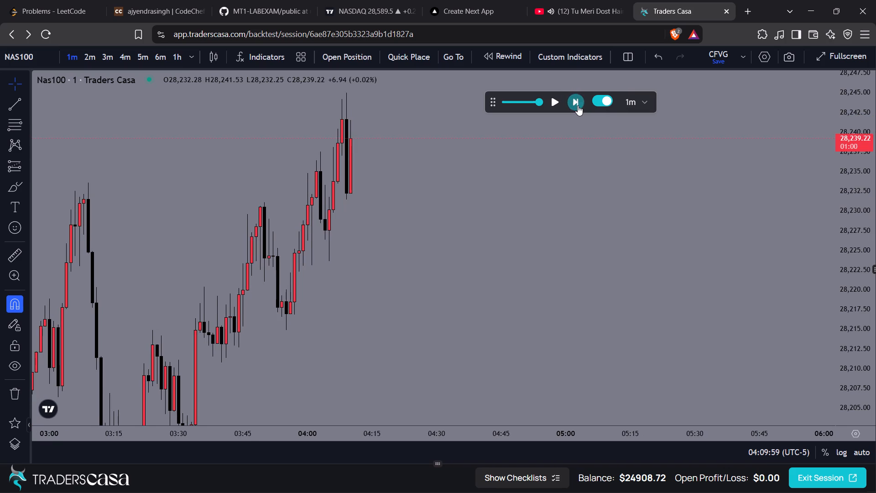
{"action": "double_click", "coordinate": [578, 105]}
{"action": "triple_click", "coordinate": [578, 105]}
{"action": "triple_click", "coordinate": [578, 105]}
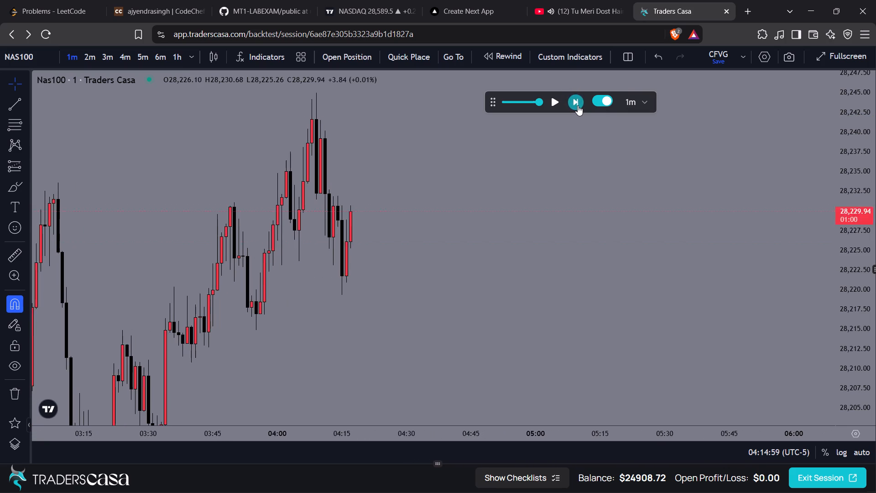
{"action": "triple_click", "coordinate": [578, 105]}
{"action": "left_click", "coordinate": [578, 105]}
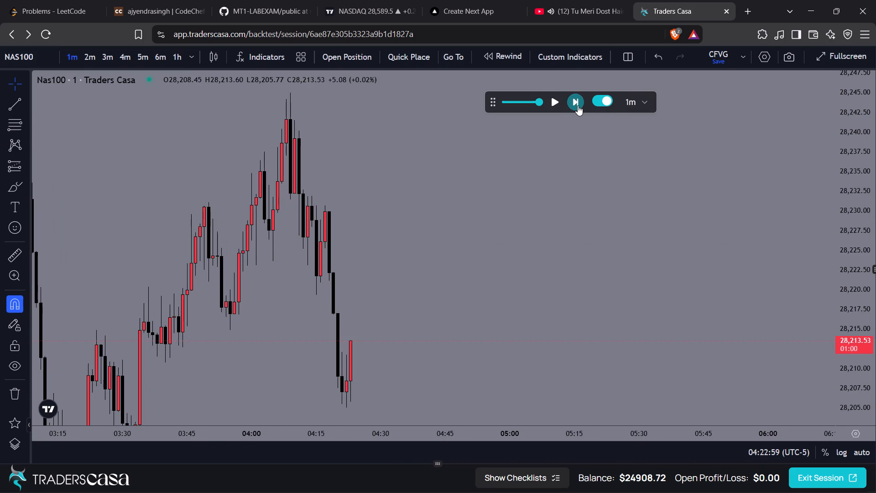
{"action": "left_click", "coordinate": [578, 105]}
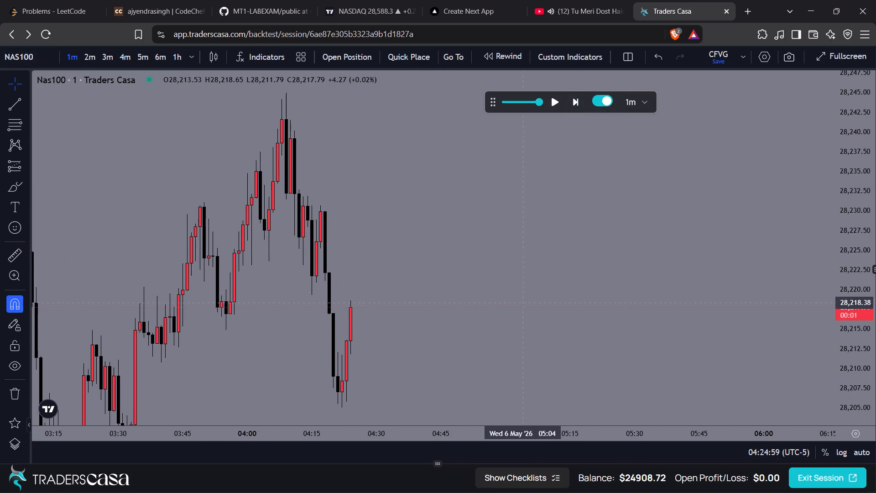
Advance the one-minute replay candle by candle from 04:24 to about the 04:43 candle.
{"action": "left_click", "coordinate": [580, 104]}
{"action": "left_click", "coordinate": [580, 104]}
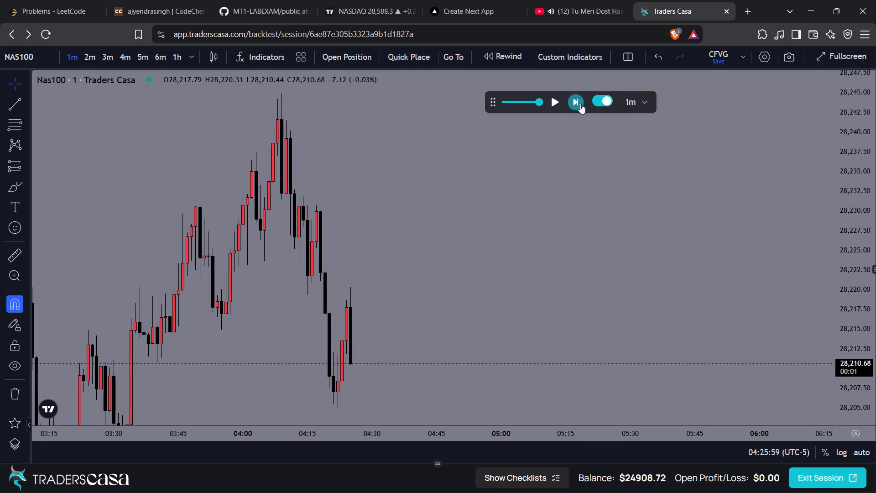
{"action": "left_click", "coordinate": [580, 104]}
{"action": "left_click", "coordinate": [580, 104]}
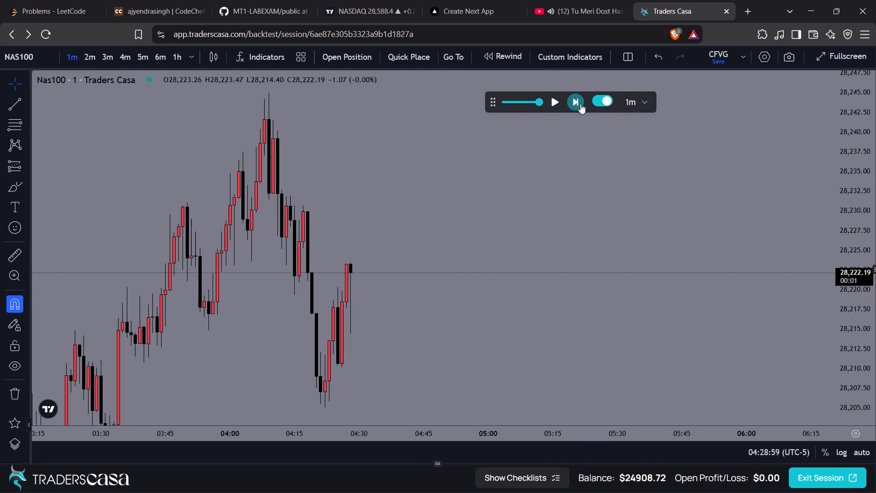
{"action": "triple_click", "coordinate": [580, 104]}
{"action": "triple_click", "coordinate": [580, 104]}
{"action": "left_click", "coordinate": [580, 104]}
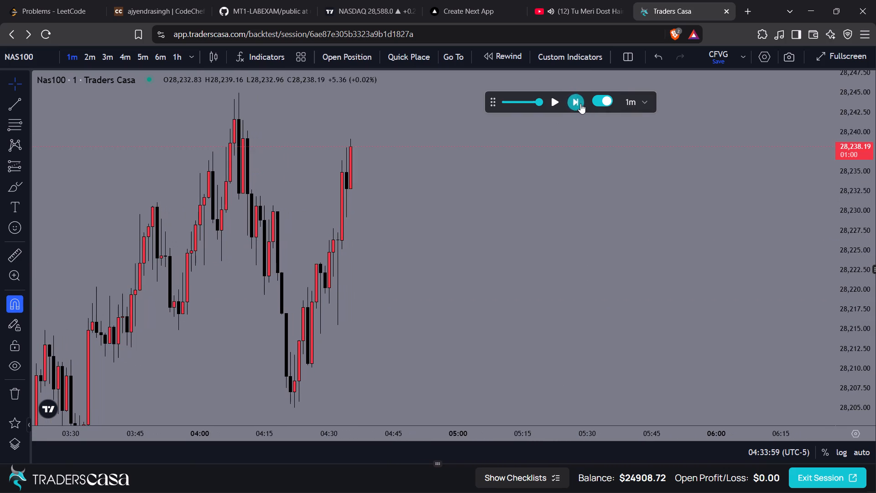
{"action": "double_click", "coordinate": [580, 104]}
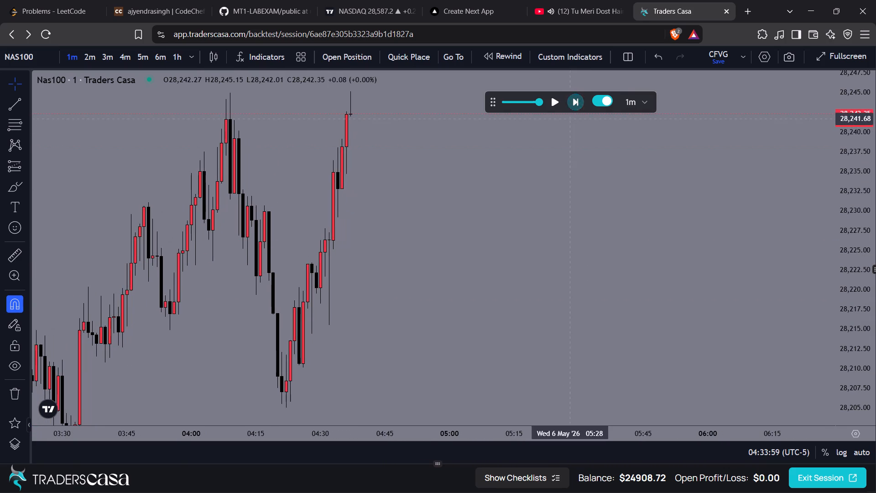
{"action": "left_click", "coordinate": [575, 105]}
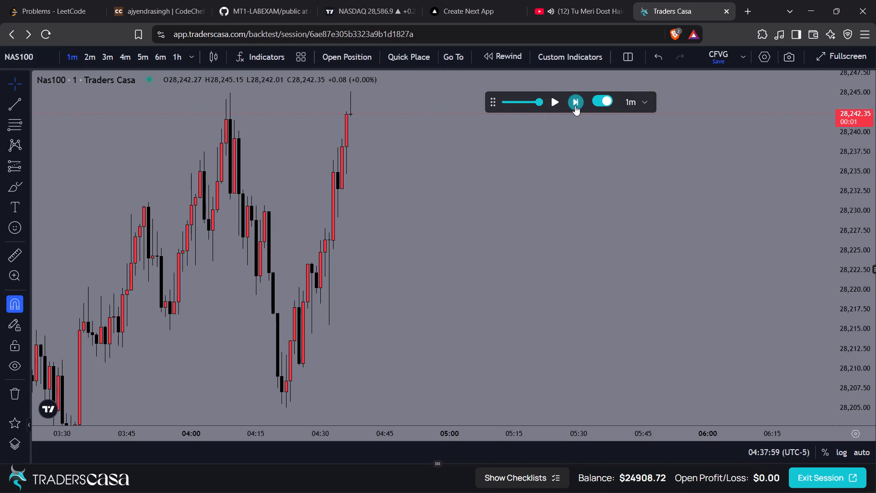
{"action": "triple_click", "coordinate": [575, 105]}
{"action": "double_click", "coordinate": [575, 105]}
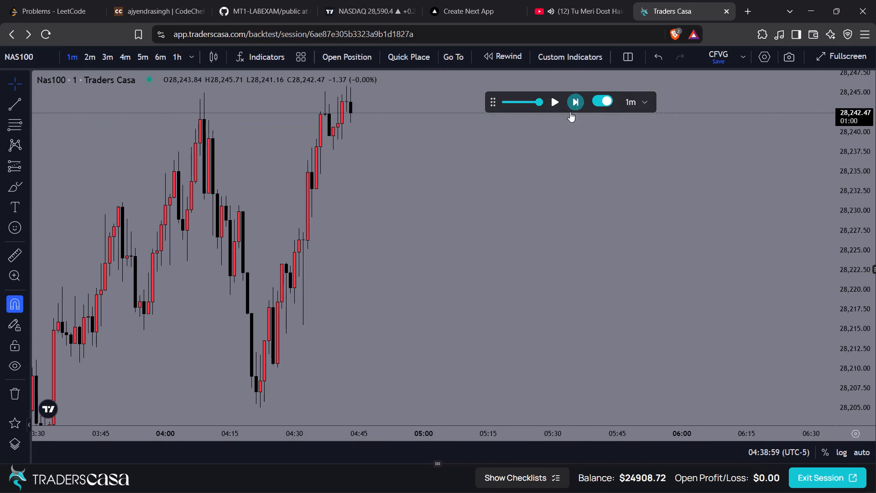
Advance the replay from 04:43 to the 04:56 candle, keeping the newest candles in view.
{"action": "left_click_drag", "start_coordinate": [517, 165], "coordinate": [523, 209]}
{"action": "triple_click", "coordinate": [574, 100]}
{"action": "triple_click", "coordinate": [574, 100]}
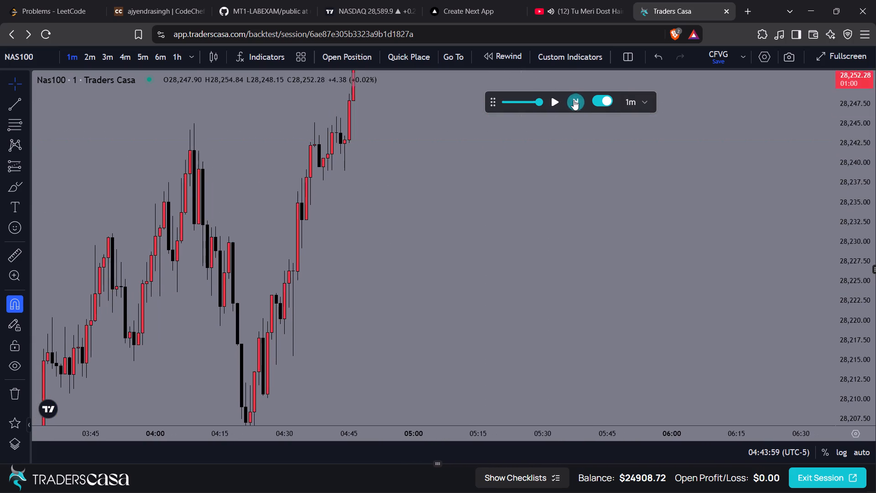
{"action": "left_click", "coordinate": [574, 100]}
{"action": "left_click_drag", "start_coordinate": [521, 148], "coordinate": [526, 242]}
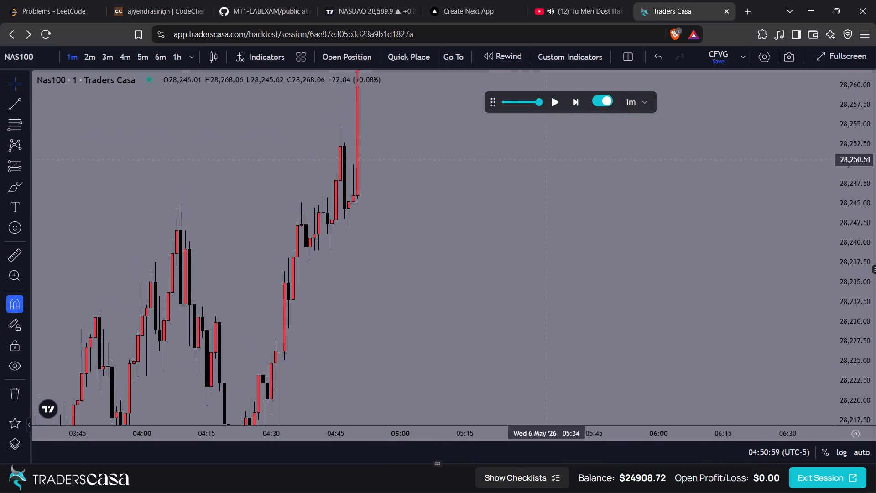
{"action": "triple_click", "coordinate": [569, 103]}
{"action": "left_click_drag", "start_coordinate": [501, 162], "coordinate": [541, 342]}
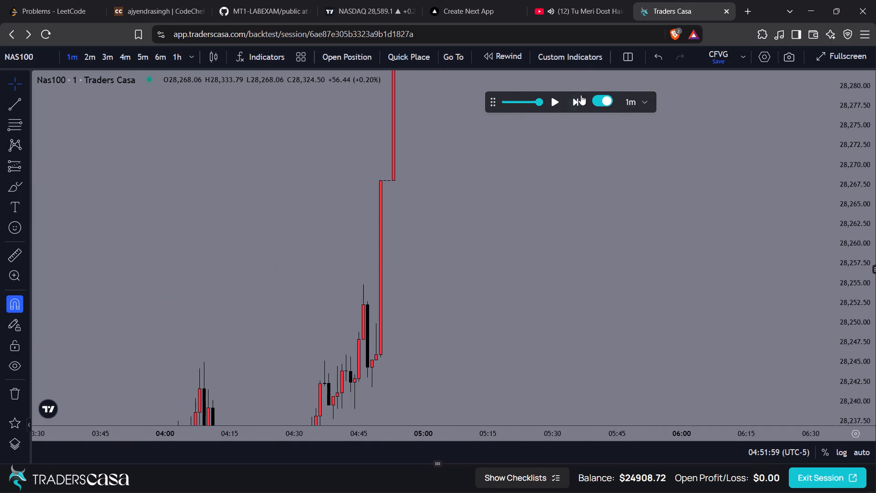
{"action": "triple_click", "coordinate": [579, 99]}
{"action": "left_click_drag", "start_coordinate": [849, 103], "coordinate": [827, 337]}
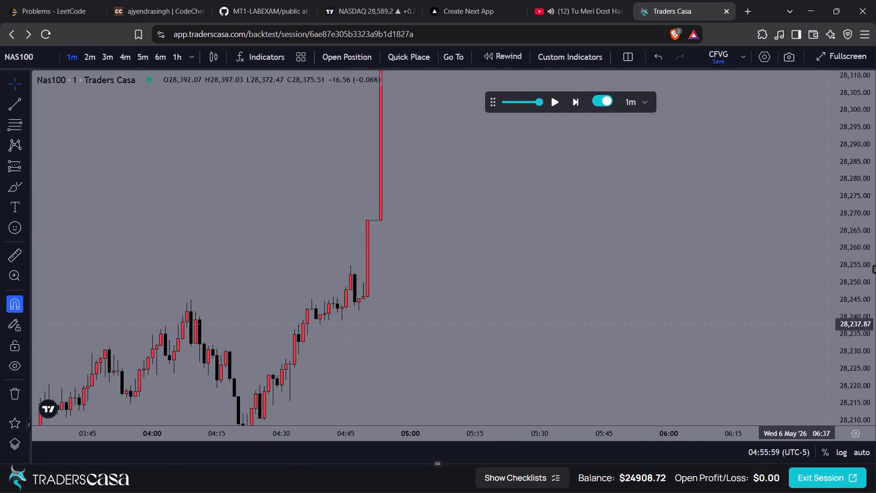
{"action": "left_click_drag", "start_coordinate": [553, 194], "coordinate": [564, 388]}
{"action": "left_click_drag", "start_coordinate": [564, 216], "coordinate": [558, 404]}
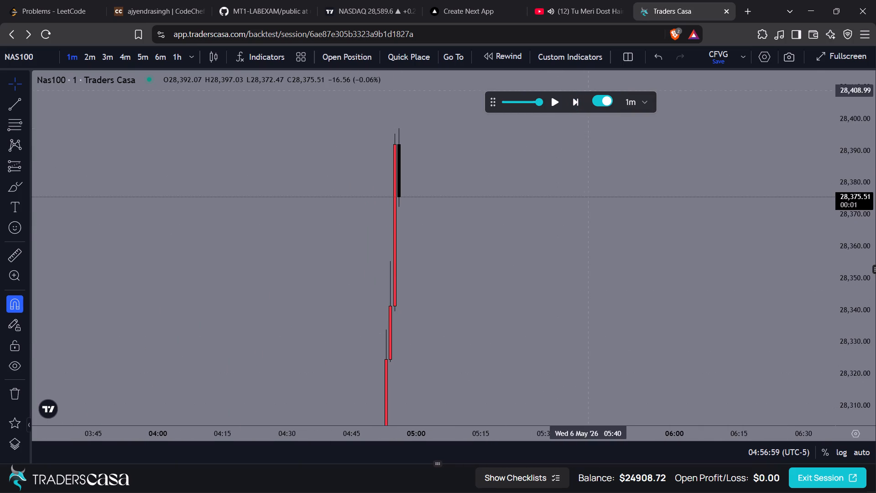
Advance the one-minute replay from 04:56 to the 05:06 candle.
{"action": "triple_click", "coordinate": [577, 100]}
{"action": "triple_click", "coordinate": [577, 100]}
{"action": "triple_click", "coordinate": [577, 100]}
{"action": "left_click", "coordinate": [577, 100]}
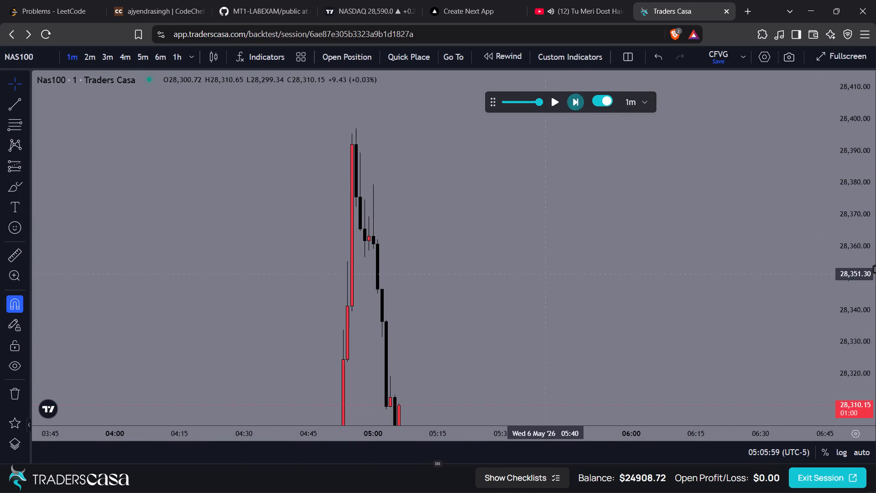
Switch the chart to the 5-minute timeframe and advance the replay from 05:06 to 07:09.
{"action": "key", "text": "5"}
{"action": "key", "text": "Return"}
{"action": "left_click_drag", "start_coordinate": [860, 142], "coordinate": [802, 393]}
{"action": "left_click_drag", "start_coordinate": [615, 315], "coordinate": [528, 218]}
{"action": "triple_click", "coordinate": [568, 102]}
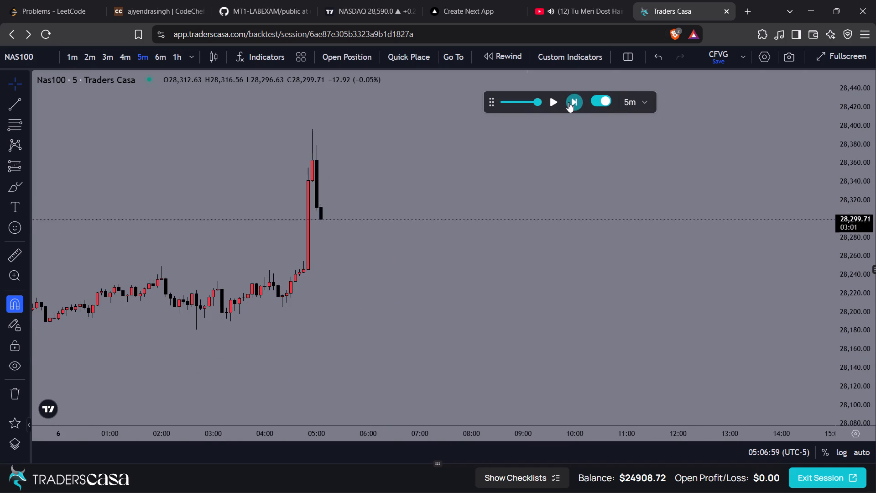
{"action": "triple_click", "coordinate": [568, 102]}
{"action": "triple_click", "coordinate": [568, 102]}
{"action": "triple_click", "coordinate": [568, 102]}
{"action": "triple_click", "coordinate": [568, 102]}
{"action": "triple_click", "coordinate": [568, 102]}
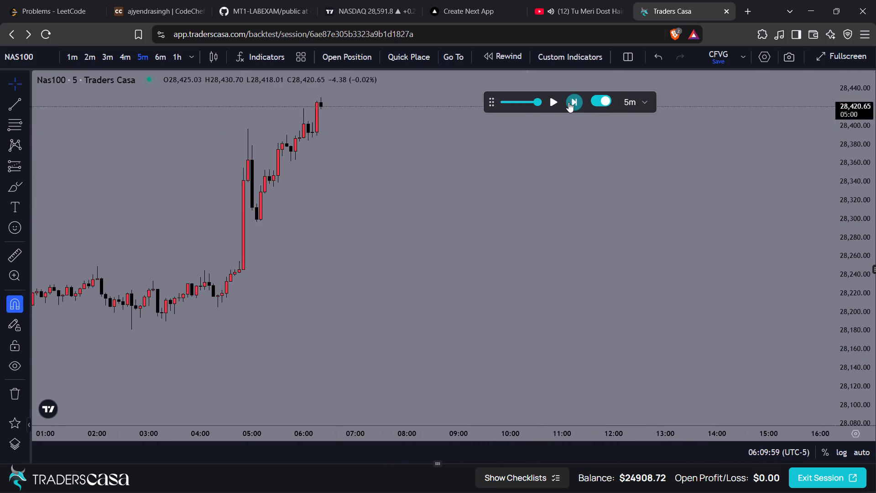
{"action": "triple_click", "coordinate": [568, 102]}
{"action": "triple_click", "coordinate": [568, 102]}
{"action": "left_click", "coordinate": [568, 102]}
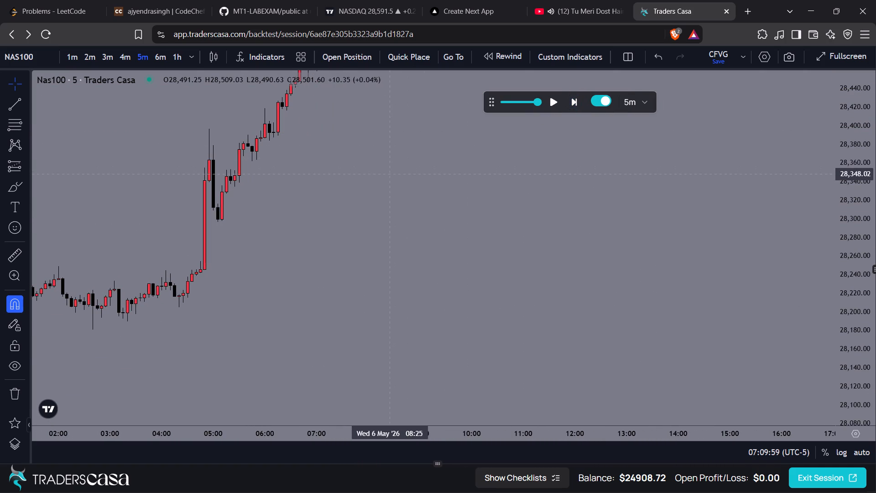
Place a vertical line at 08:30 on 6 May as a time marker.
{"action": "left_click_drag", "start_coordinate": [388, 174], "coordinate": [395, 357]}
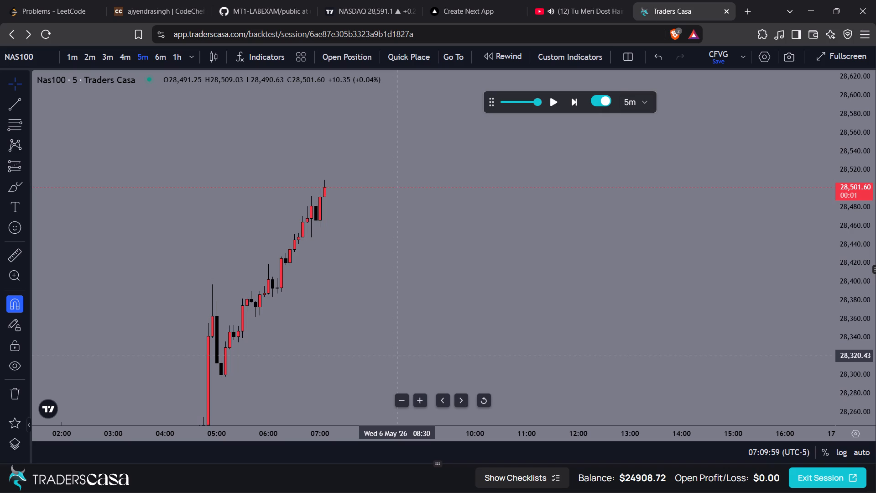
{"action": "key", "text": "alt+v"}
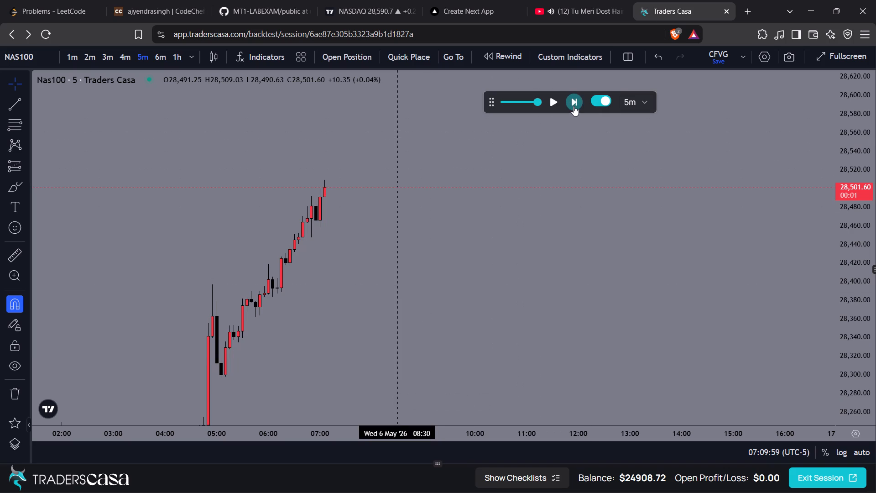
Advance the 5-minute replay from 07:09 up to 08:29, just before the 08:30 marker.
{"action": "triple_click", "coordinate": [574, 106]}
{"action": "triple_click", "coordinate": [574, 106]}
{"action": "triple_click", "coordinate": [574, 106]}
{"action": "triple_click", "coordinate": [574, 106]}
{"action": "triple_click", "coordinate": [574, 106]}
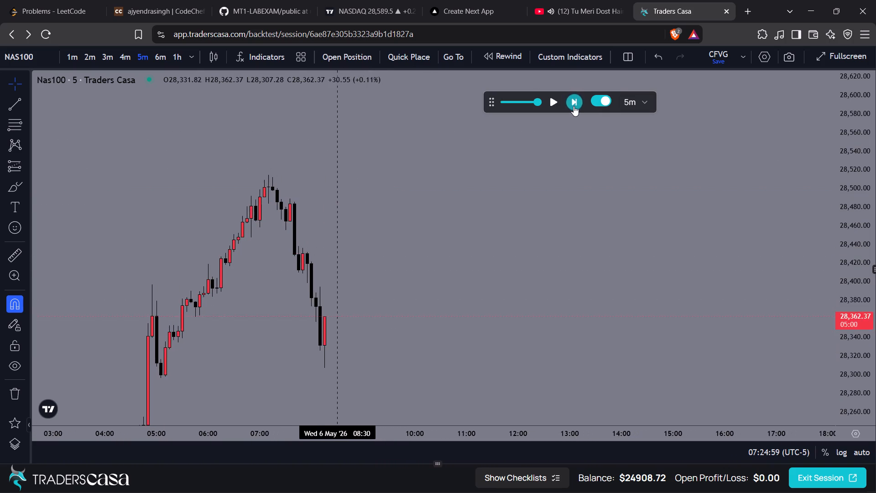
{"action": "left_click", "coordinate": [574, 106]}
Switch the chart back to the 1-minute timeframe, with the latest candles before 08:30 enlarged for inspection.
{"action": "key", "text": "1"}
{"action": "key", "text": "Return"}
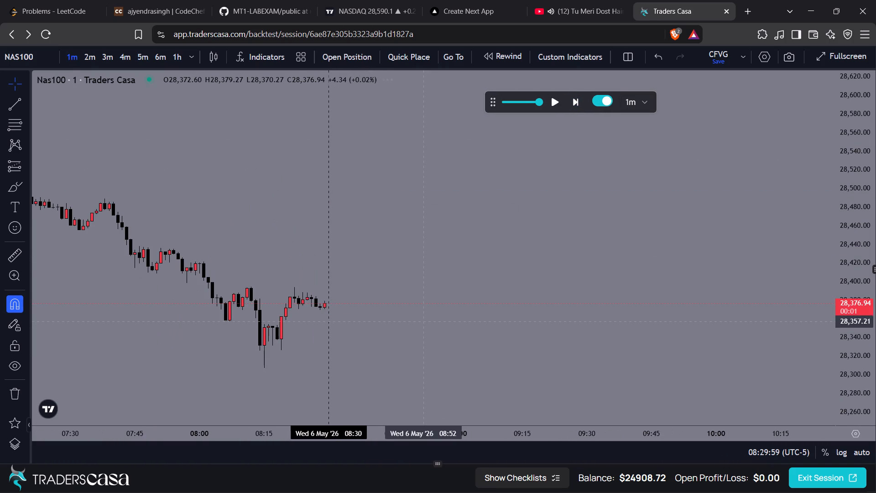
{"action": "left_click_drag", "start_coordinate": [862, 379], "coordinate": [865, 66]}
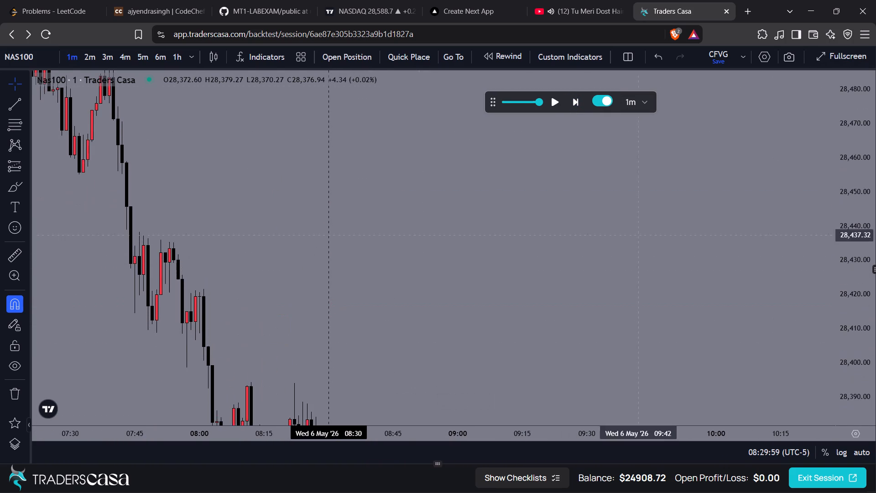
{"action": "left_click_drag", "start_coordinate": [568, 300], "coordinate": [673, 37]}
{"action": "left_click", "coordinate": [494, 229]}
{"action": "scroll", "coordinate": [479, 286], "scroll_direction": "up", "scroll_amount": 1}
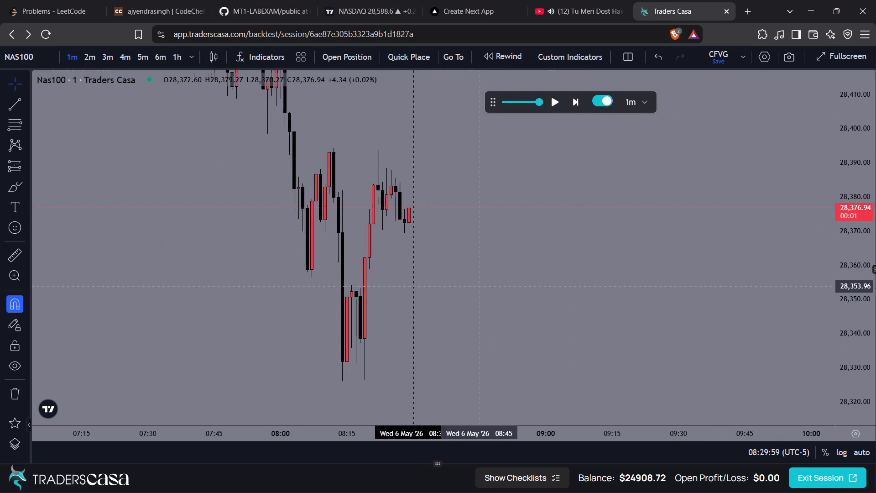
{"action": "scroll", "coordinate": [479, 286], "scroll_direction": "up", "scroll_amount": 1}
{"action": "left_click_drag", "start_coordinate": [437, 186], "coordinate": [445, 179]}
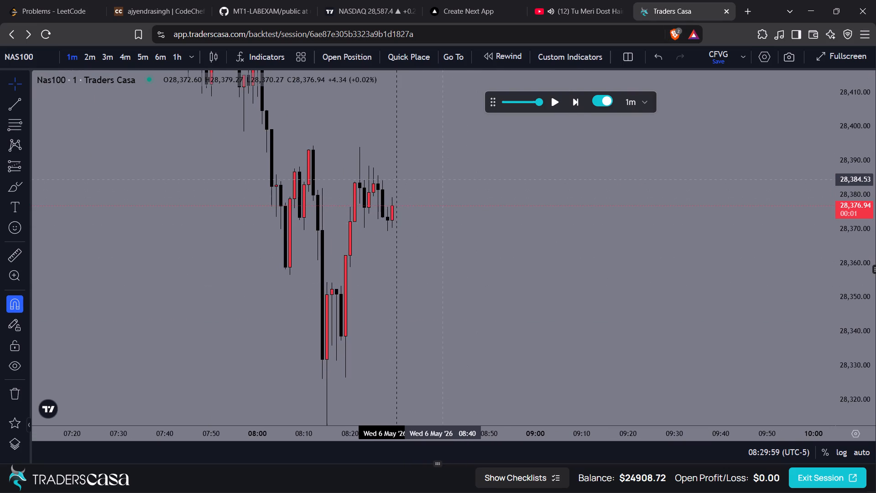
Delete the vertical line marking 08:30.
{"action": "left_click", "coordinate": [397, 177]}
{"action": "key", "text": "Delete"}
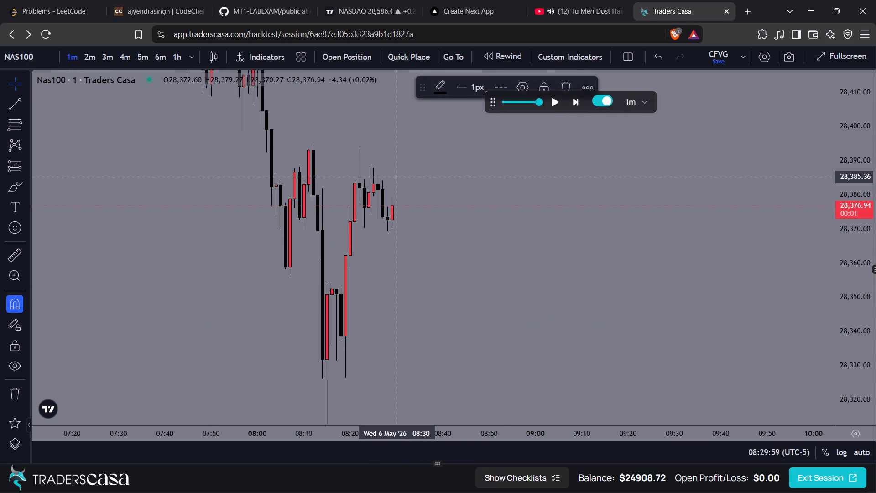
Draw a long position from the 08:29 close at 28,376.94, with stop at 28,352.79 and target at 28,421.12.
{"action": "left_click_drag", "start_coordinate": [438, 217], "coordinate": [422, 280]}
{"action": "left_click", "coordinate": [25, 164]}
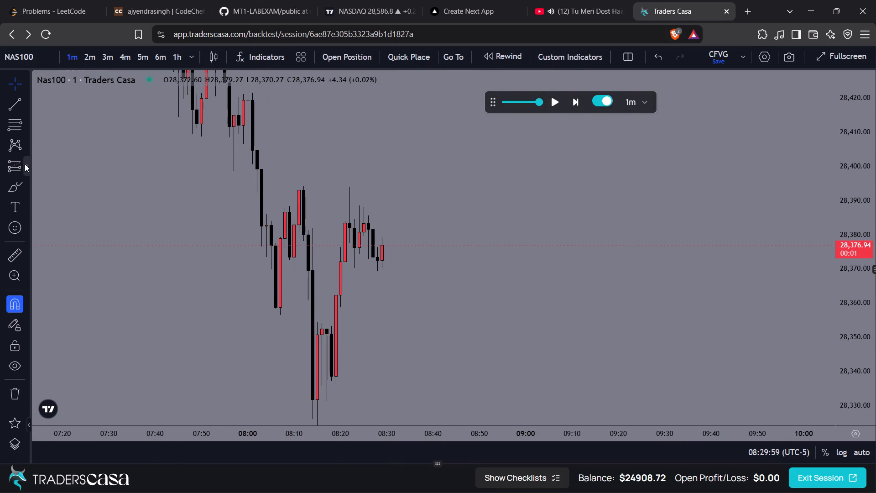
{"action": "left_click", "coordinate": [50, 178]}
{"action": "left_click", "coordinate": [381, 246]}
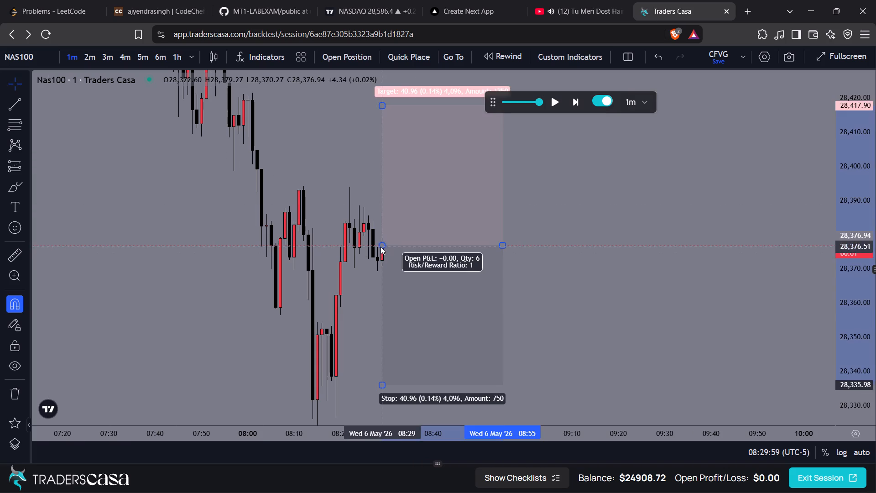
{"action": "left_click_drag", "start_coordinate": [383, 385], "coordinate": [426, 325]}
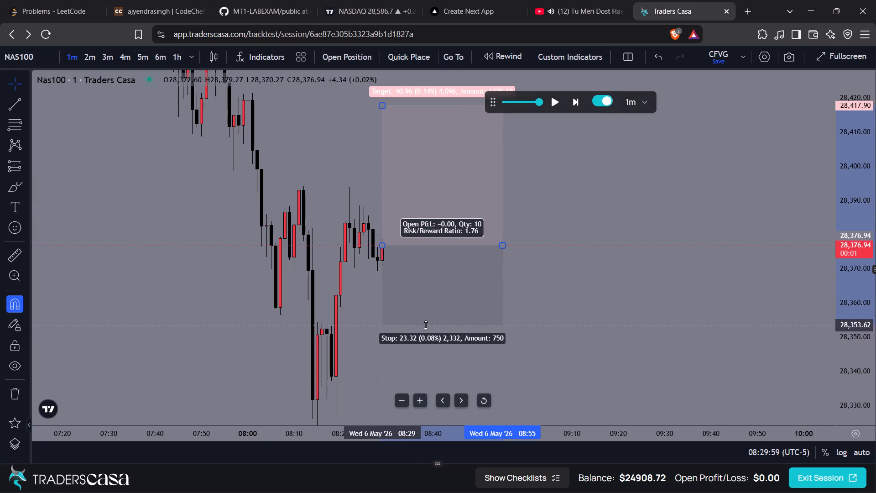
{"action": "left_click_drag", "start_coordinate": [426, 325], "coordinate": [428, 328]}
{"action": "left_click_drag", "start_coordinate": [607, 215], "coordinate": [605, 314]}
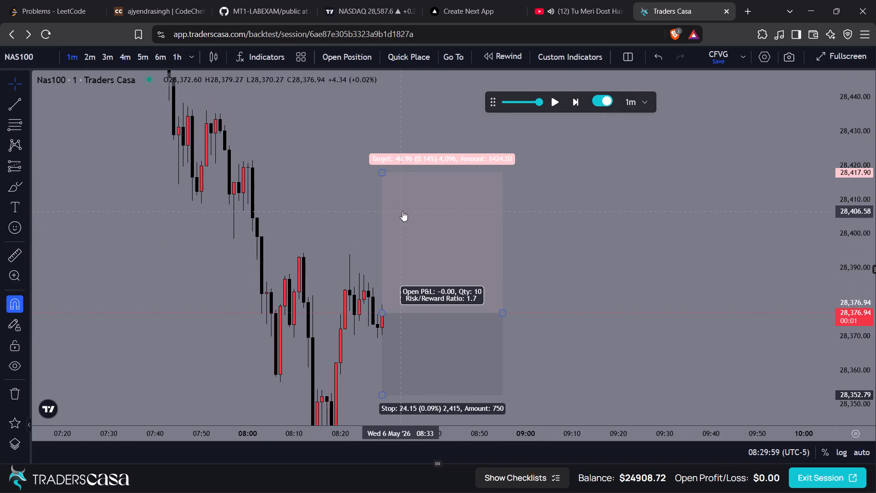
{"action": "left_click_drag", "start_coordinate": [382, 173], "coordinate": [397, 162]}
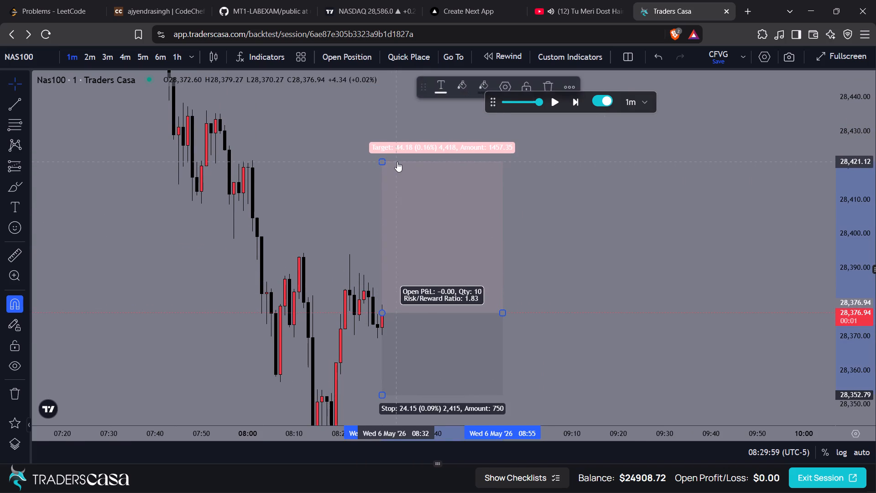
Place a buy stop order from the long position drawing, risking 0.4% ($100) of the initial balance.
{"action": "left_click", "coordinate": [352, 56]}
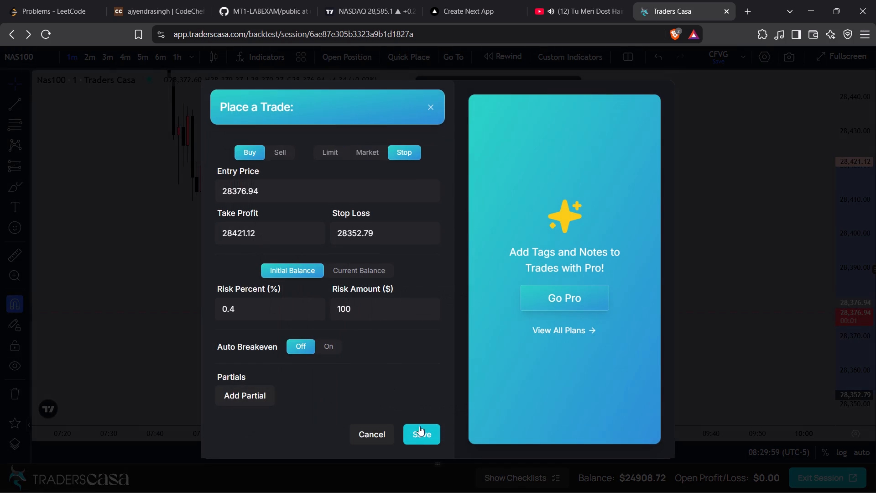
{"action": "left_click", "coordinate": [422, 430]}
Advance the 1-minute replay from 08:29 to the 08:33 candle to play out the long trade.
{"action": "left_click", "coordinate": [576, 109]}
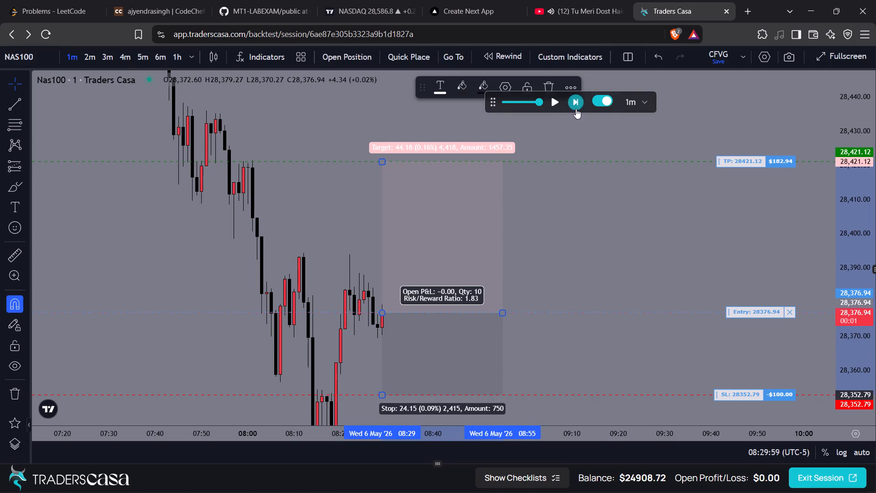
{"action": "left_click", "coordinate": [577, 100]}
{"action": "left_click", "coordinate": [577, 100]}
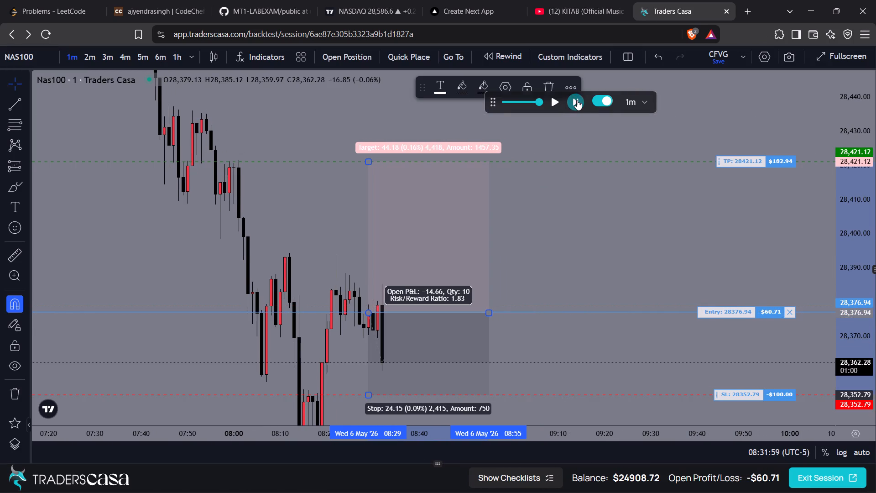
{"action": "left_click", "coordinate": [568, 103]}
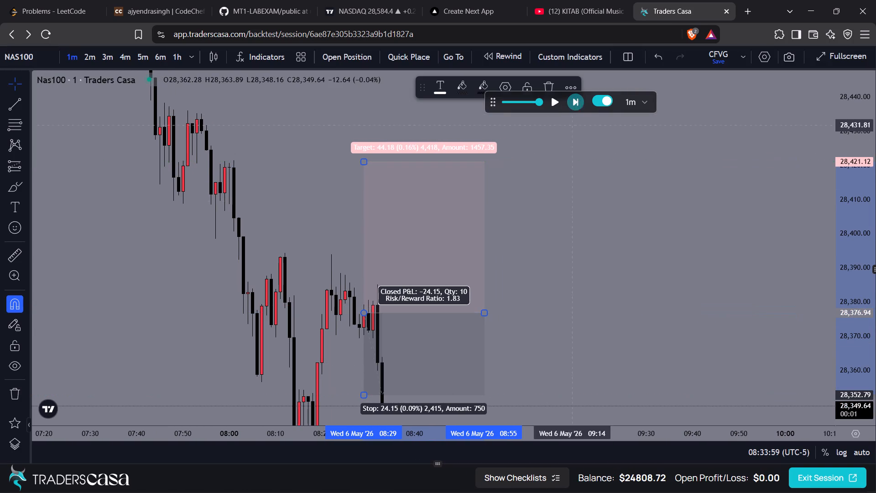
Delete the long position drawing from the chart.
{"action": "left_click_drag", "start_coordinate": [527, 273], "coordinate": [552, 165]}
{"action": "left_click", "coordinate": [502, 213]}
{"action": "key", "text": "Delete"}
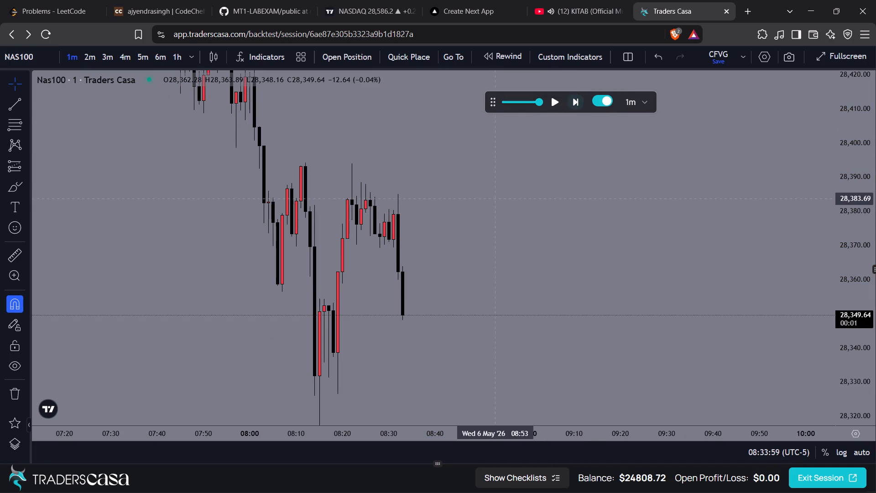
Enlarge the latest candles and advance the 1-minute replay to the 08:37 candle.
{"action": "left_click_drag", "start_coordinate": [494, 200], "coordinate": [525, 175]}
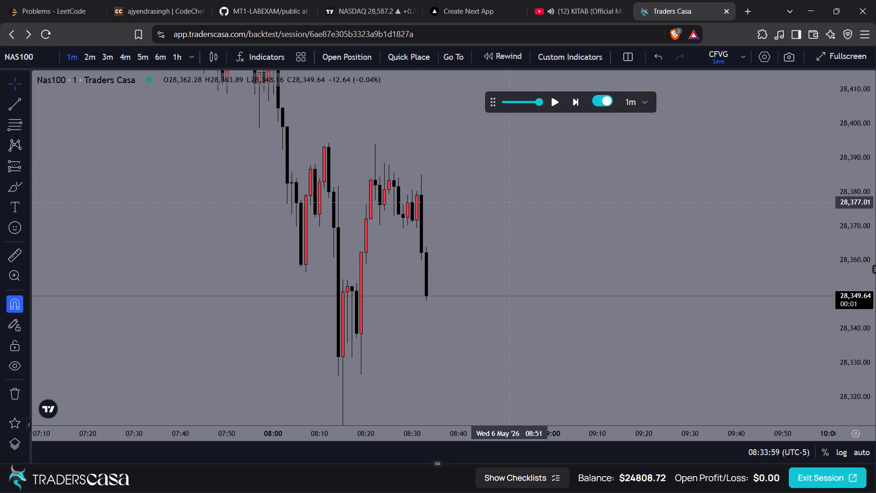
{"action": "left_click_drag", "start_coordinate": [509, 202], "coordinate": [532, 200]}
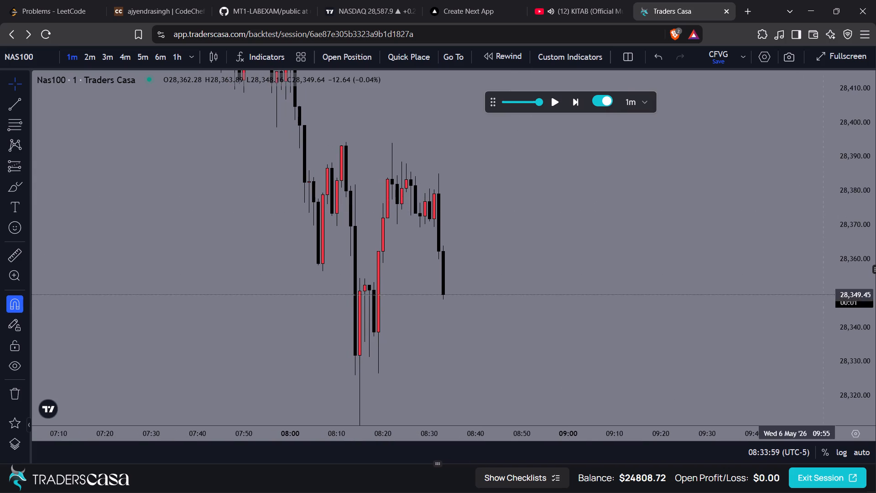
{"action": "left_click_drag", "start_coordinate": [829, 306], "coordinate": [829, 297]}
{"action": "left_click_drag", "start_coordinate": [862, 313], "coordinate": [852, 214]}
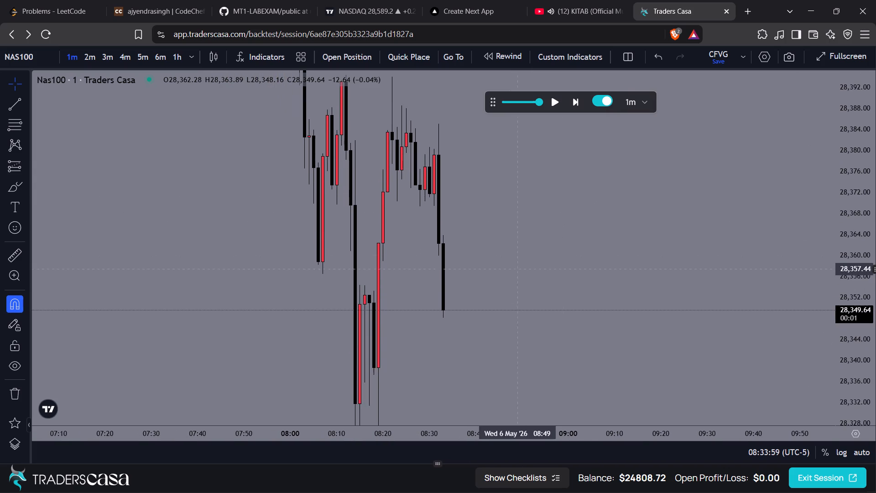
{"action": "scroll", "coordinate": [520, 269], "scroll_direction": "up", "scroll_amount": 1}
{"action": "left_click", "coordinate": [572, 100]}
{"action": "left_click", "coordinate": [572, 100]}
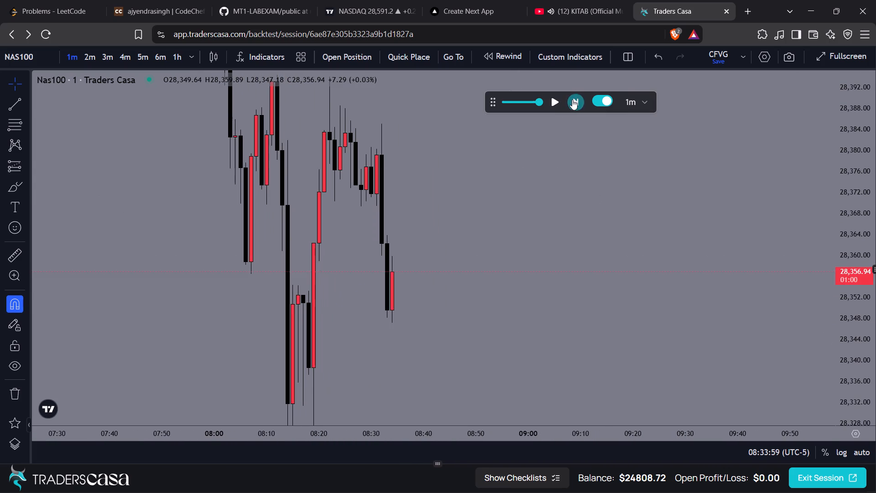
{"action": "left_click", "coordinate": [572, 100]}
{"action": "left_click", "coordinate": [572, 100]}
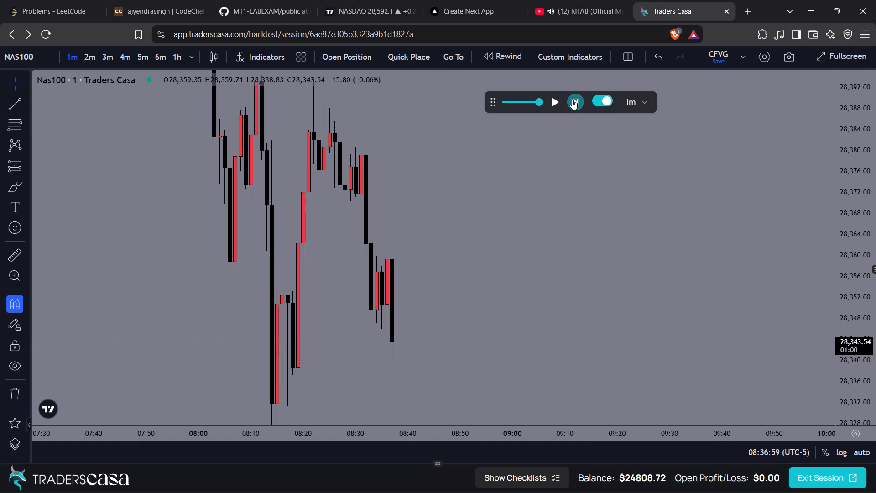
Draw a short position from the 08:37 close at 28,343.54, with stop at 28,369.83 and target at 28,307.18.
{"action": "left_click_drag", "start_coordinate": [520, 244], "coordinate": [526, 175]}
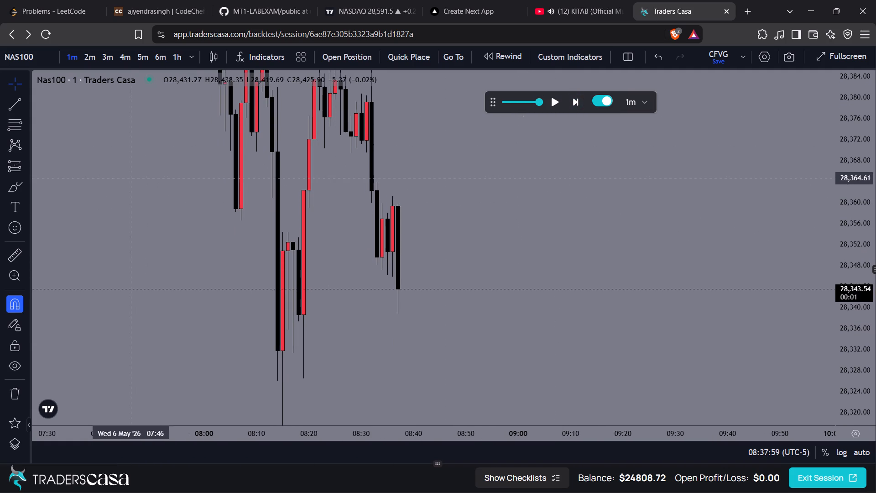
{"action": "left_click", "coordinate": [23, 163]}
{"action": "left_click", "coordinate": [48, 202]}
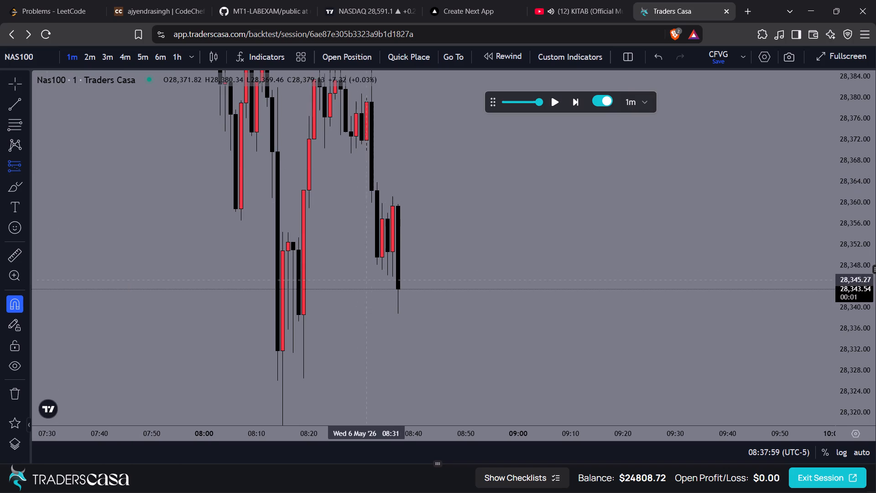
{"action": "left_click", "coordinate": [398, 290]}
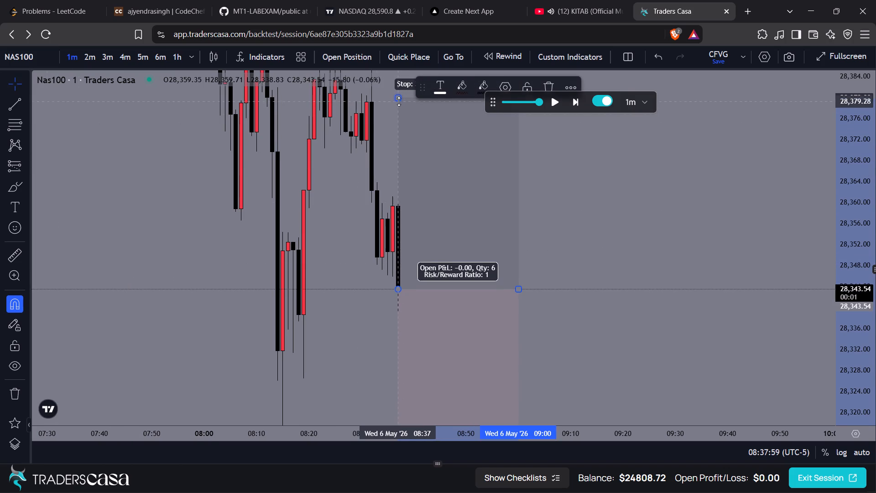
{"action": "left_click_drag", "start_coordinate": [399, 101], "coordinate": [417, 151]}
Place a sell stop order from the short position drawing, risking 0.4% ($100) of the initial balance.
{"action": "left_click_drag", "start_coordinate": [566, 188], "coordinate": [546, 78]}
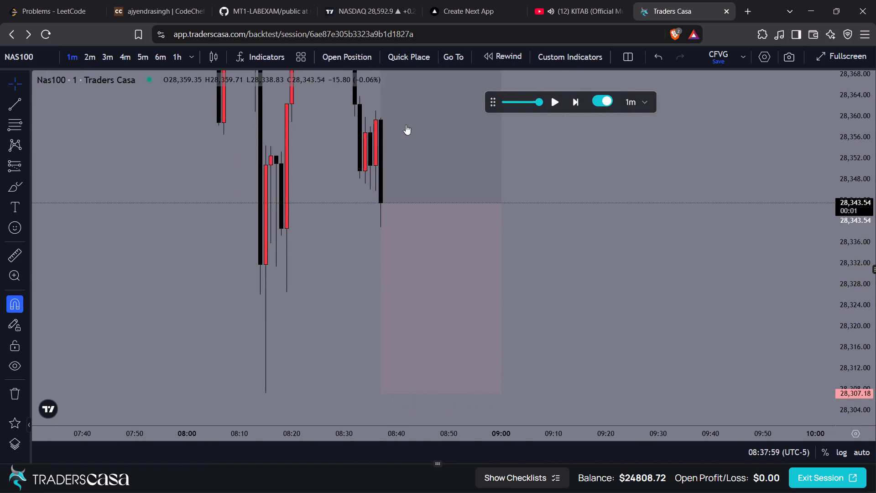
{"action": "left_click", "coordinate": [416, 137]}
{"action": "left_click", "coordinate": [345, 61]}
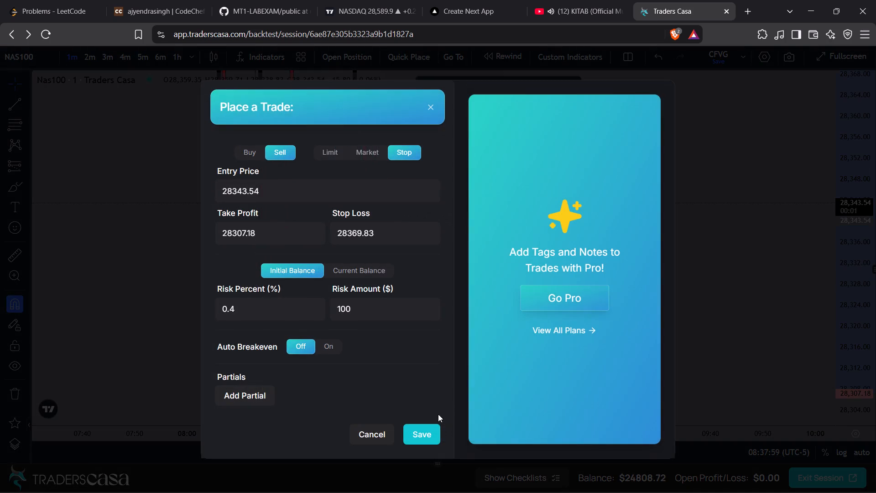
{"action": "left_click", "coordinate": [431, 429]}
Advance the 1-minute replay to the 08:44 candle with the short trade running.
{"action": "left_click", "coordinate": [575, 102]}
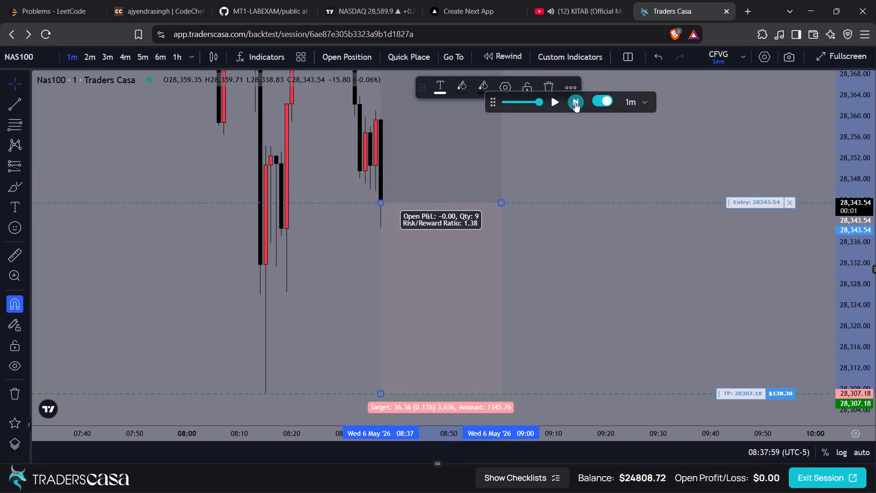
{"action": "left_click", "coordinate": [575, 102]}
{"action": "left_click", "coordinate": [575, 102]}
{"action": "left_click", "coordinate": [575, 102]}
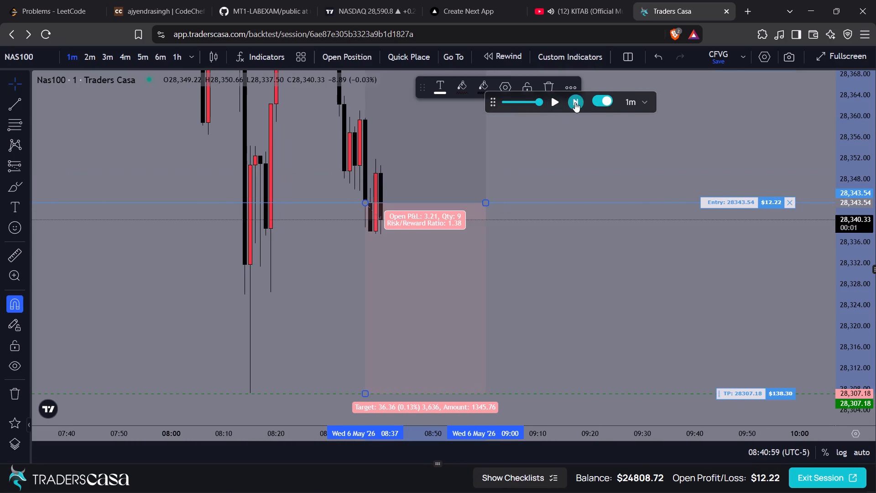
{"action": "left_click", "coordinate": [575, 102]}
{"action": "left_click", "coordinate": [575, 102]}
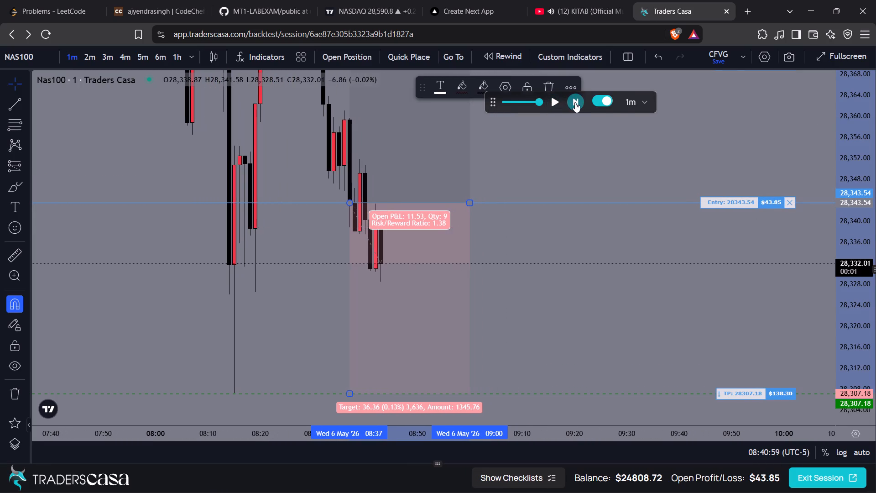
{"action": "left_click", "coordinate": [575, 102]}
Move the short trade's take profit up to about 28,314.52.
{"action": "left_click_drag", "start_coordinate": [584, 251], "coordinate": [604, 306]}
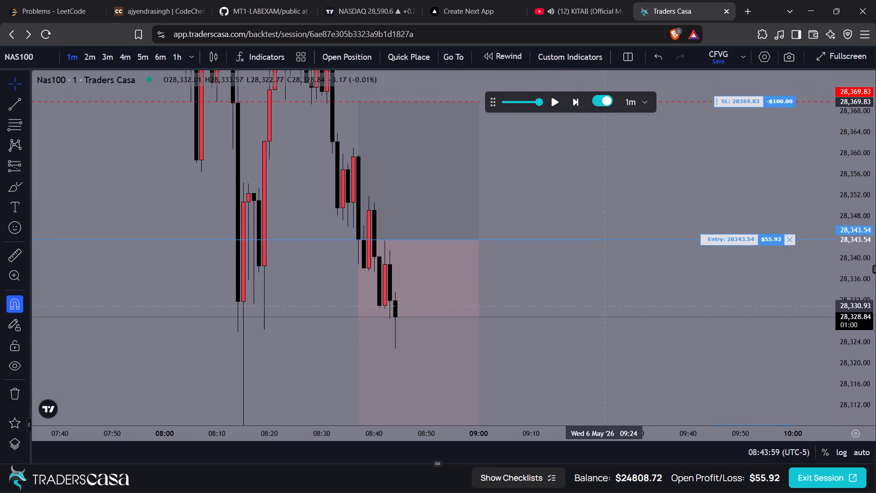
{"action": "left_click_drag", "start_coordinate": [852, 149], "coordinate": [850, 266]}
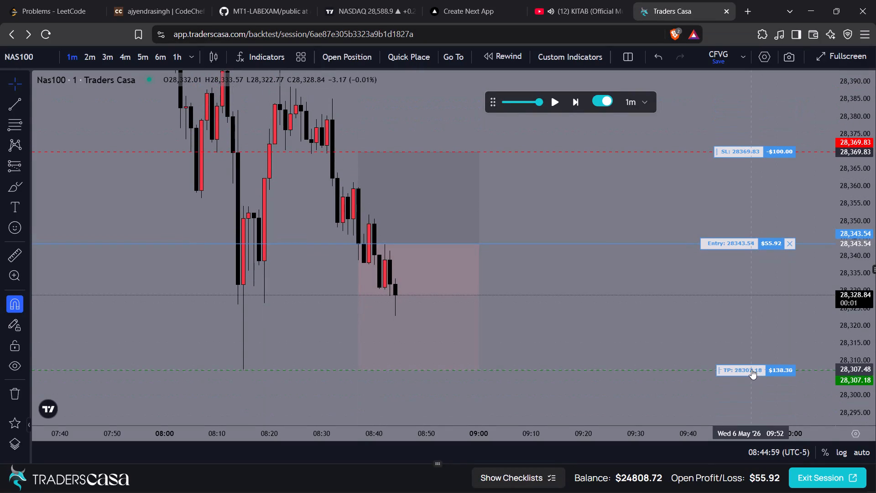
{"action": "left_click_drag", "start_coordinate": [751, 369], "coordinate": [758, 357]}
{"action": "left_click_drag", "start_coordinate": [740, 365], "coordinate": [747, 357]}
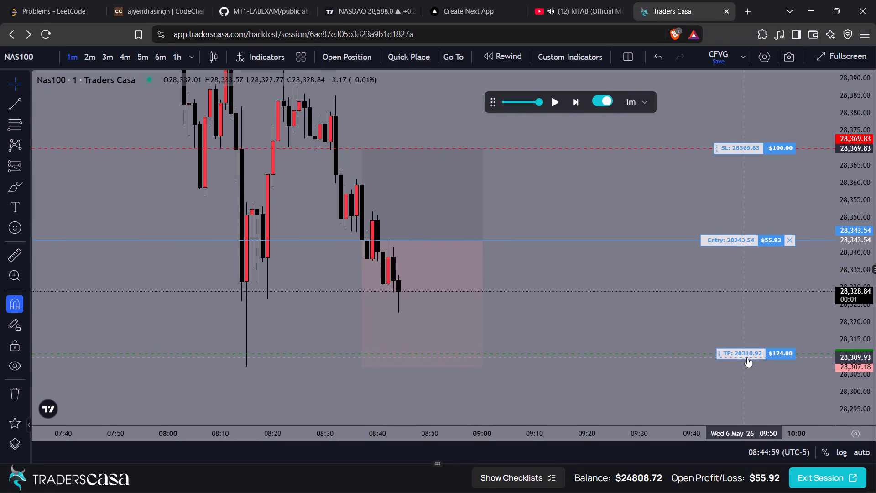
{"action": "left_click_drag", "start_coordinate": [740, 355], "coordinate": [751, 344]}
{"action": "left_click_drag", "start_coordinate": [737, 344], "coordinate": [742, 341]}
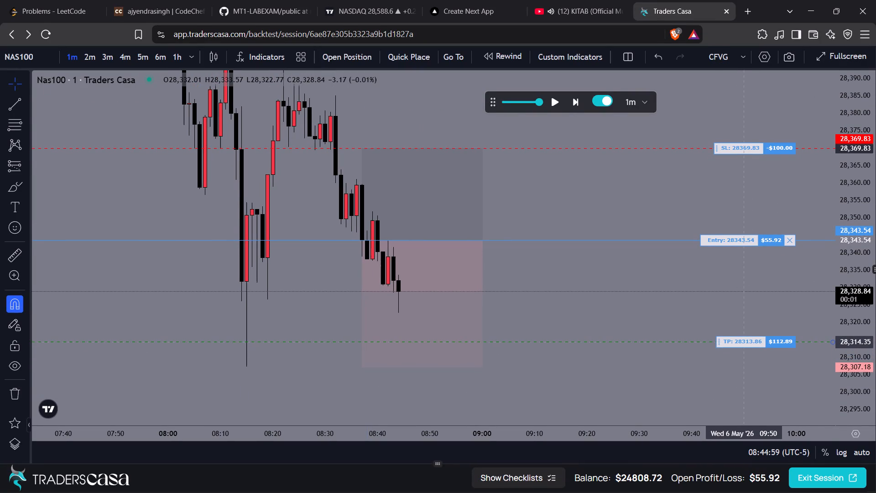
{"action": "left_click_drag", "start_coordinate": [742, 341], "coordinate": [743, 341]}
Advance the 1-minute replay to the 08:50 candle with the short trade still open.
{"action": "left_click", "coordinate": [572, 104]}
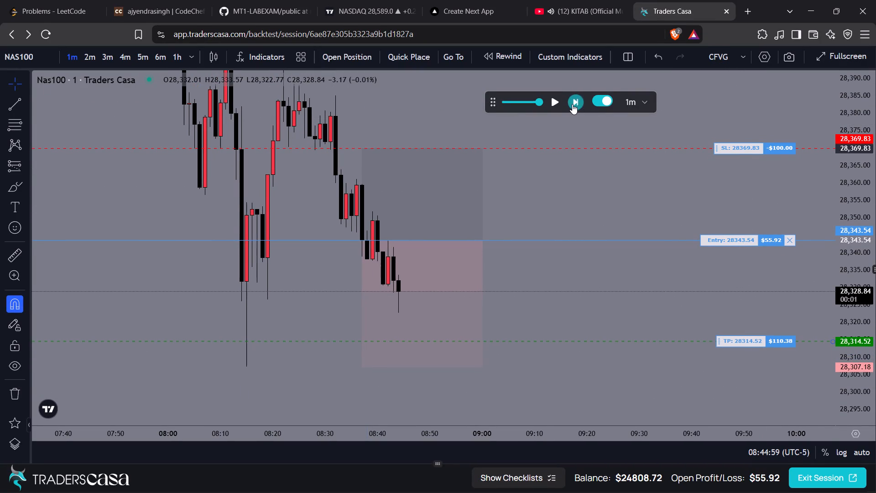
{"action": "left_click", "coordinate": [572, 104]}
{"action": "left_click", "coordinate": [572, 104]}
{"action": "left_click", "coordinate": [572, 104]}
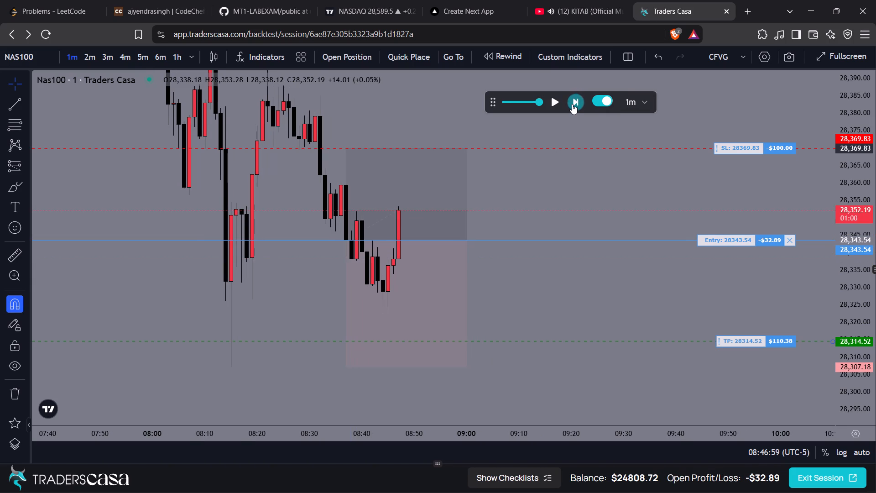
{"action": "left_click", "coordinate": [572, 104]}
{"action": "left_click", "coordinate": [572, 104]}
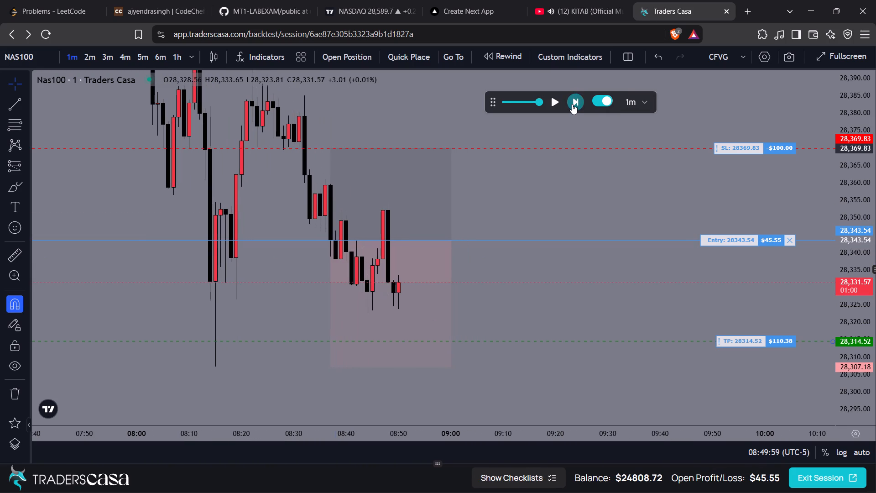
Move the short trade's stop loss down to 28,342.83, just below the entry price.
{"action": "left_click_drag", "start_coordinate": [732, 149], "coordinate": [761, 244]}
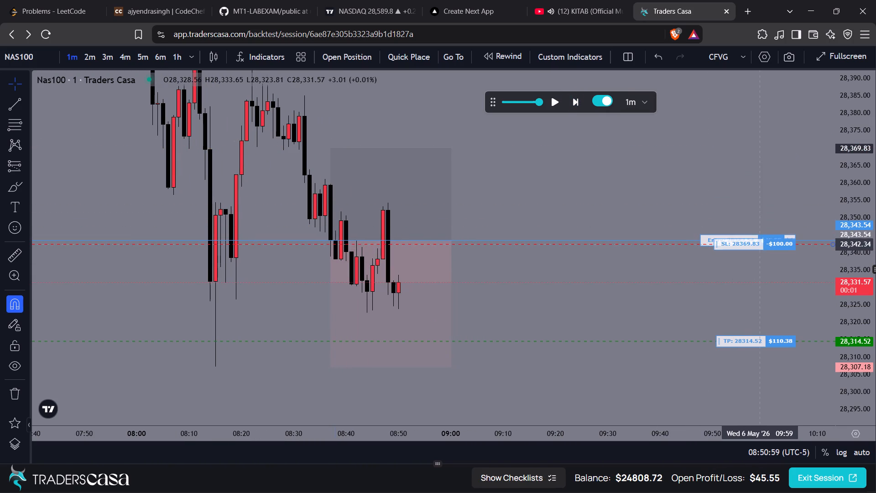
{"action": "left_click_drag", "start_coordinate": [761, 244], "coordinate": [766, 243]}
Enlarge the latest candles and advance the 1-minute replay to the 08:55 candle.
{"action": "left_click_drag", "start_coordinate": [706, 283], "coordinate": [746, 264]}
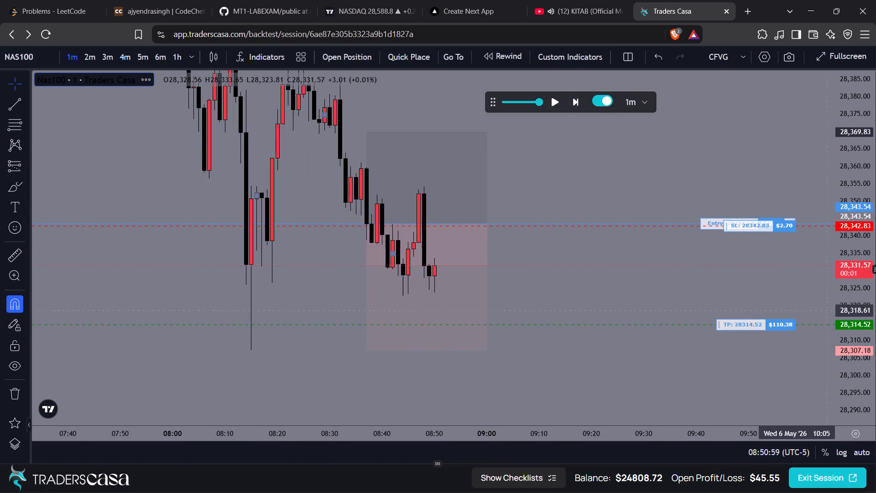
{"action": "left_click_drag", "start_coordinate": [856, 331], "coordinate": [856, 265]}
{"action": "left_click", "coordinate": [573, 100]}
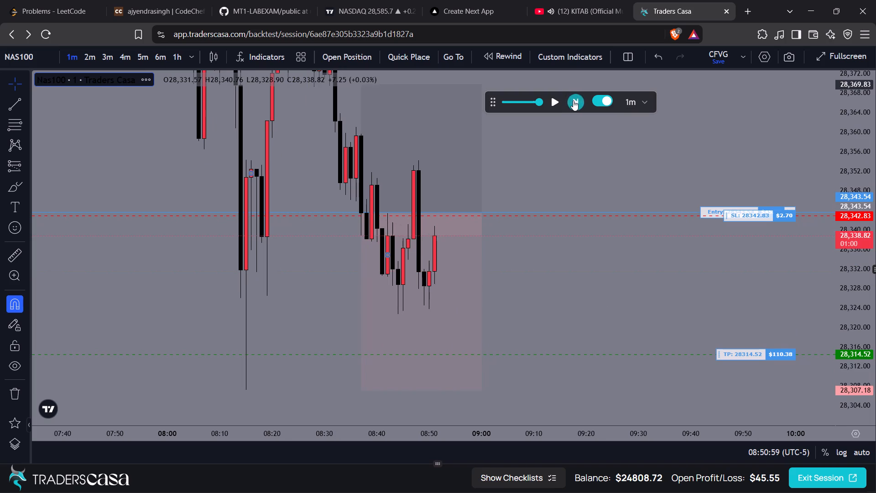
{"action": "left_click", "coordinate": [573, 100]}
{"action": "left_click", "coordinate": [573, 100]}
{"action": "double_click", "coordinate": [573, 100]}
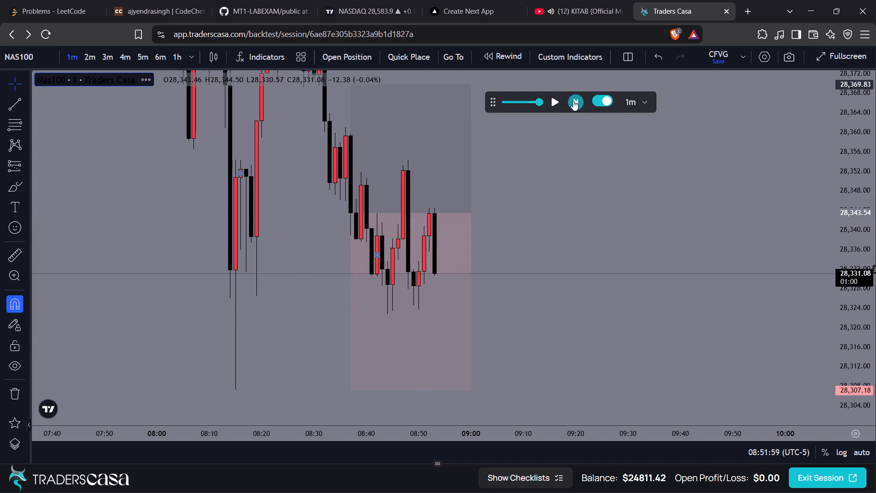
Delete the short position drawing from the chart.
{"action": "left_click", "coordinate": [416, 276]}
{"action": "key", "text": "Delete"}
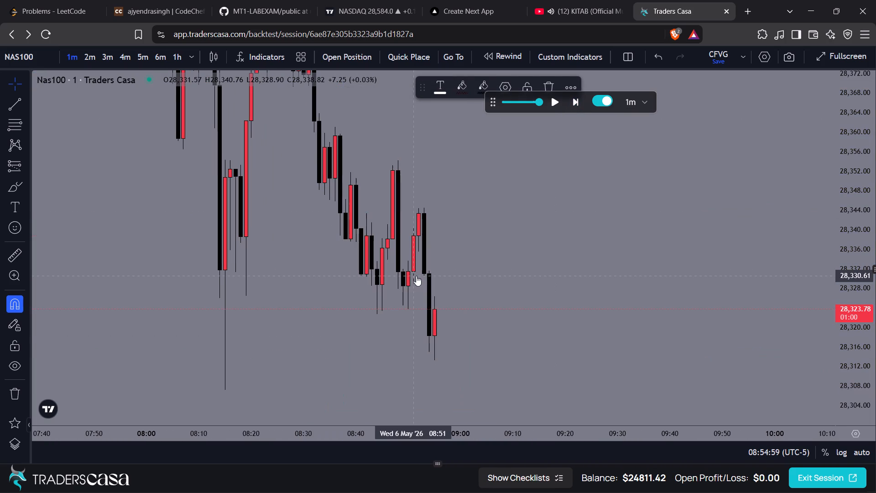
Advance the 1-minute replay from the 08:55 candle to the 09:01 candle.
{"action": "left_click_drag", "start_coordinate": [541, 208], "coordinate": [552, 274]}
{"action": "scroll", "coordinate": [552, 274], "scroll_direction": "down", "scroll_amount": 1}
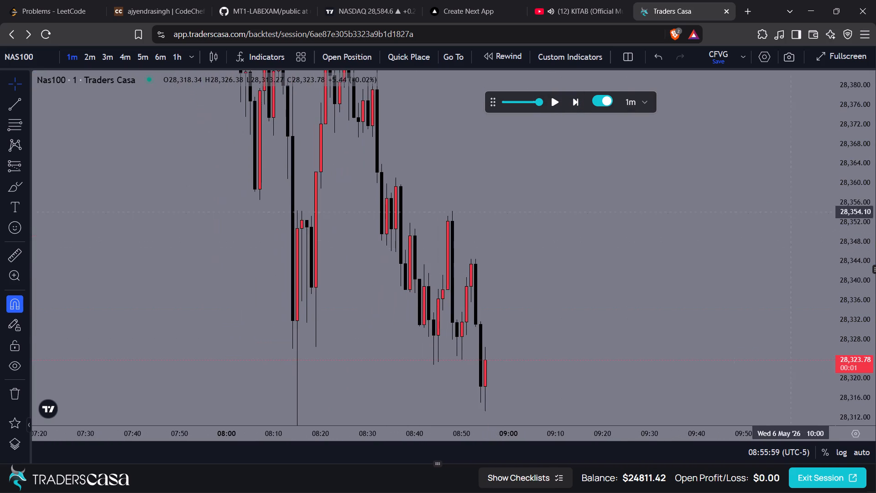
{"action": "left_click_drag", "start_coordinate": [660, 290], "coordinate": [690, 231]}
{"action": "scroll", "coordinate": [637, 267], "scroll_direction": "up", "scroll_amount": 1}
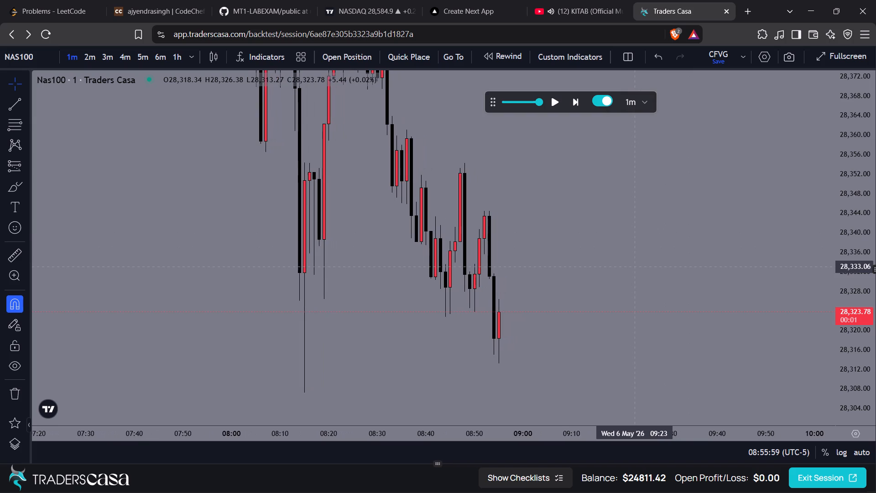
{"action": "left_click", "coordinate": [574, 103]}
{"action": "left_click", "coordinate": [574, 103]}
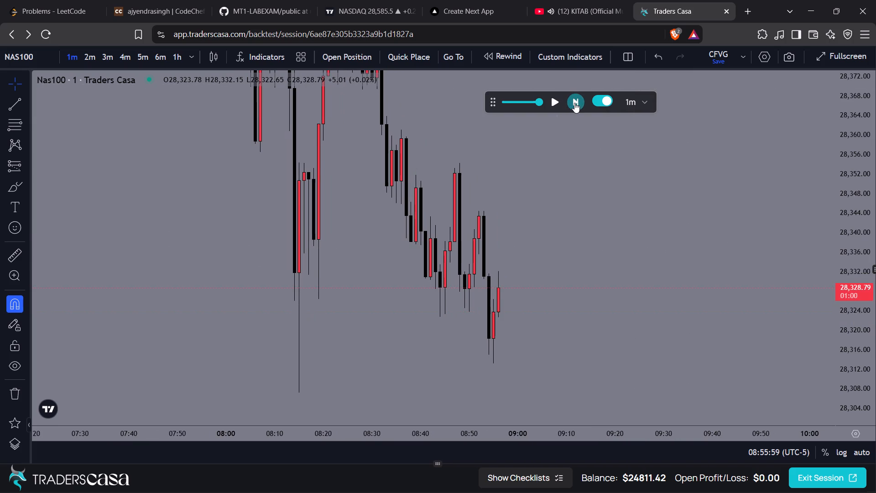
{"action": "left_click", "coordinate": [574, 103]}
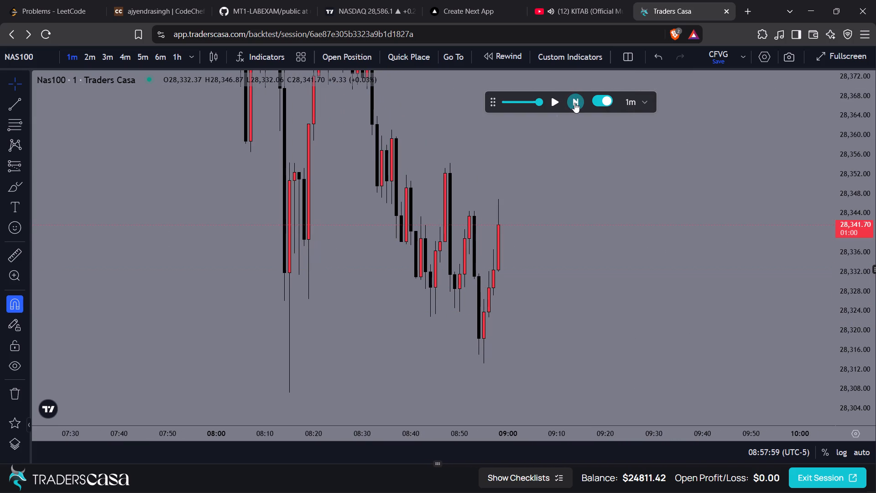
{"action": "left_click", "coordinate": [574, 103]}
{"action": "left_click", "coordinate": [574, 103]}
{"action": "left_click", "coordinate": [574, 103]}
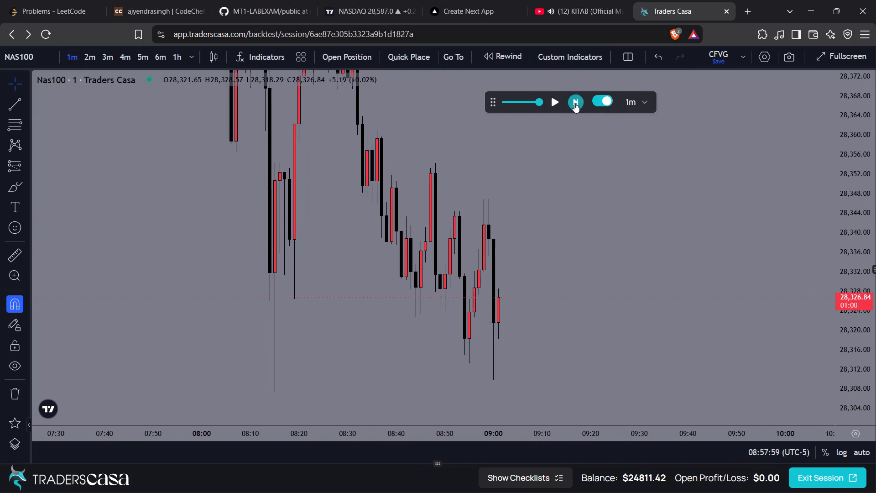
Advance the 1-minute replay to the 09:15 candle.
{"action": "left_click", "coordinate": [574, 103]}
{"action": "left_click", "coordinate": [574, 103]}
{"action": "left_click", "coordinate": [574, 103]}
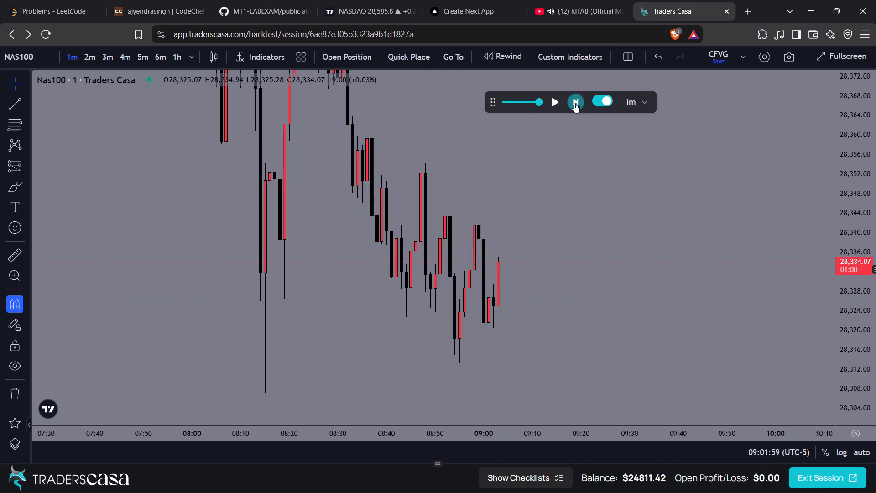
{"action": "left_click", "coordinate": [574, 103]}
{"action": "left_click", "coordinate": [574, 103]}
{"action": "left_click", "coordinate": [574, 103]}
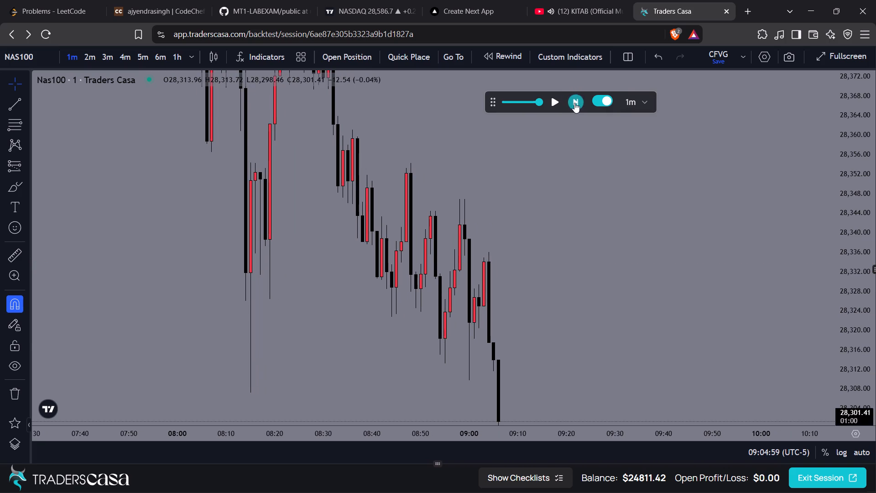
{"action": "triple_click", "coordinate": [574, 103]}
{"action": "left_click", "coordinate": [574, 103]}
{"action": "left_click_drag", "start_coordinate": [539, 356], "coordinate": [537, 247]}
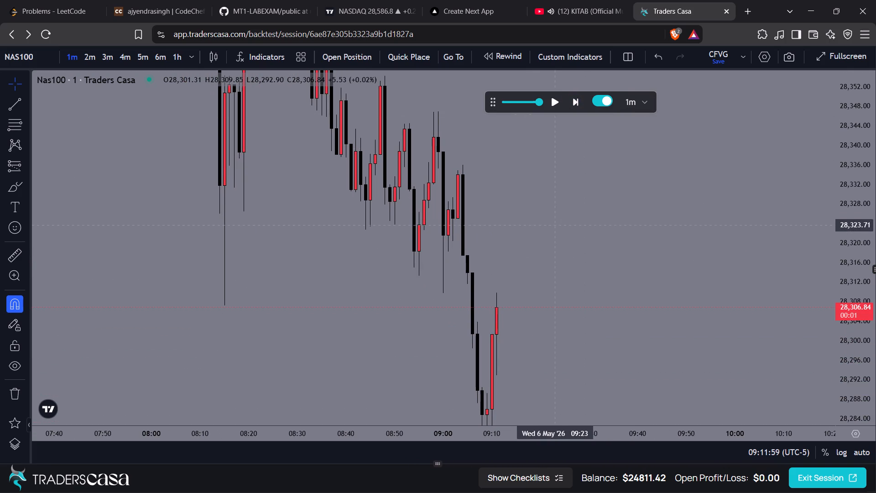
{"action": "left_click", "coordinate": [578, 100]}
{"action": "left_click", "coordinate": [578, 100]}
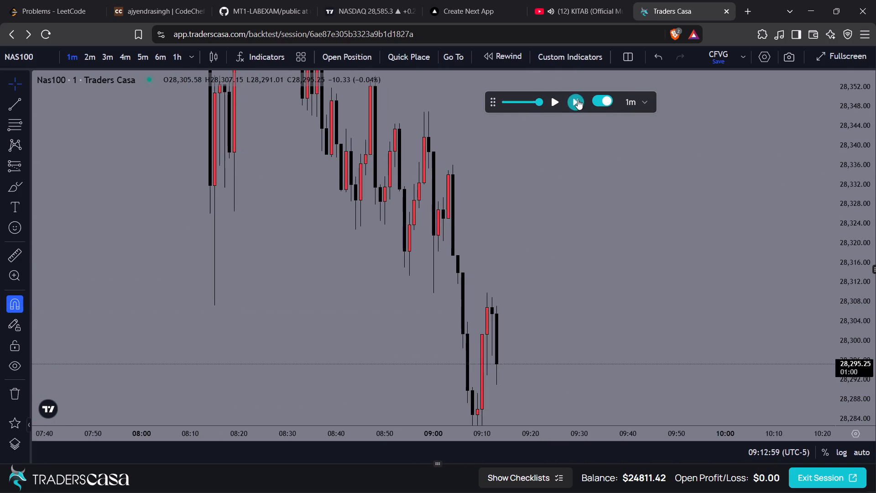
{"action": "left_click", "coordinate": [578, 100]}
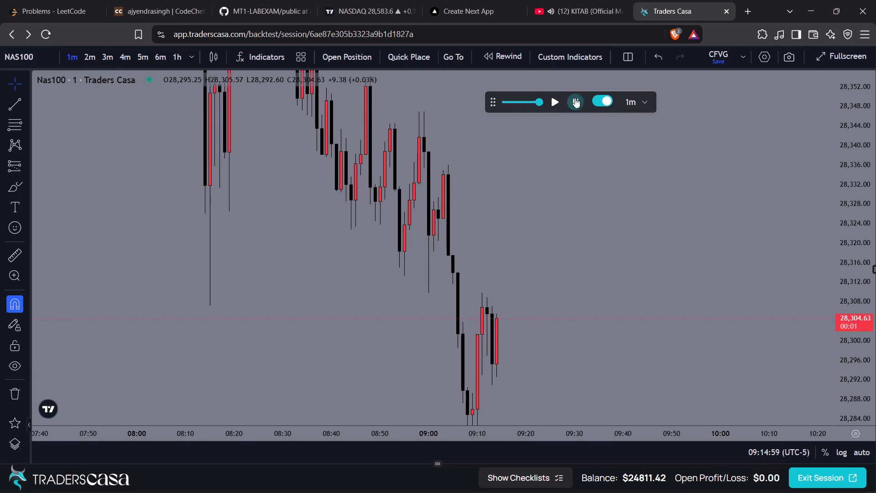
{"action": "left_click", "coordinate": [575, 98]}
Draw a long position at the 09:15 candle with entry 28,316.78, stop 28,289.24 and target 28,346.27.
{"action": "left_click_drag", "start_coordinate": [563, 189], "coordinate": [536, 150]}
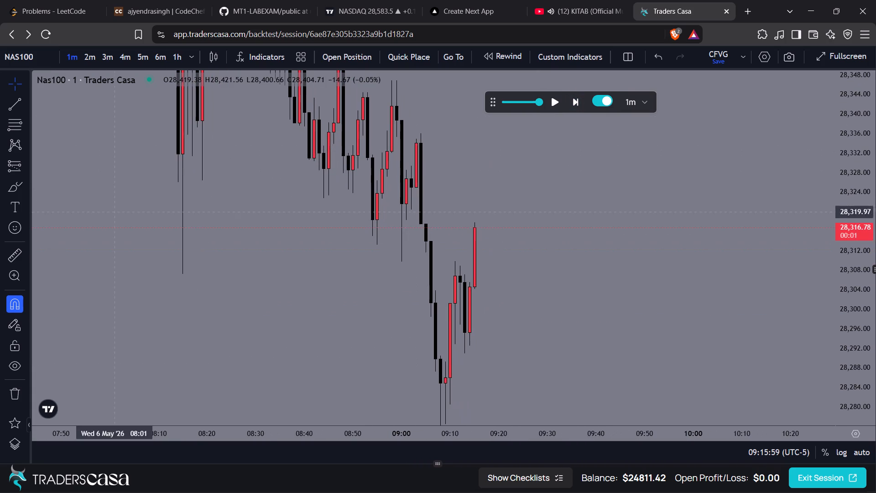
{"action": "left_click", "coordinate": [26, 171]}
{"action": "left_click", "coordinate": [55, 182]}
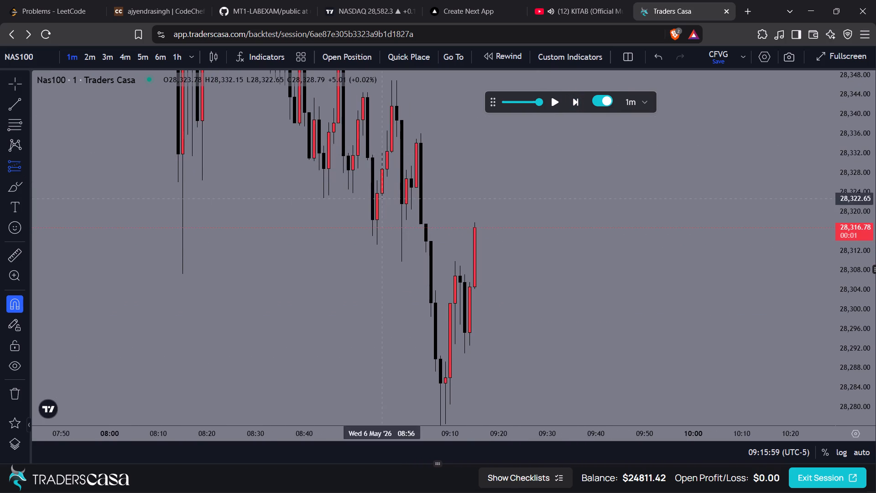
{"action": "left_click", "coordinate": [475, 226]}
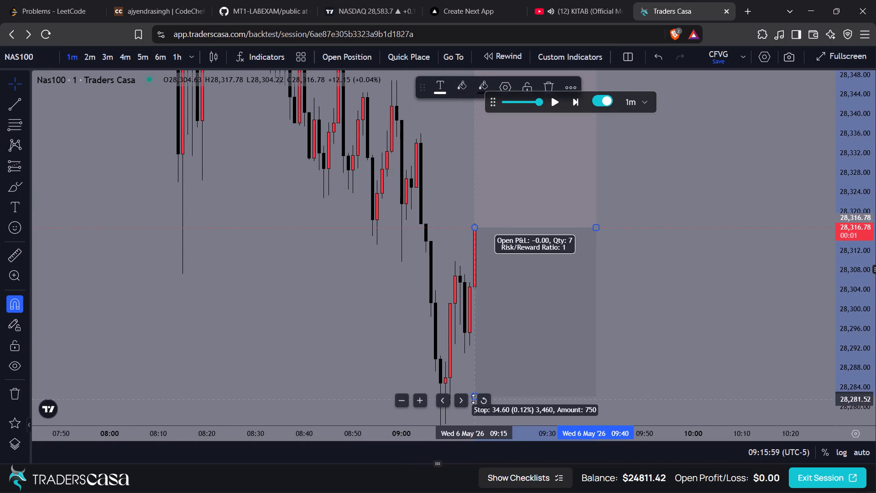
{"action": "left_click_drag", "start_coordinate": [475, 397], "coordinate": [506, 362]}
{"action": "left_click_drag", "start_coordinate": [459, 132], "coordinate": [459, 196]}
{"action": "left_click_drag", "start_coordinate": [476, 106], "coordinate": [476, 135]}
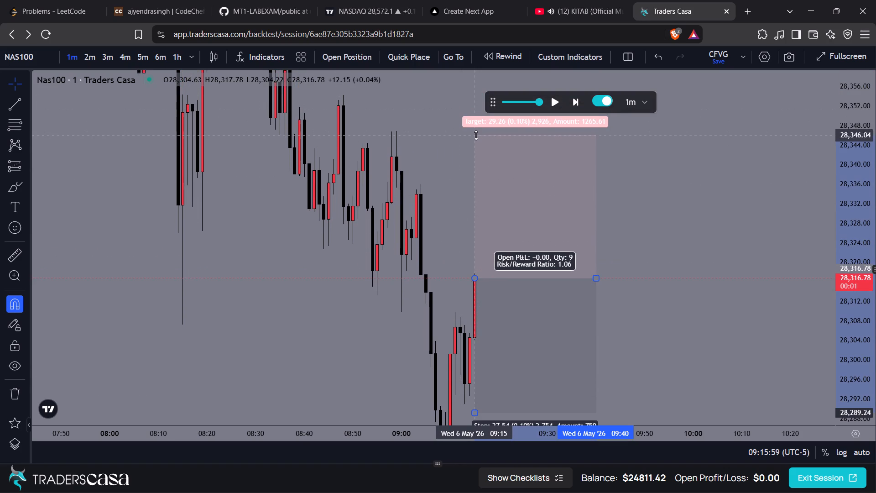
{"action": "left_click_drag", "start_coordinate": [476, 135], "coordinate": [476, 134]}
Place a buy stop order at 28316.78 with take profit 28346.27, stop loss 28289.24 and $100 risk.
{"action": "left_click", "coordinate": [338, 58]}
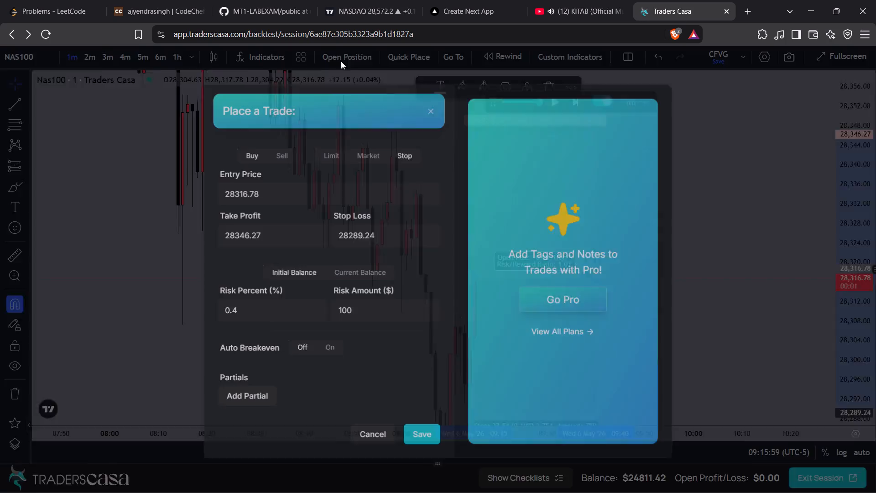
{"action": "left_click", "coordinate": [425, 442]}
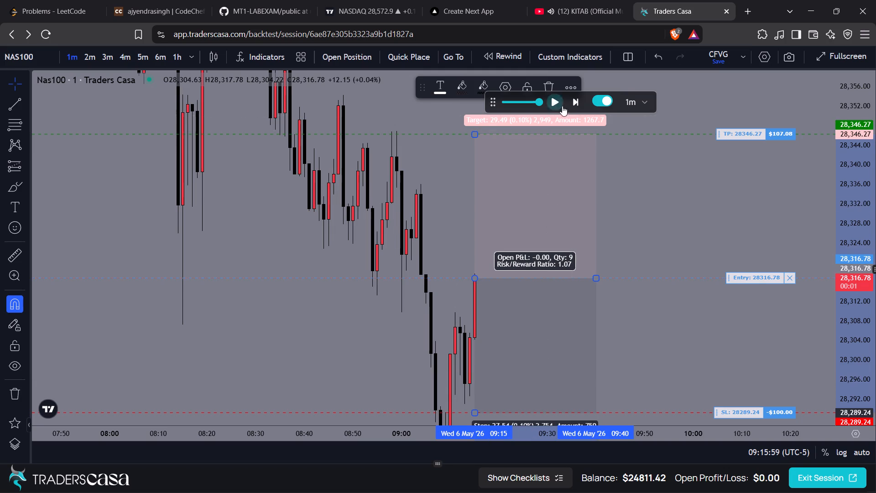
Advance the 1-minute replay to the 09:18 candle with the long order placed.
{"action": "left_click", "coordinate": [576, 104]}
{"action": "left_click", "coordinate": [576, 104]}
{"action": "left_click", "coordinate": [576, 104]}
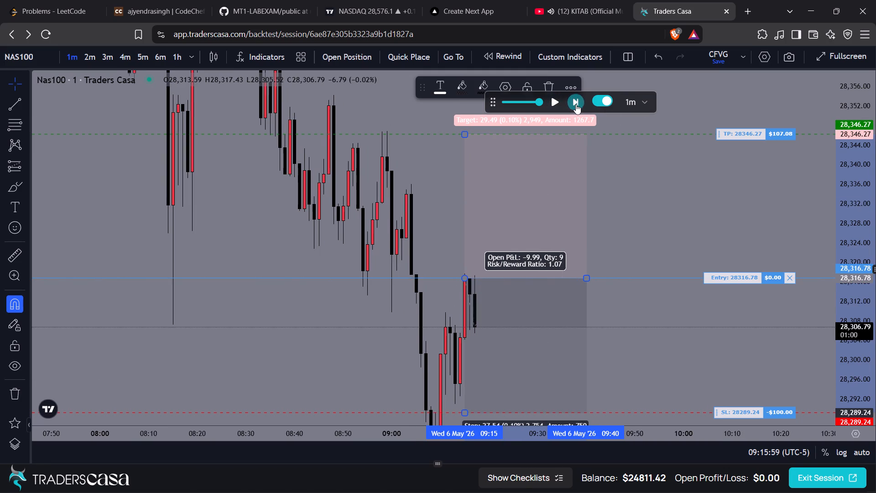
Delete the long position drawing from the chart.
{"action": "left_click", "coordinate": [494, 323]}
{"action": "key", "text": "Delete"}
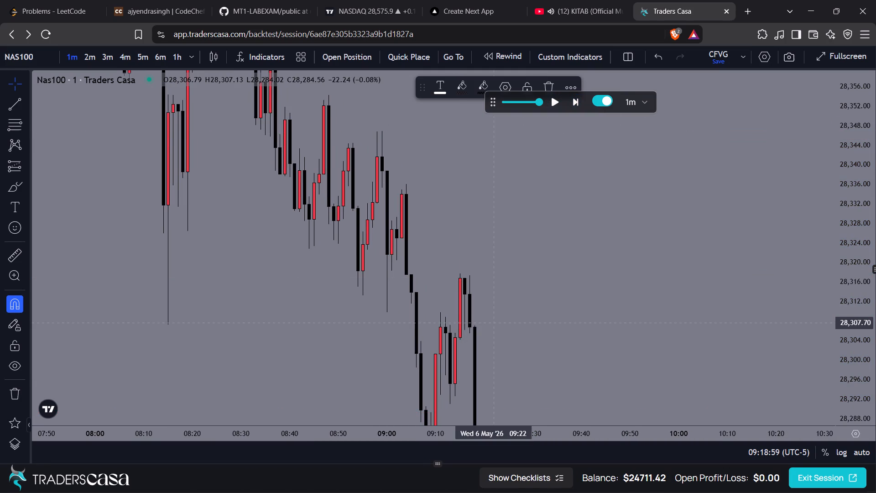
Exit the NAS100 backtest session.
{"action": "left_click", "coordinate": [820, 478]}
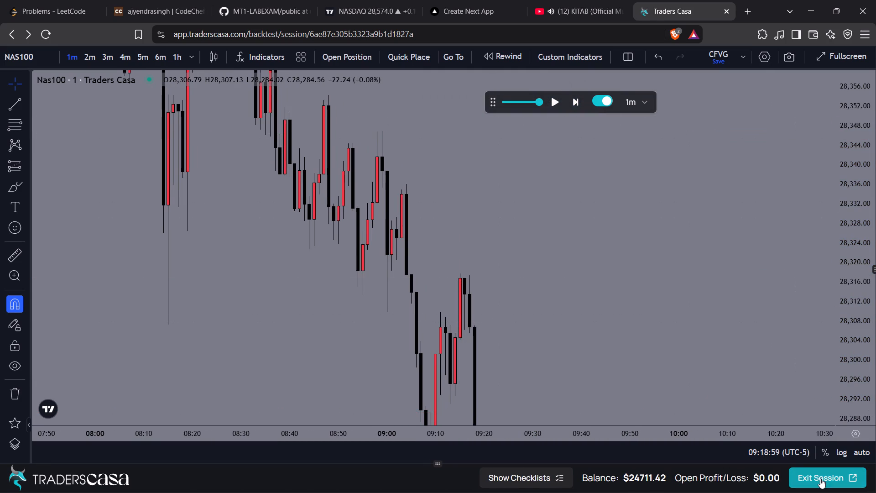
{"action": "left_click", "coordinate": [503, 286]}
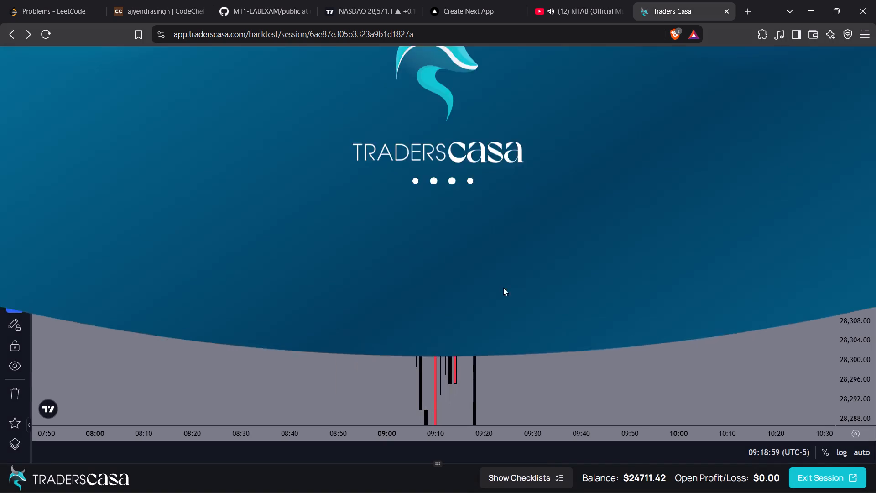